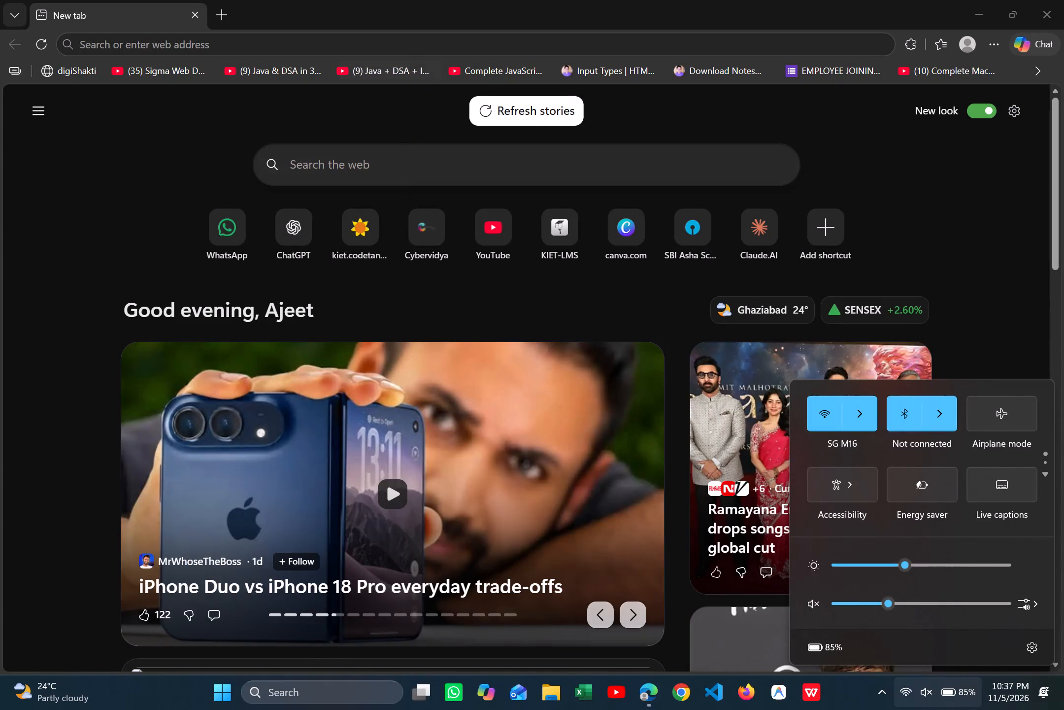
# Go to the Canva website and open the recent Dhanteras design "On Campus • KIET Deemed to Be University" for editing.
pyautogui.click(406, 42)
pyautogui.write('canva')
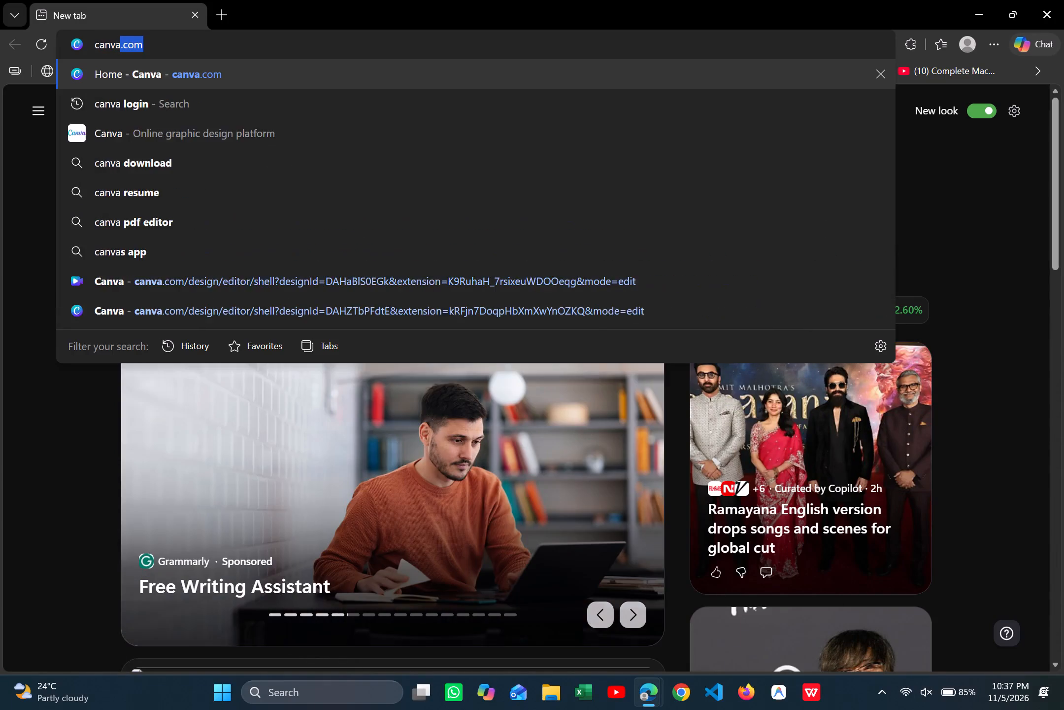
pyautogui.press('Return')
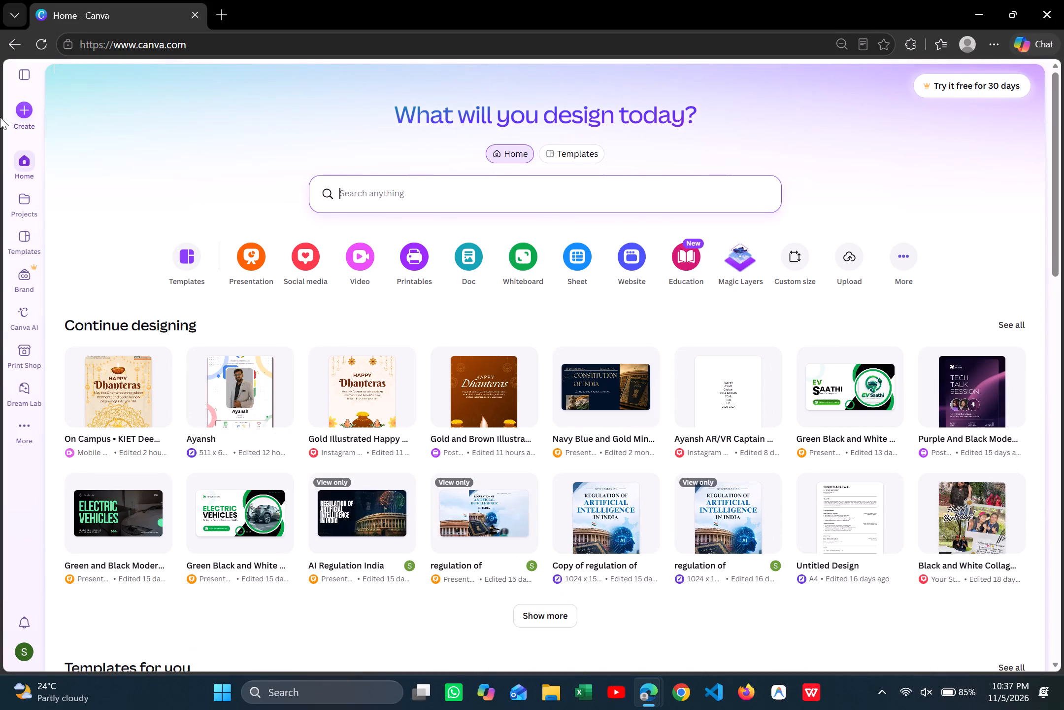
pyautogui.click(119, 395)
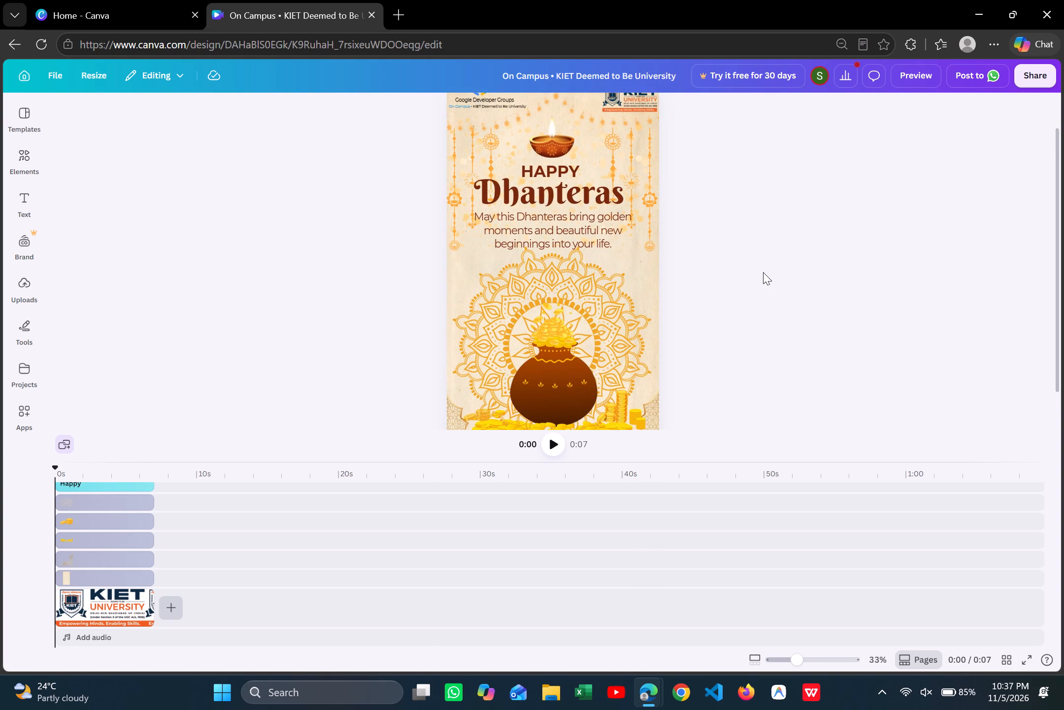
# Examine the Dhanteras poster up close, especially the mandala, the pot and the gold coins at its base.
pyautogui.scroll(-1, 763, 272)
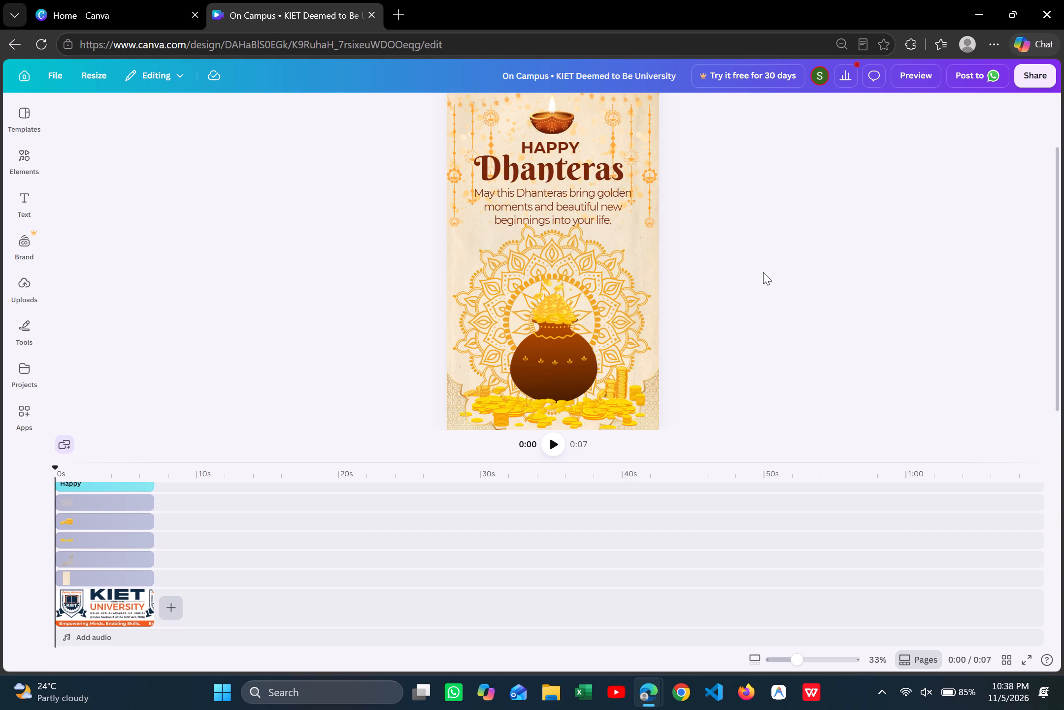
pyautogui.scroll(-1, 763, 272)
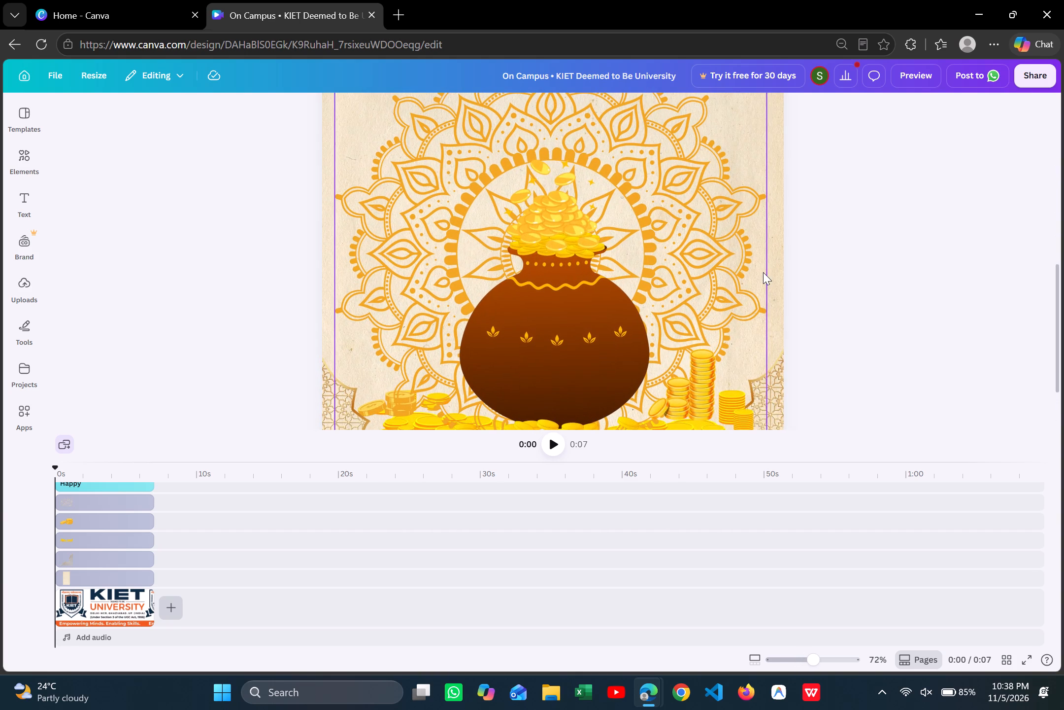
pyautogui.scroll(1, 846, 245)
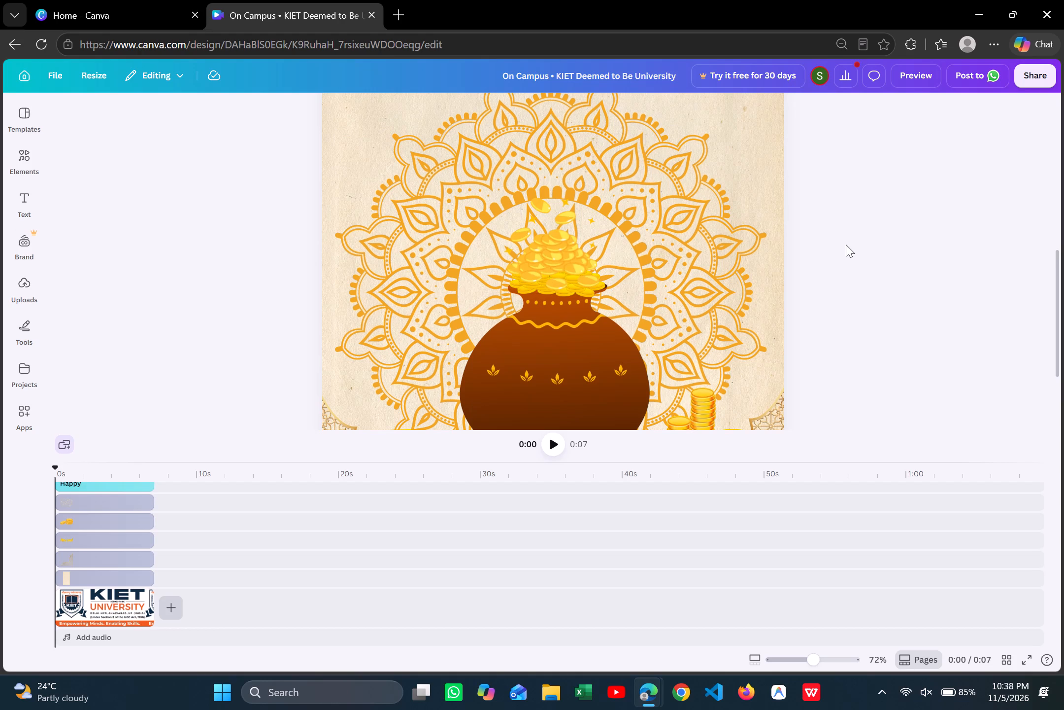
pyautogui.scroll(-1, 866, 280)
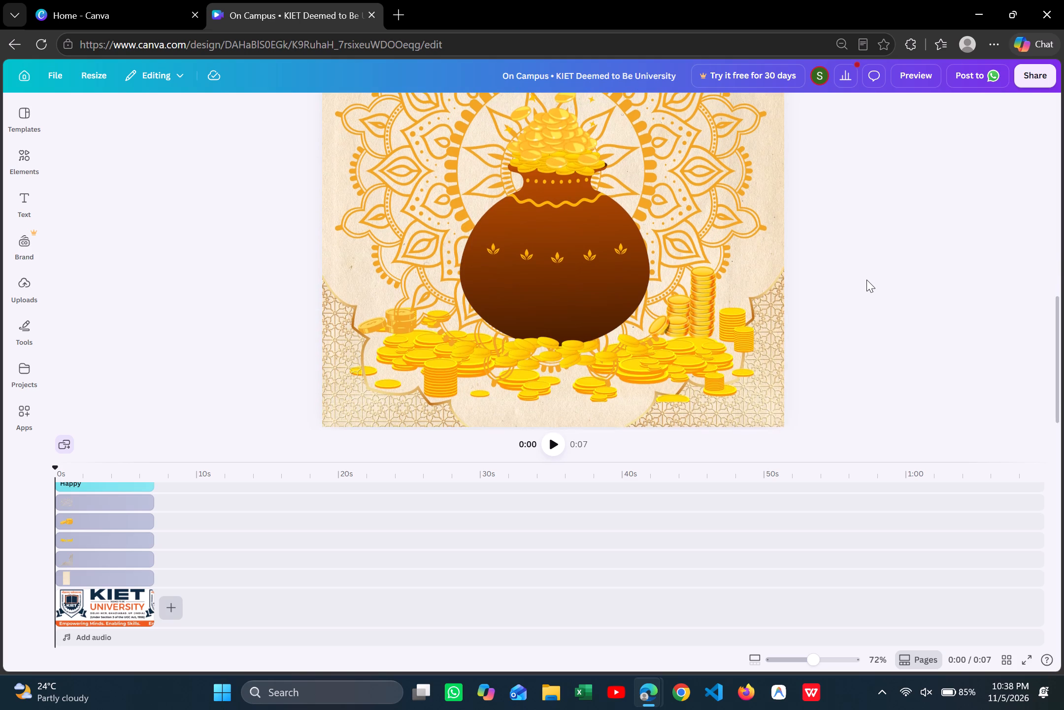
pyautogui.scroll(-2, 866, 280)
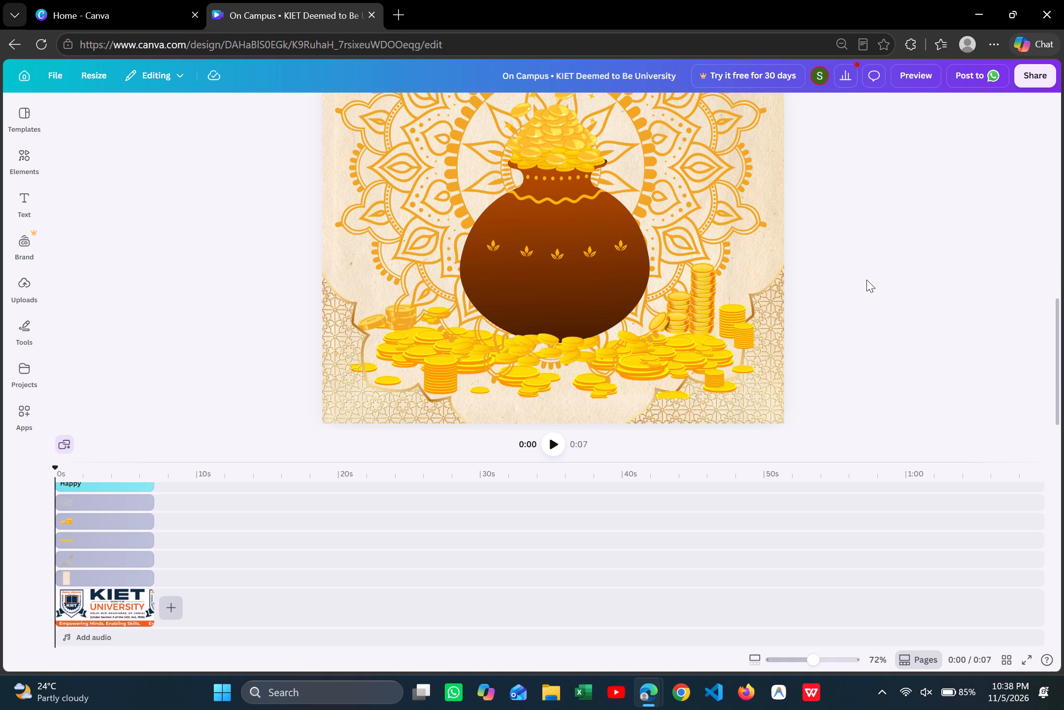
pyautogui.scroll(1, 866, 280)
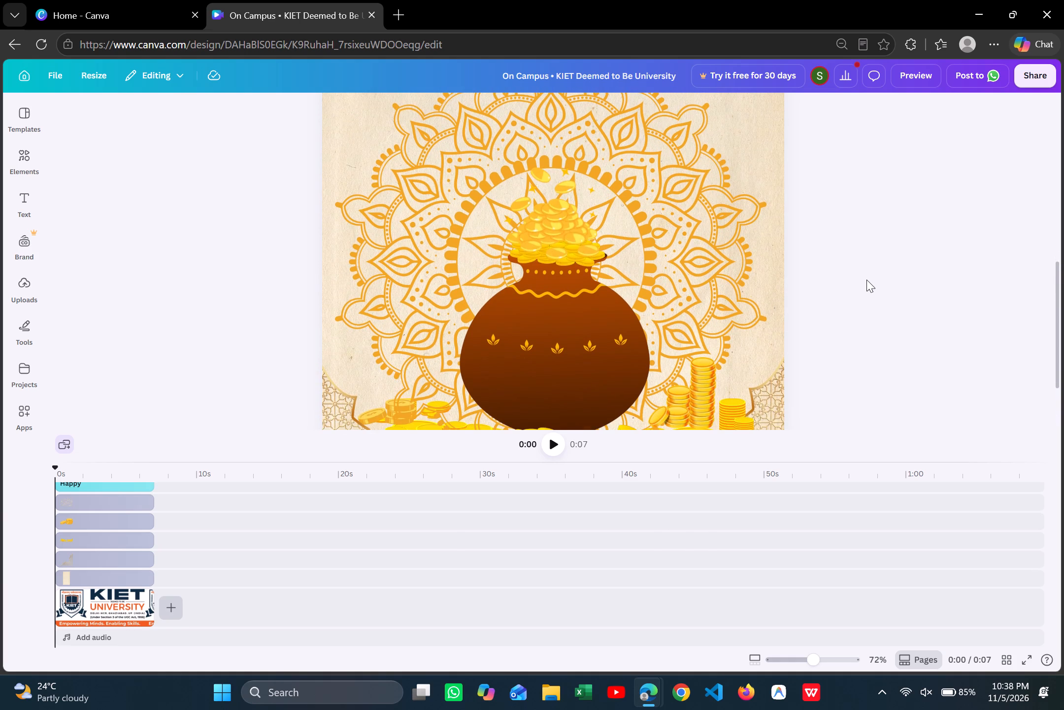
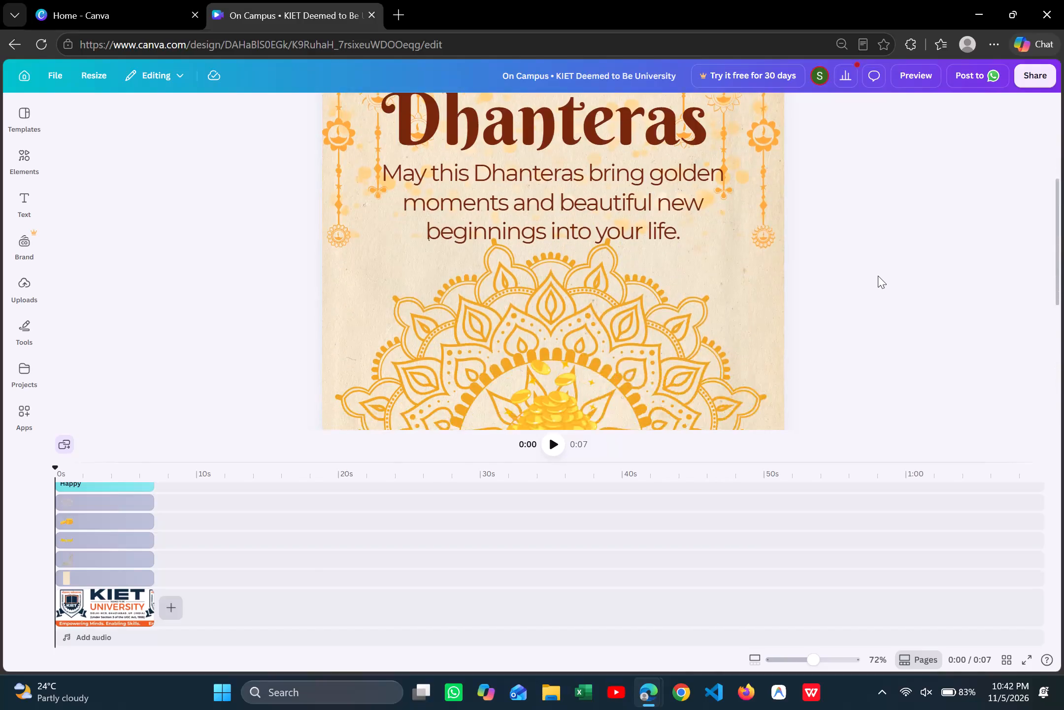
# Review the full Dhanteras poster, from the header logos and greeting text down to the pot and coins.
pyautogui.scroll(2, 878, 276)
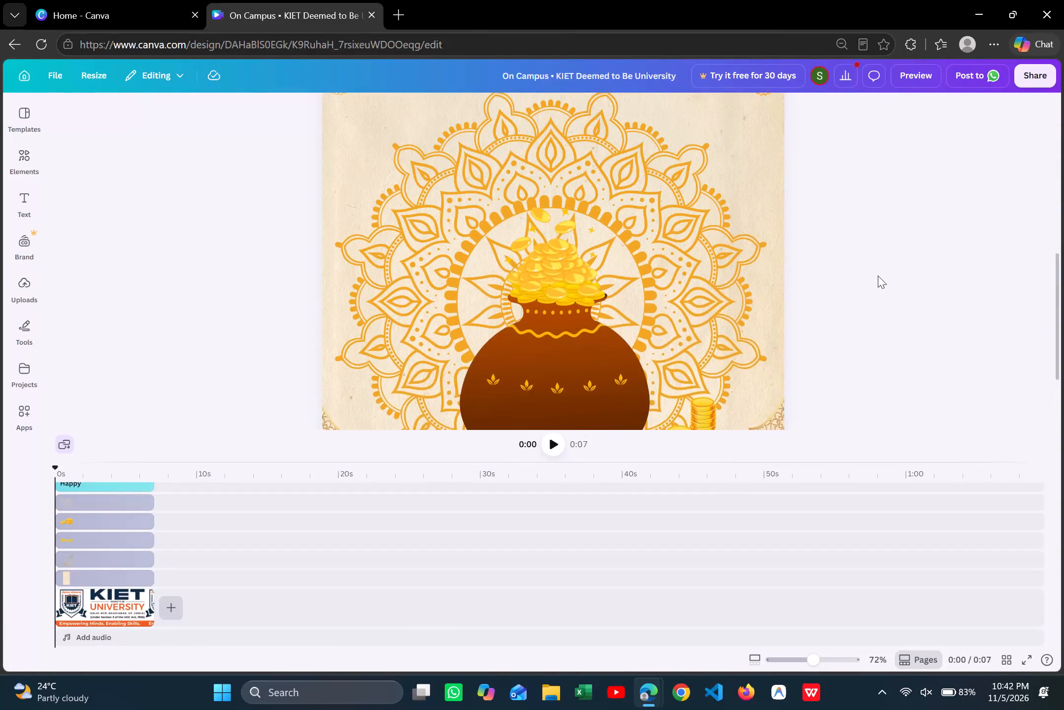
pyautogui.scroll(5, 878, 276)
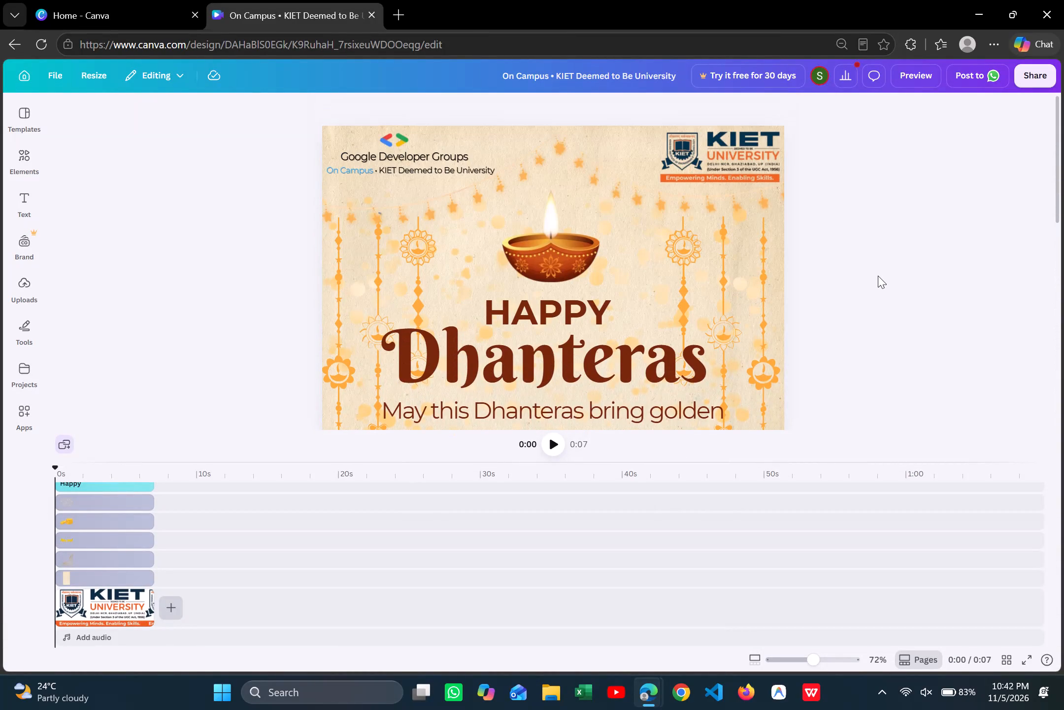
pyautogui.scroll(1, 878, 276)
pyautogui.scroll(-10, 878, 276)
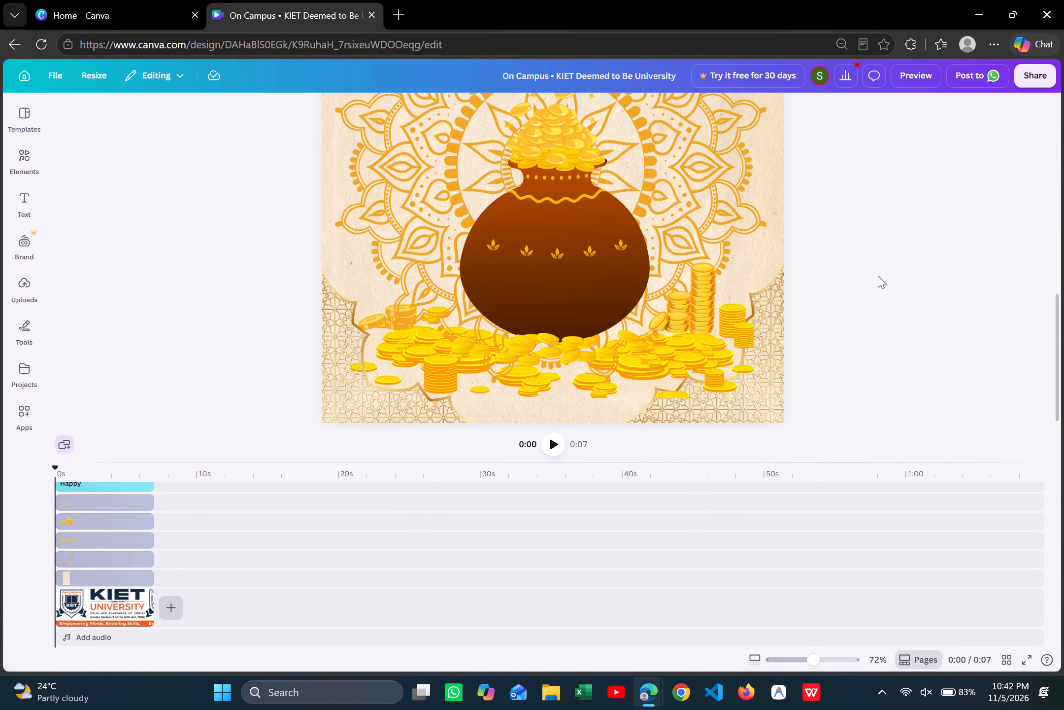
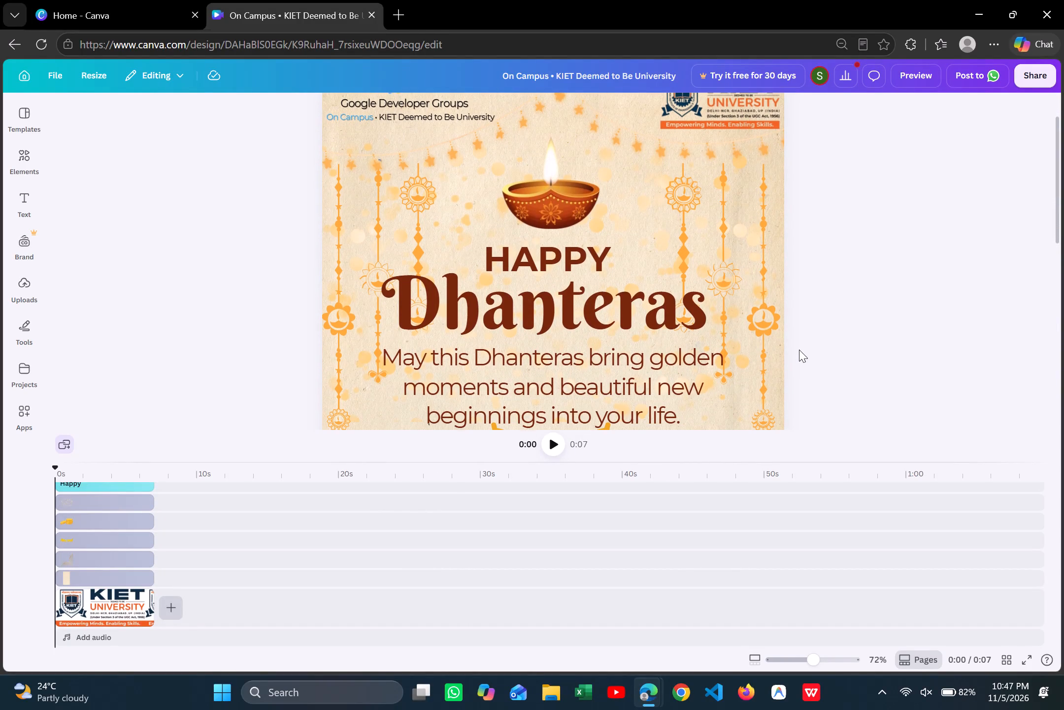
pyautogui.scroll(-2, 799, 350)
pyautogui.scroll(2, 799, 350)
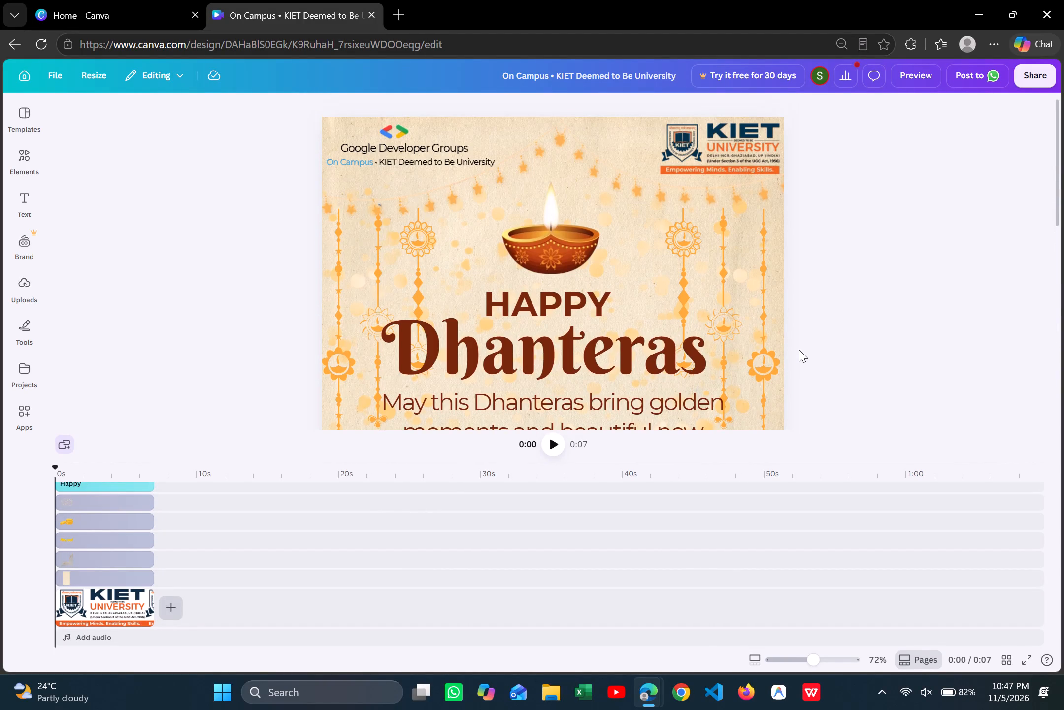
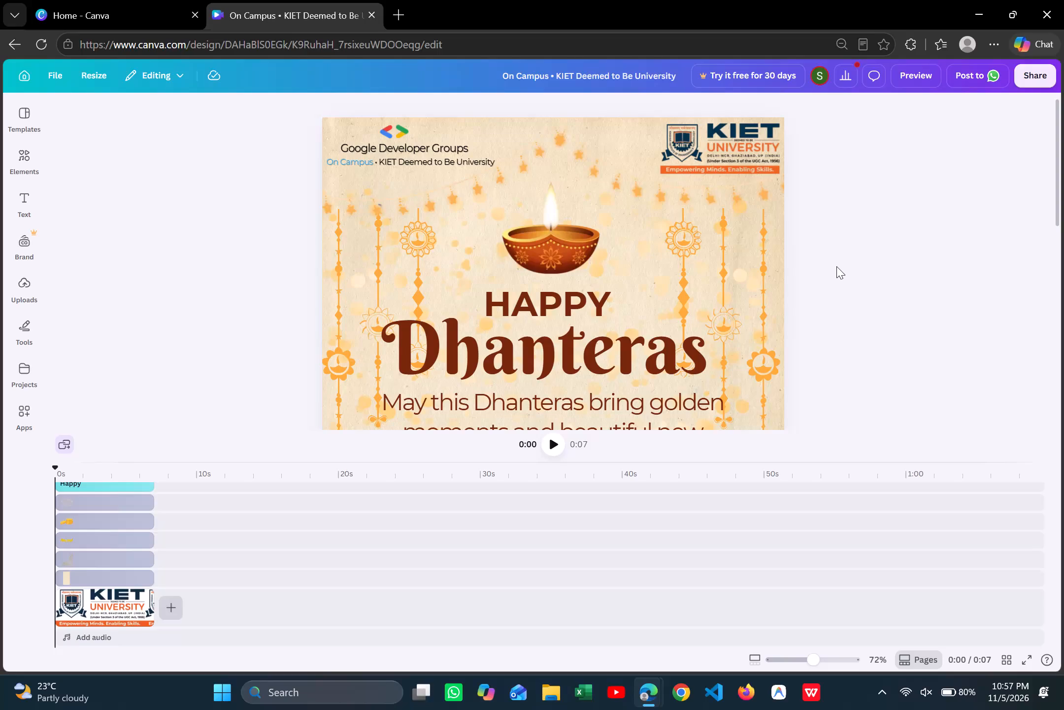
# Bring the patterned corner ornament at the design's lower-right corner forward one layer.
pyautogui.scroll(-2, 894, 324)
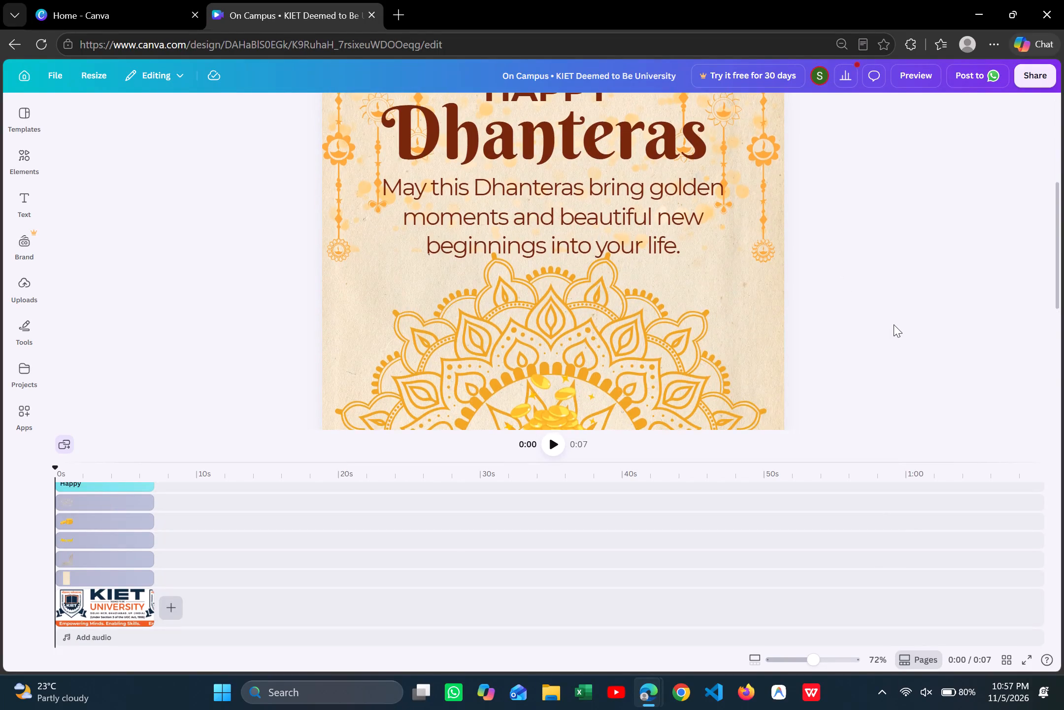
pyautogui.scroll(-5, 894, 324)
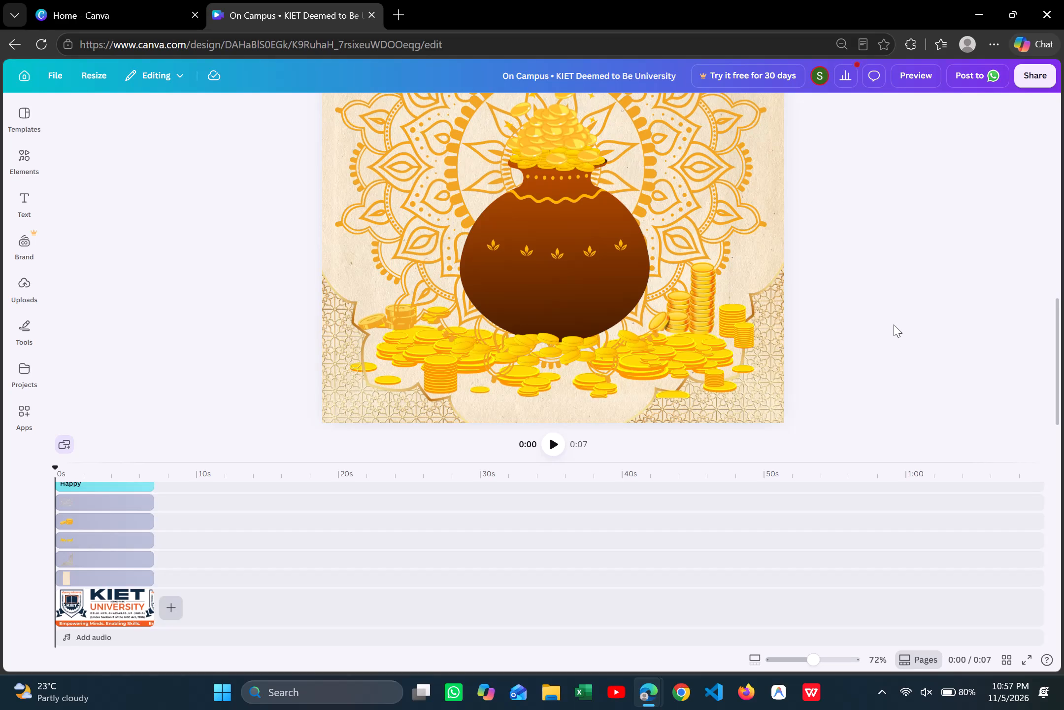
pyautogui.click(771, 398)
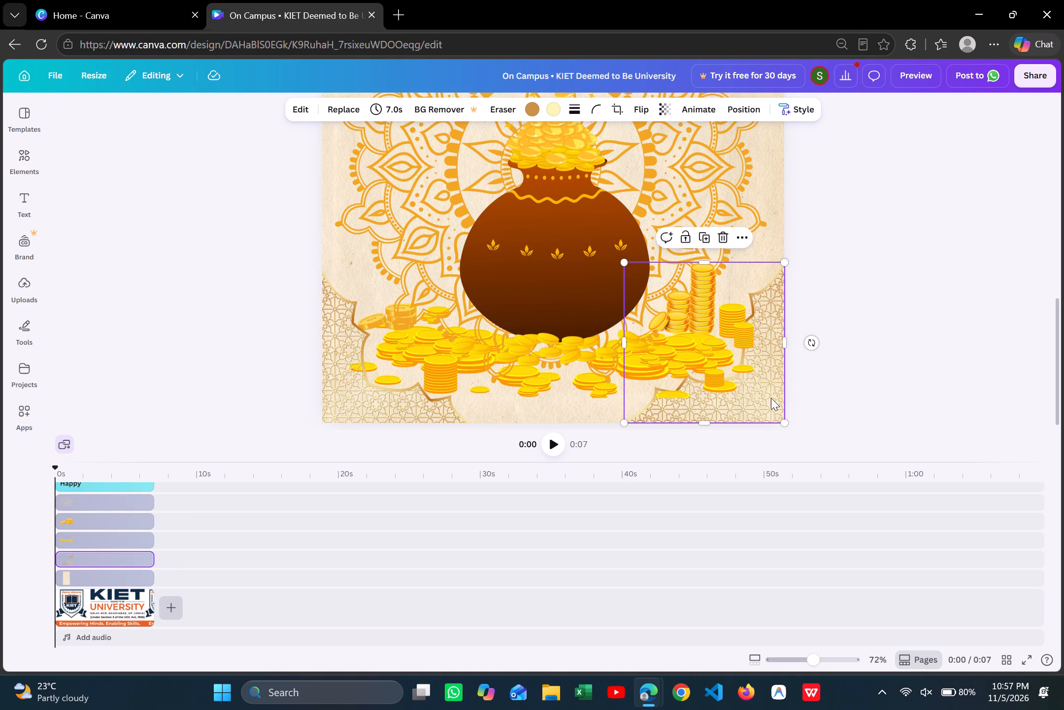
pyautogui.click(765, 393)
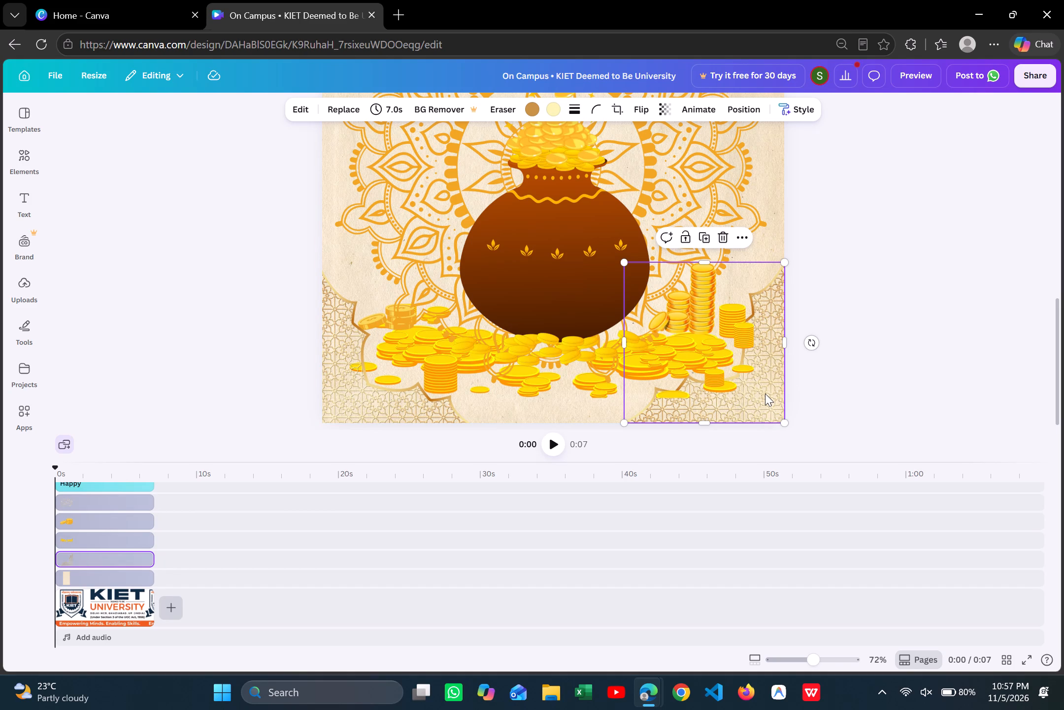
pyautogui.rightClick(765, 393)
pyautogui.rightClick(765, 393)
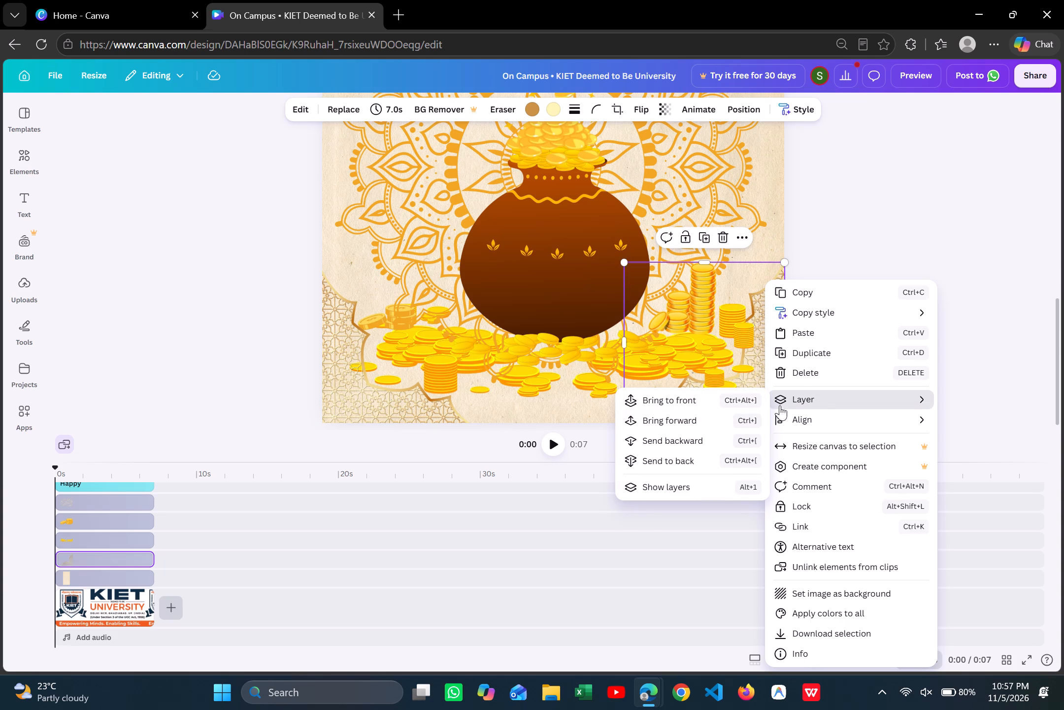
pyautogui.click(700, 423)
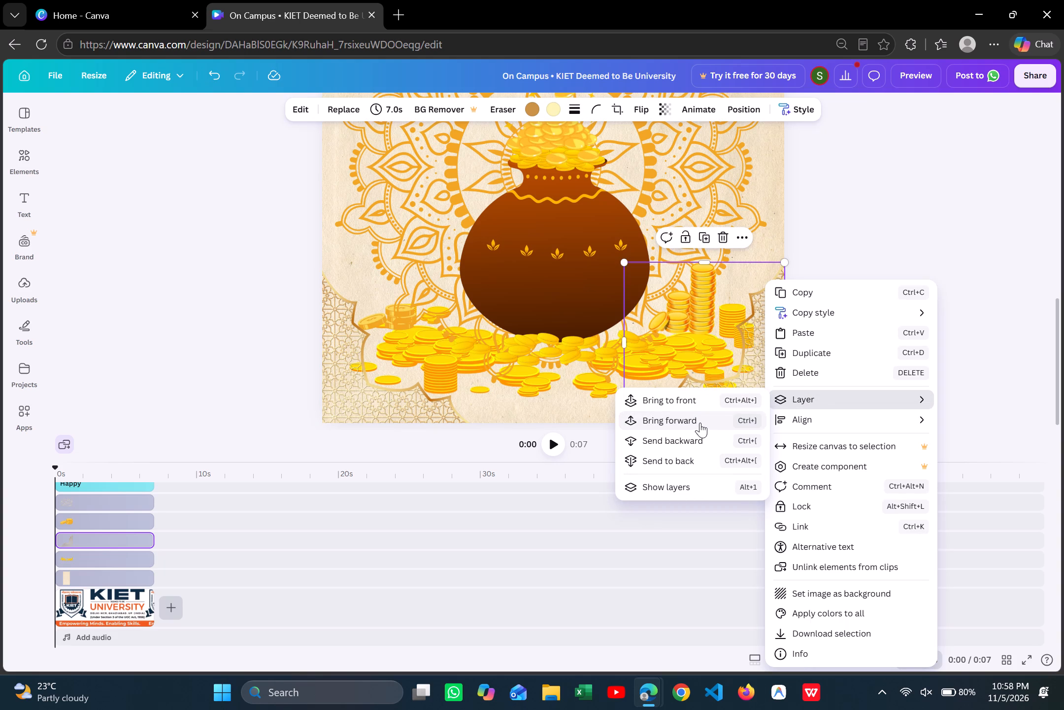
pyautogui.click(914, 247)
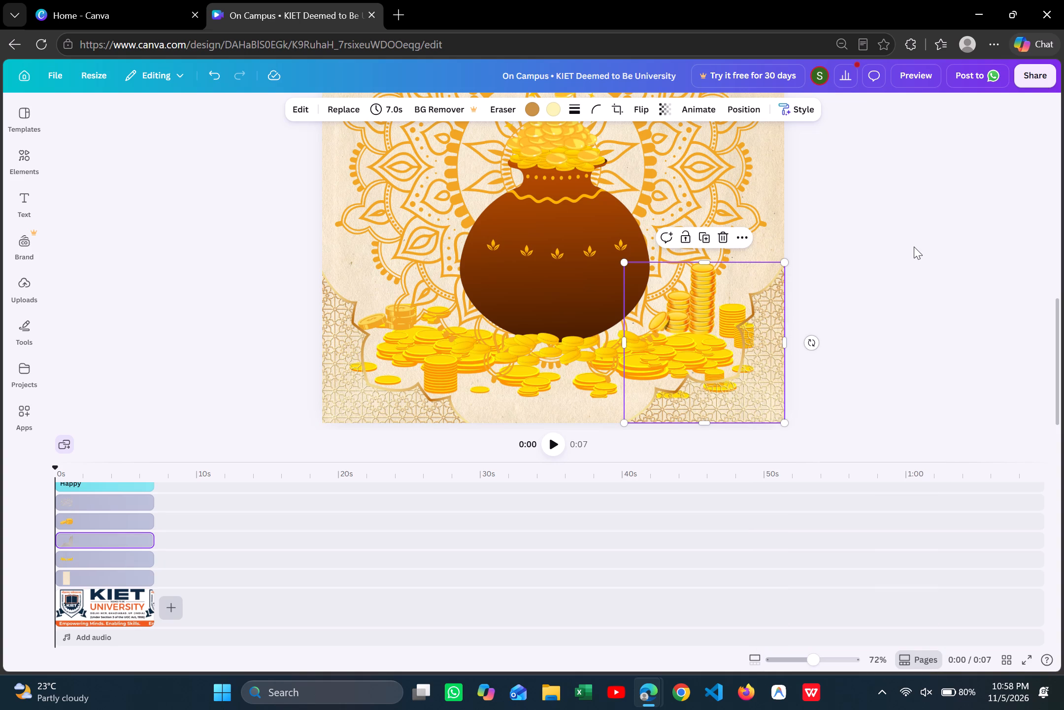
pyautogui.click(914, 247)
# Send the large orange mandala behind the pot backward four times in the layer order.
pyautogui.scroll(2, 914, 247)
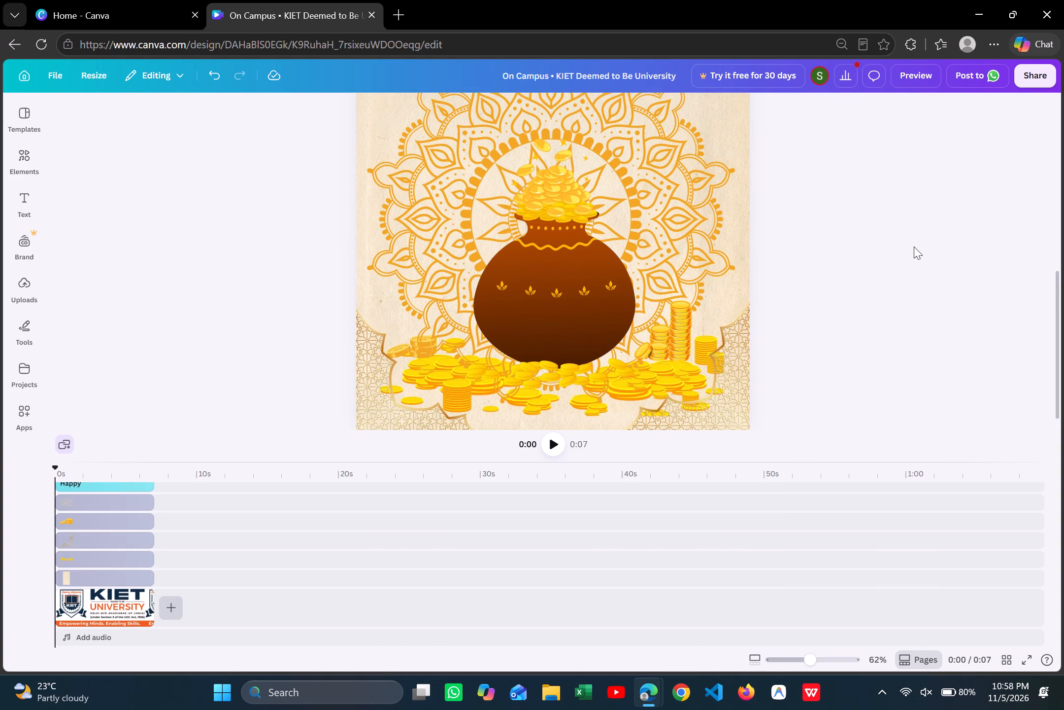
pyautogui.scroll(1, 914, 247)
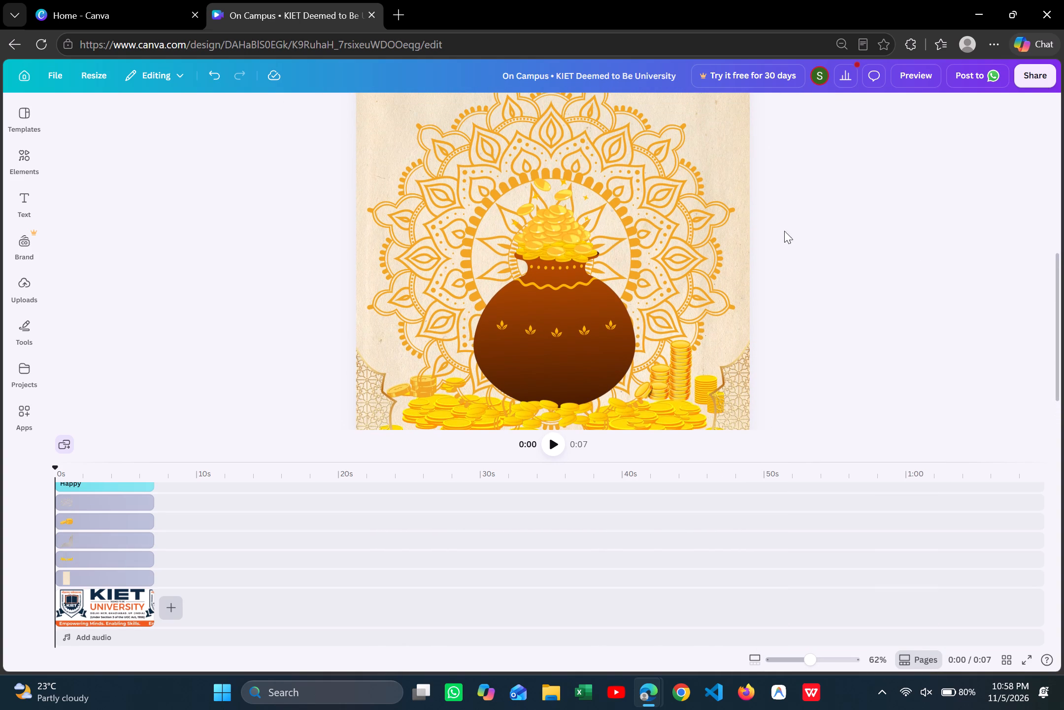
pyautogui.click(686, 241)
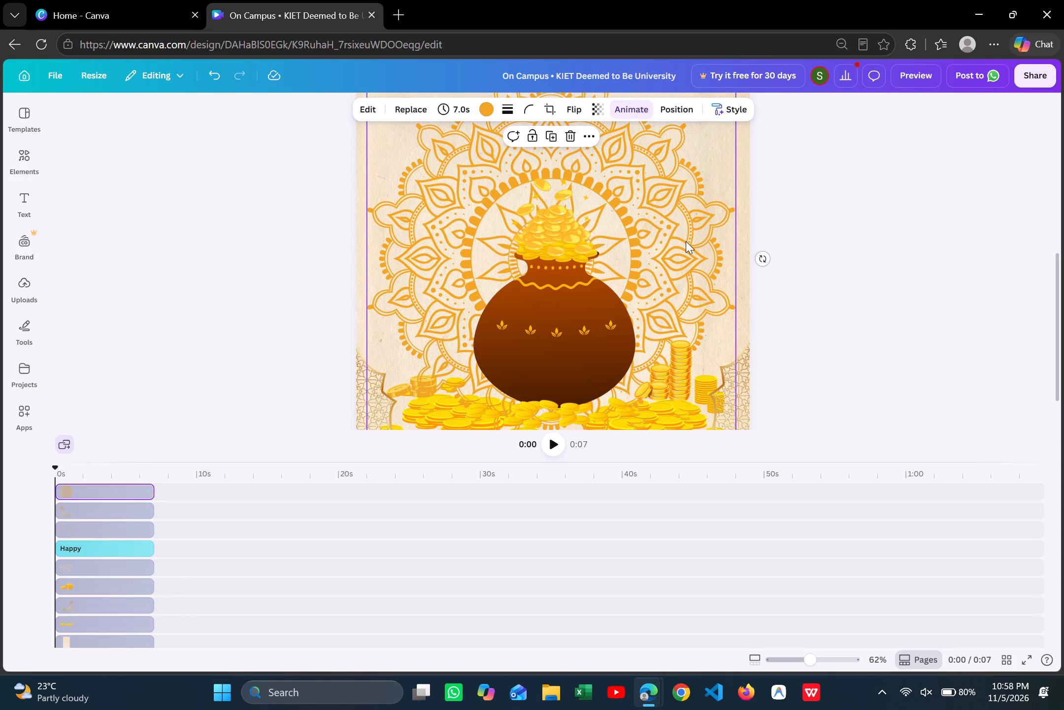
pyautogui.rightClick(686, 241)
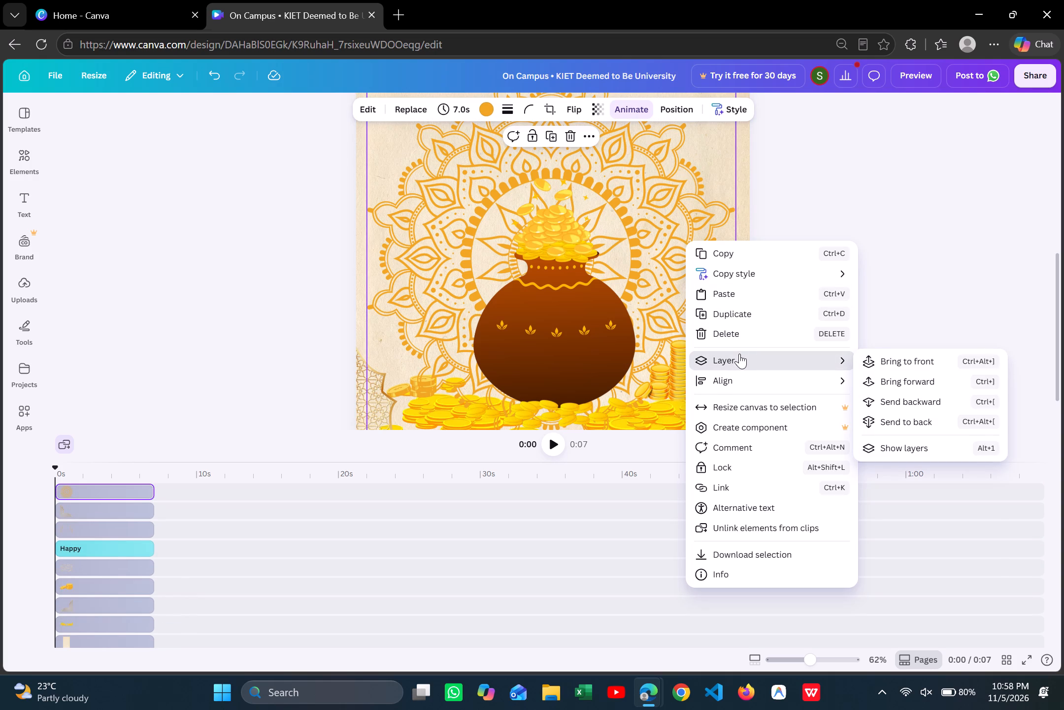
pyautogui.click(890, 394)
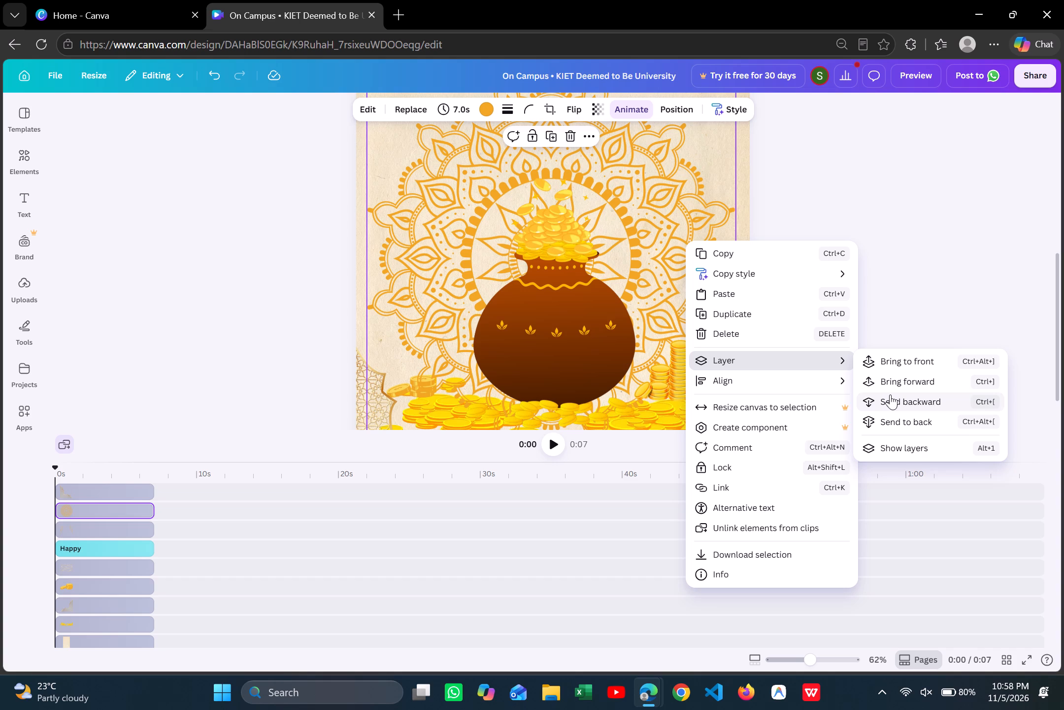
pyautogui.click(890, 394)
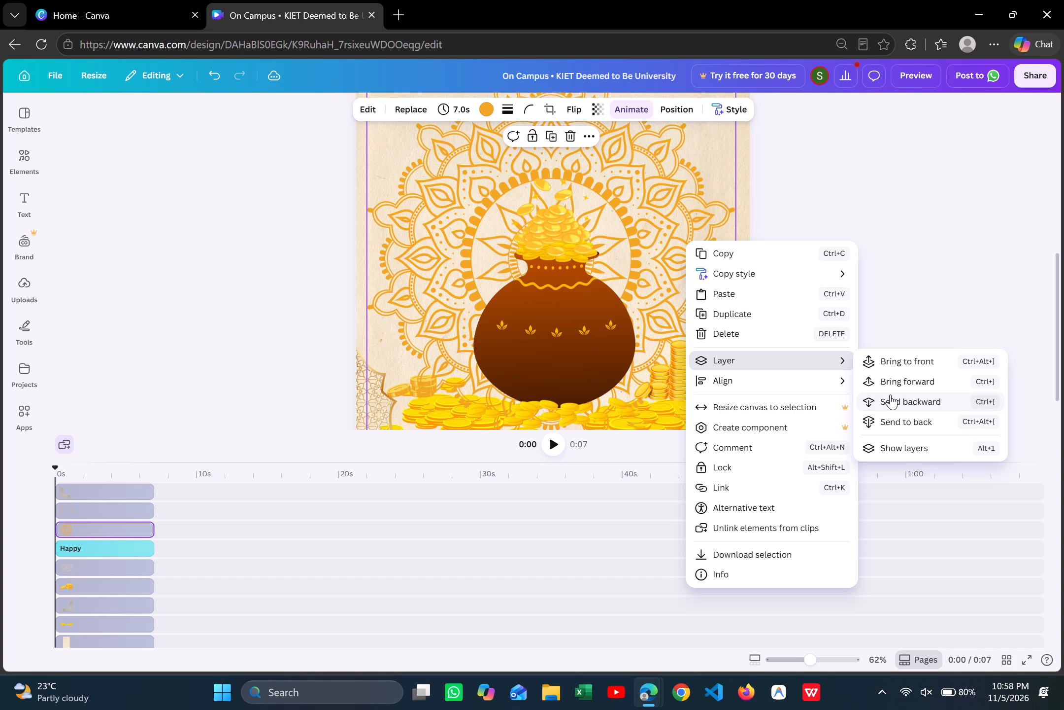
pyautogui.click(890, 394)
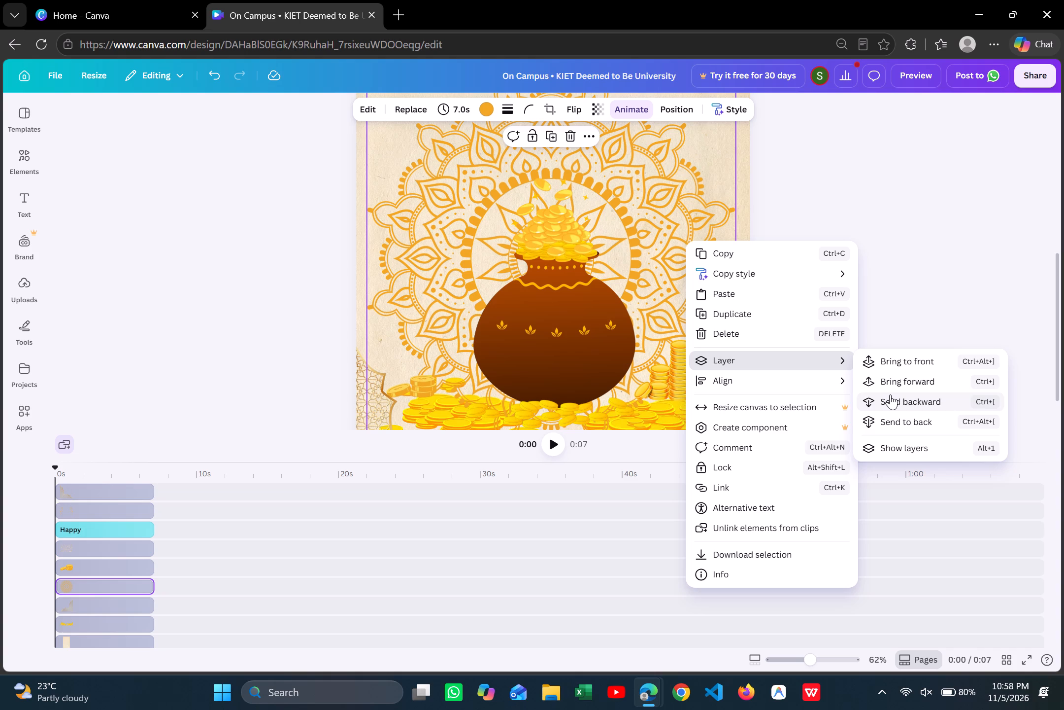
pyautogui.click(898, 398)
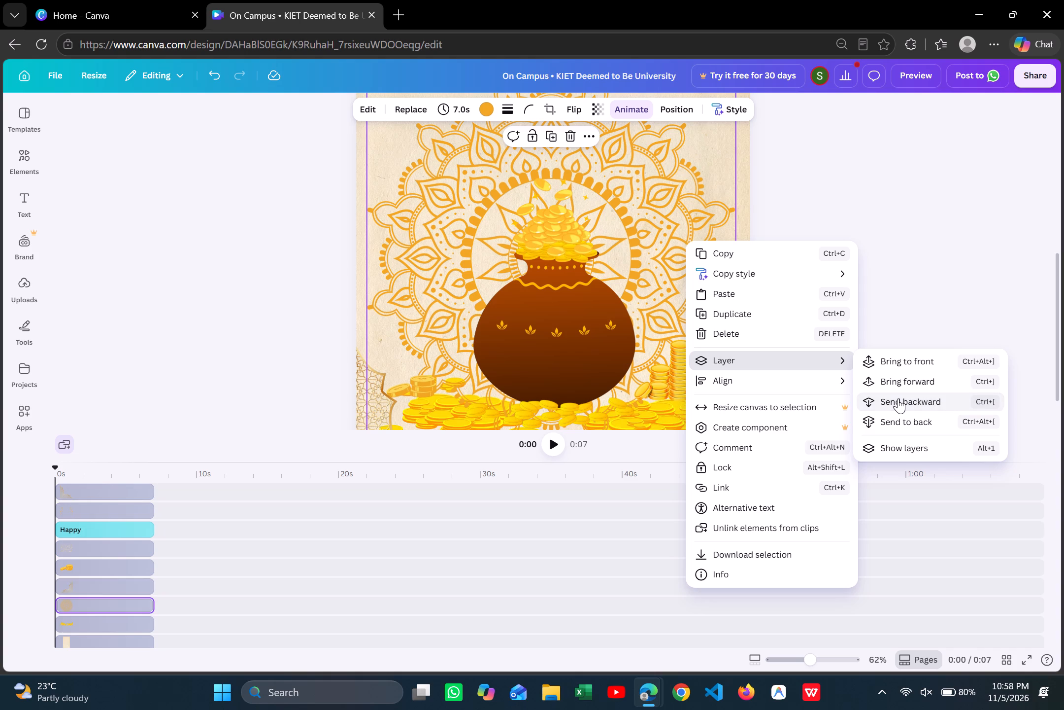
pyautogui.click(892, 276)
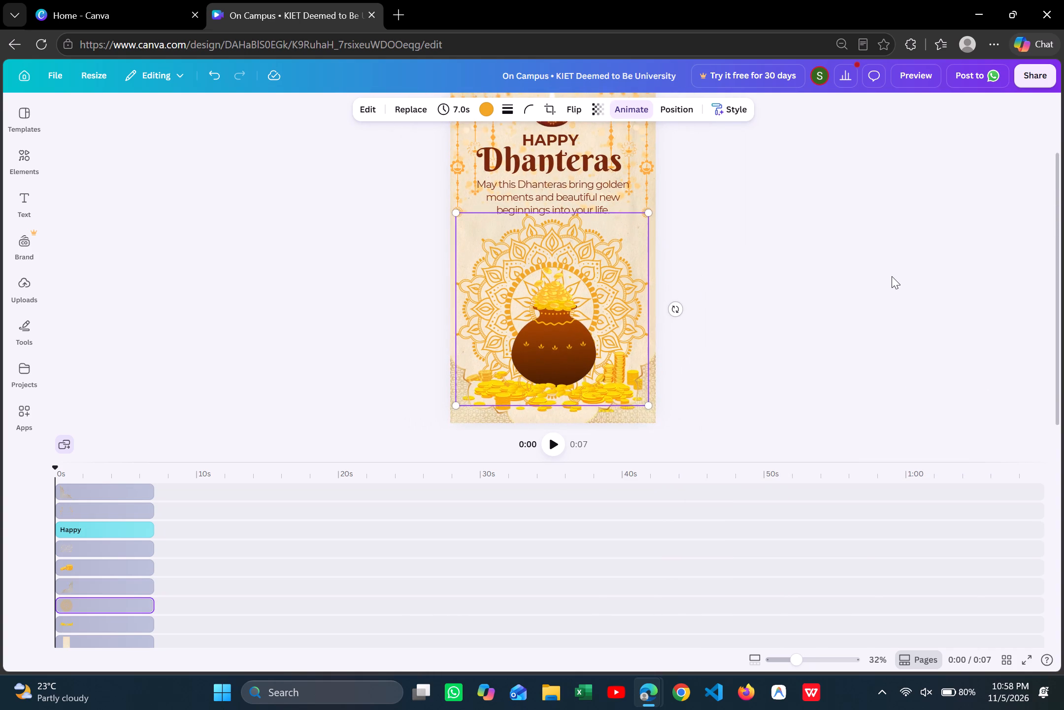
# Set the large mandala's transparency to 48.
pyautogui.click(593, 261)
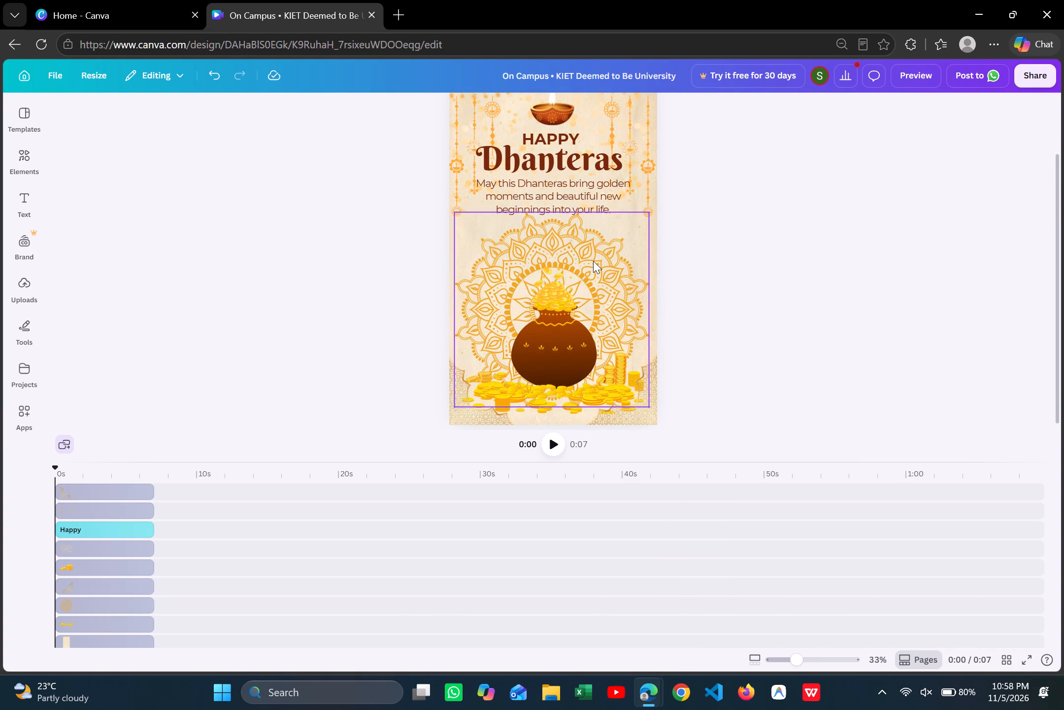
pyautogui.click(74, 604)
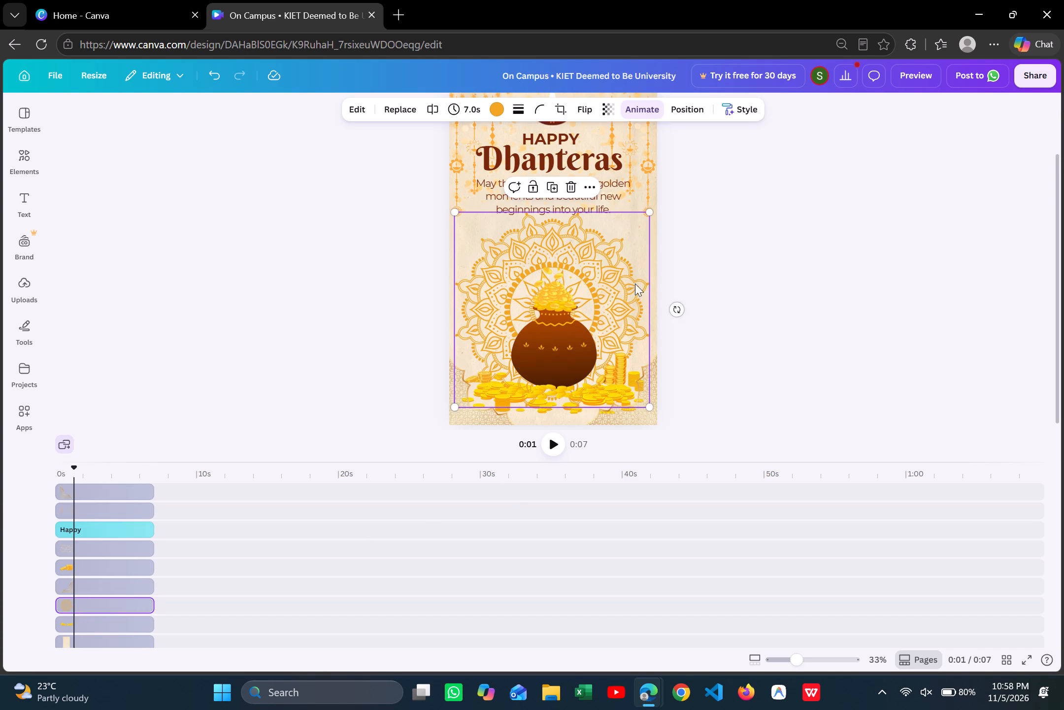
pyautogui.click(608, 115)
pyautogui.moveTo(628, 165); pyautogui.dragTo(615, 167)
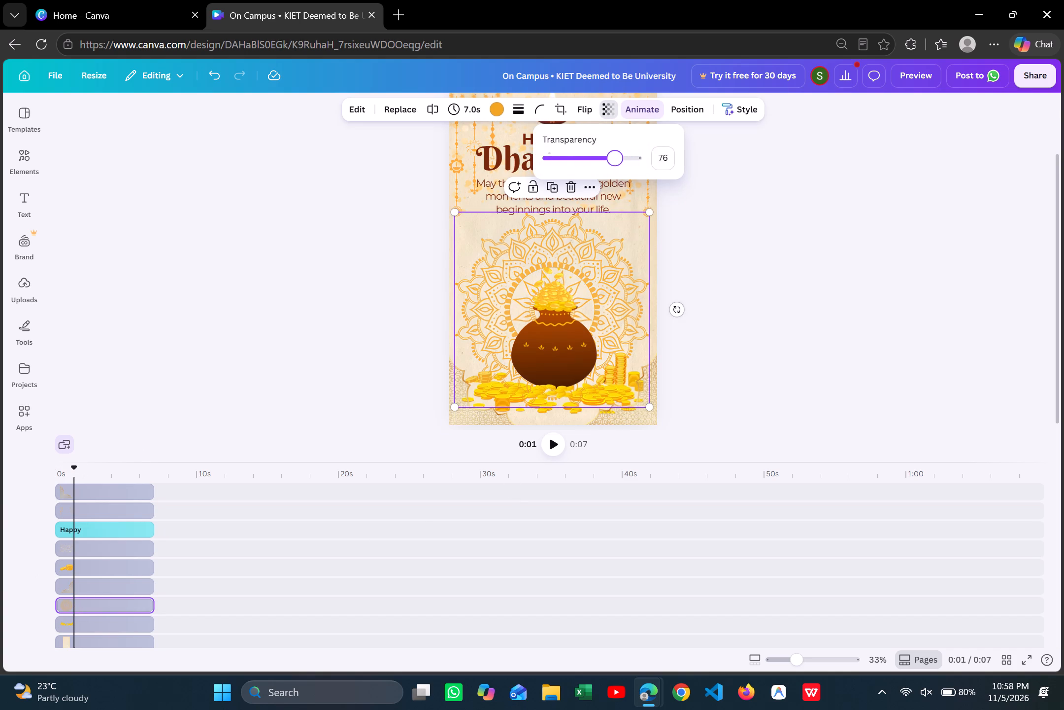
pyautogui.moveTo(615, 167); pyautogui.dragTo(591, 173)
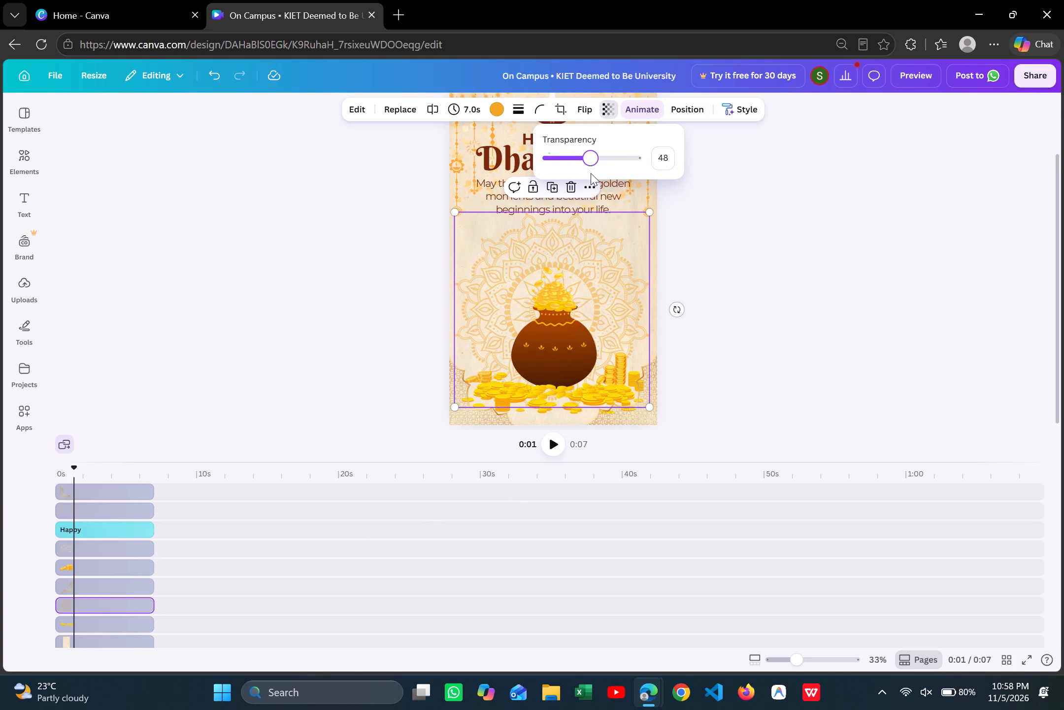
pyautogui.click(725, 256)
# Delete the small coin-stack graphic above the left end of the coin heap.
pyautogui.scroll(-1, 725, 256)
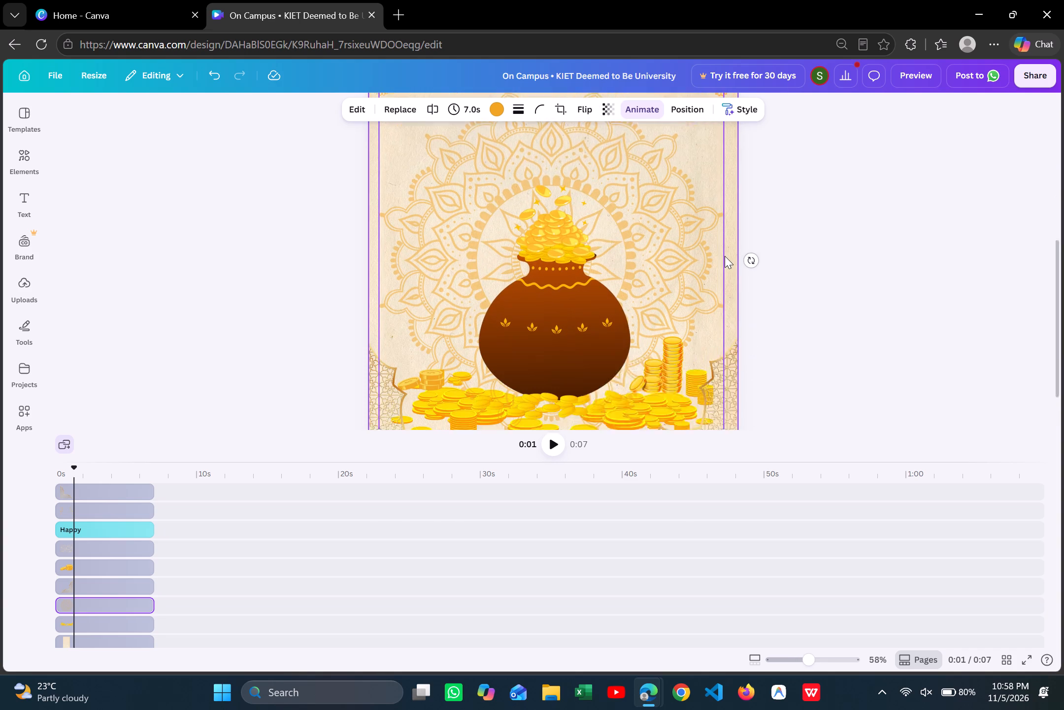
pyautogui.scroll(-2, 725, 256)
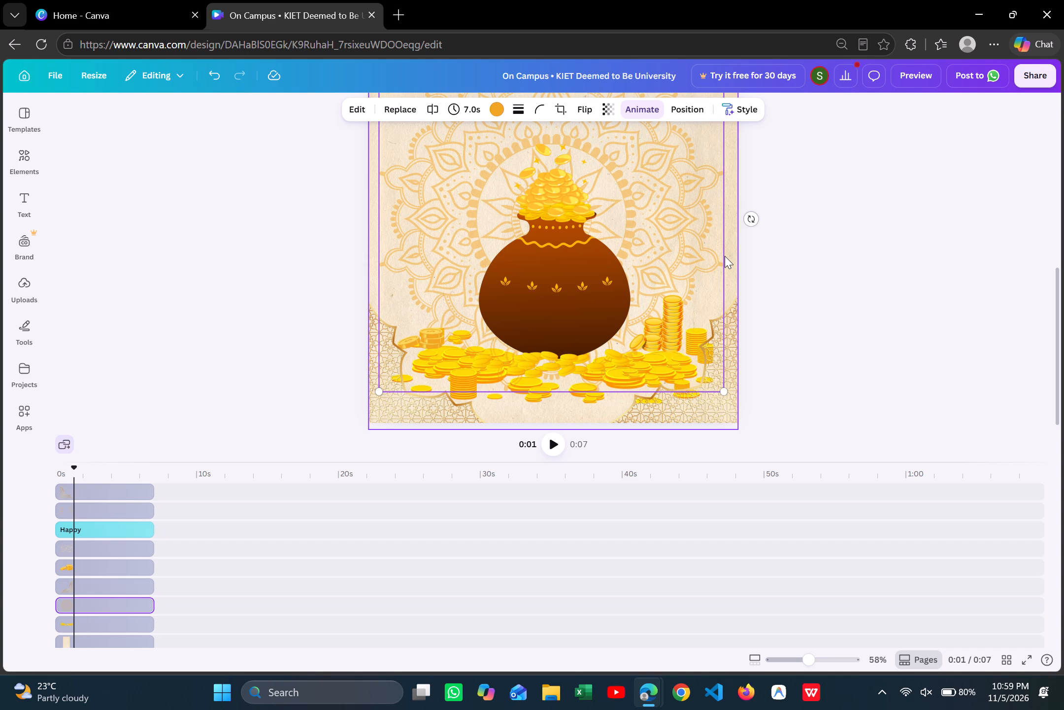
pyautogui.click(879, 232)
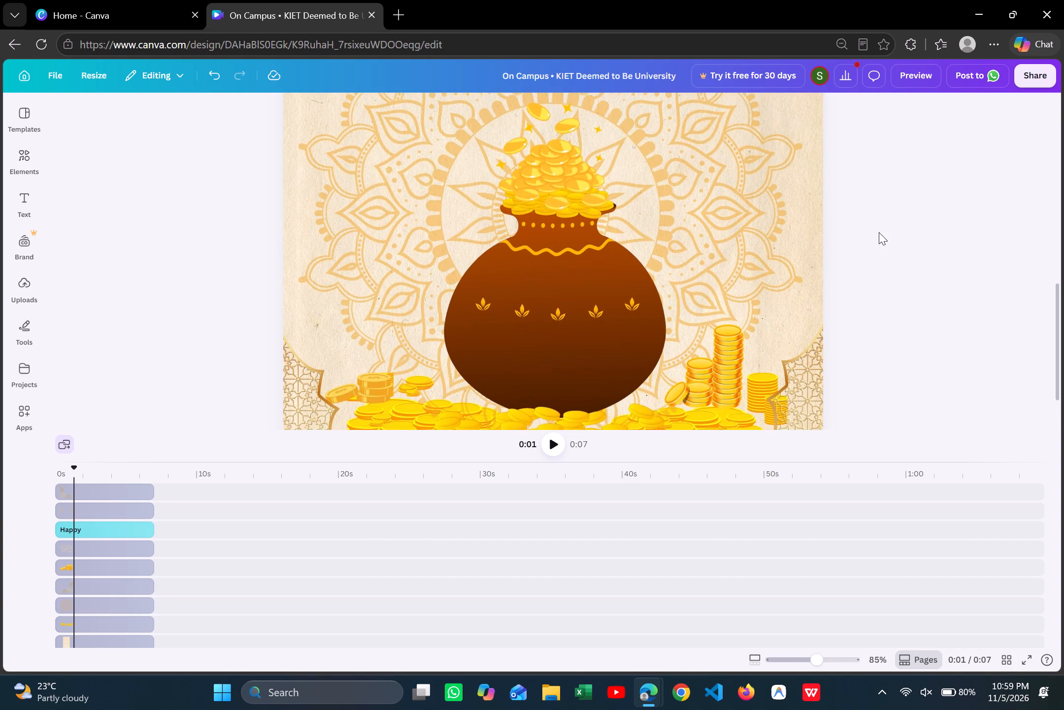
pyautogui.scroll(-1, 879, 232)
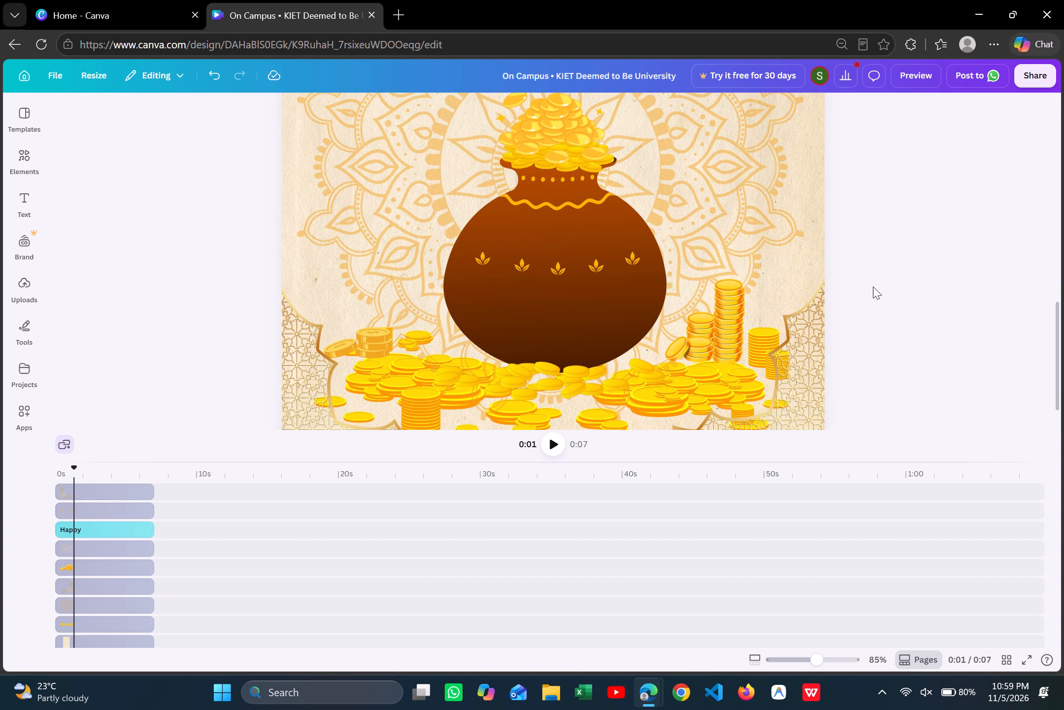
pyautogui.scroll(-1, 873, 286)
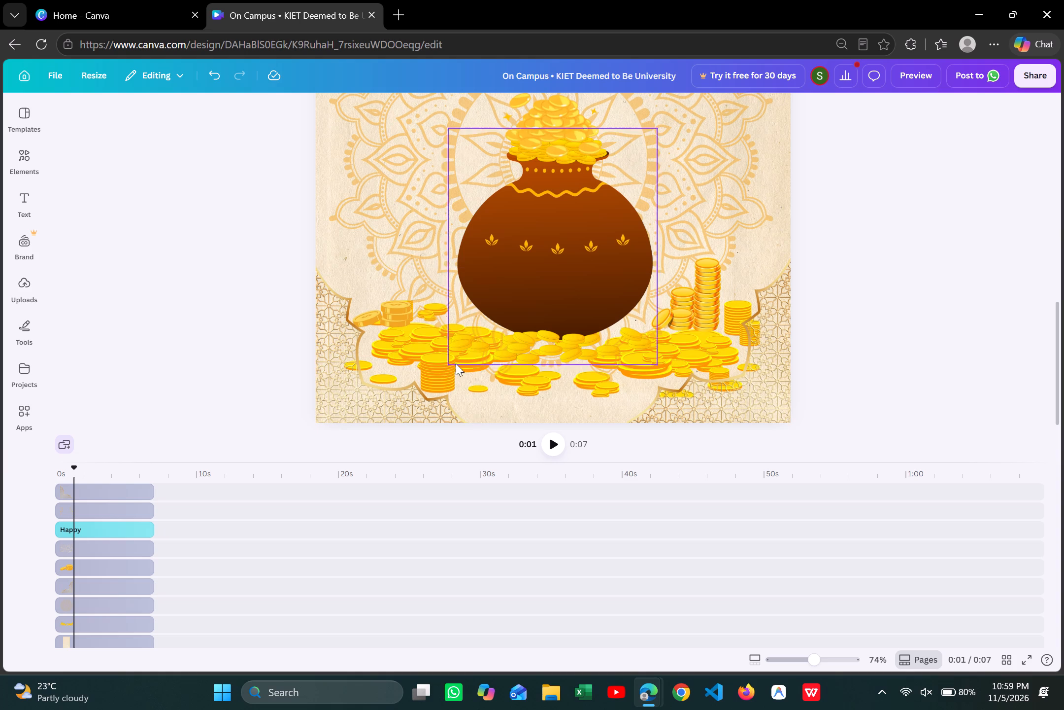
pyautogui.scroll(-1, 336, 552)
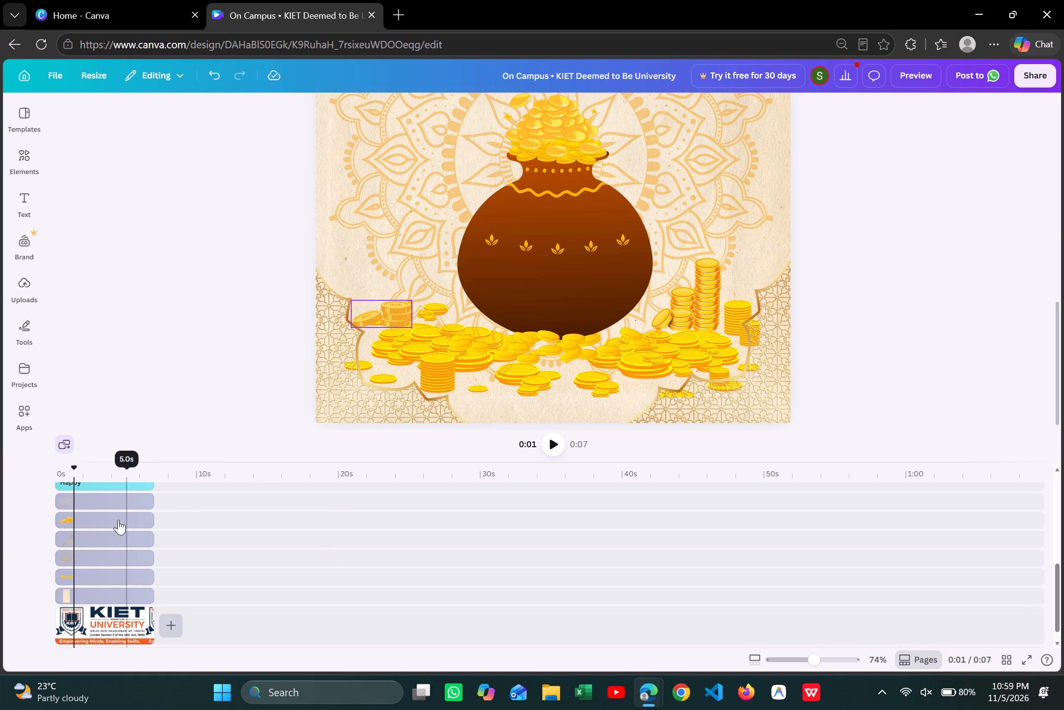
pyautogui.click(105, 525)
pyautogui.moveTo(389, 312); pyautogui.dragTo(391, 351)
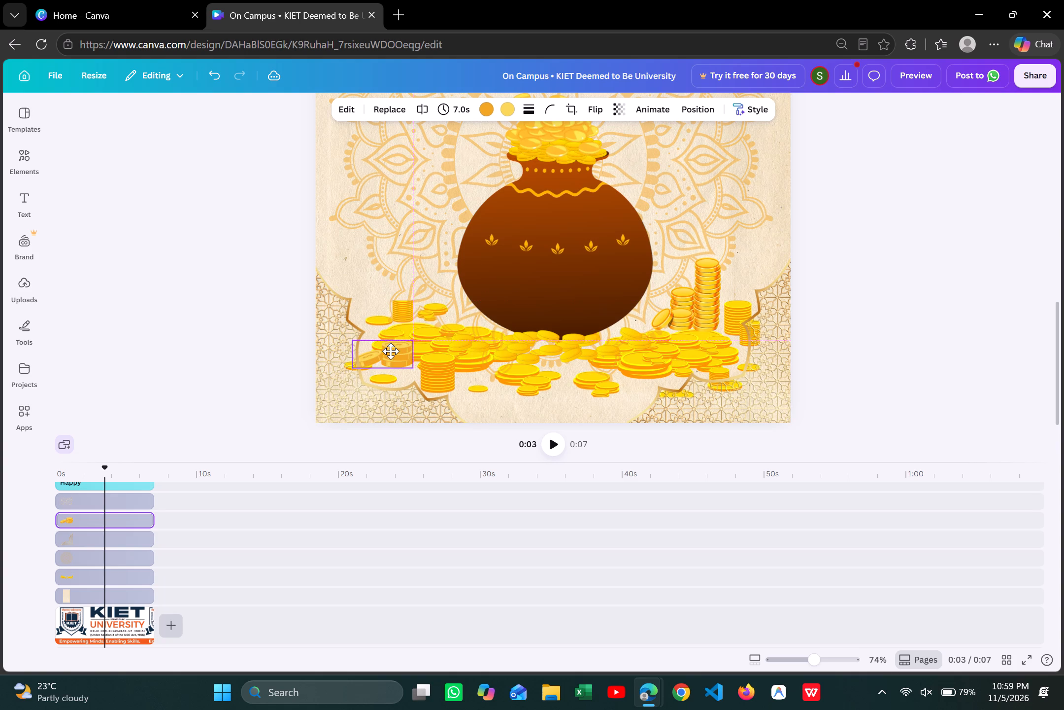
pyautogui.moveTo(391, 351); pyautogui.dragTo(394, 351)
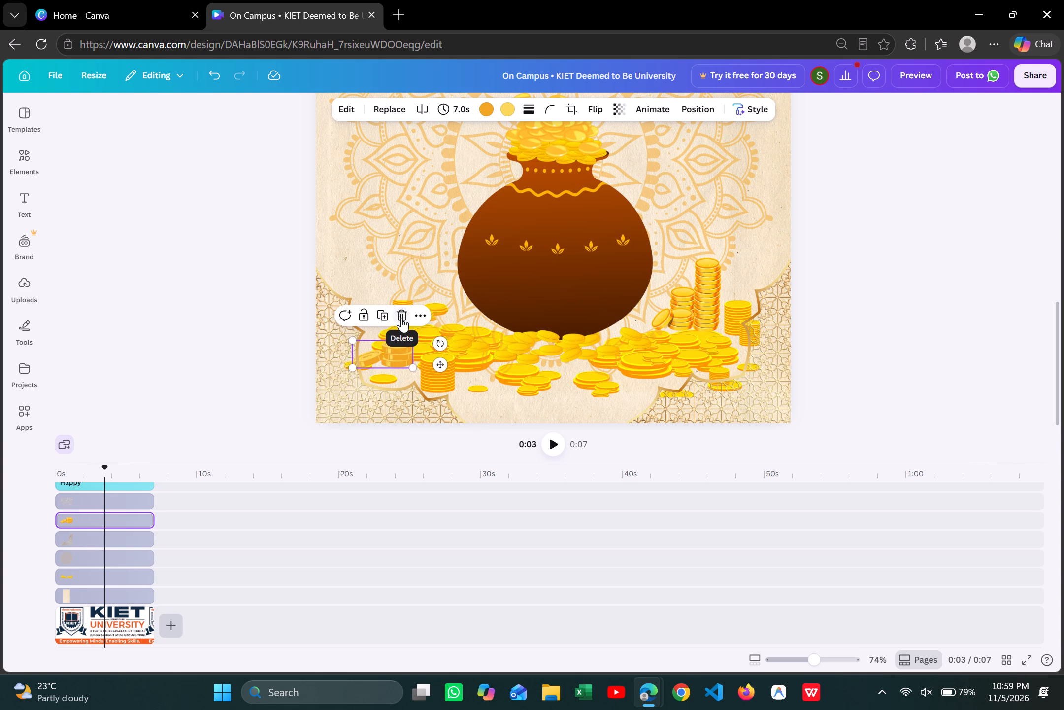
pyautogui.click(401, 318)
# Nudge the tall coin stacks at the pot's right side slightly down and toward the pot.
pyautogui.moveTo(705, 312); pyautogui.dragTo(700, 318)
pyautogui.click(893, 291)
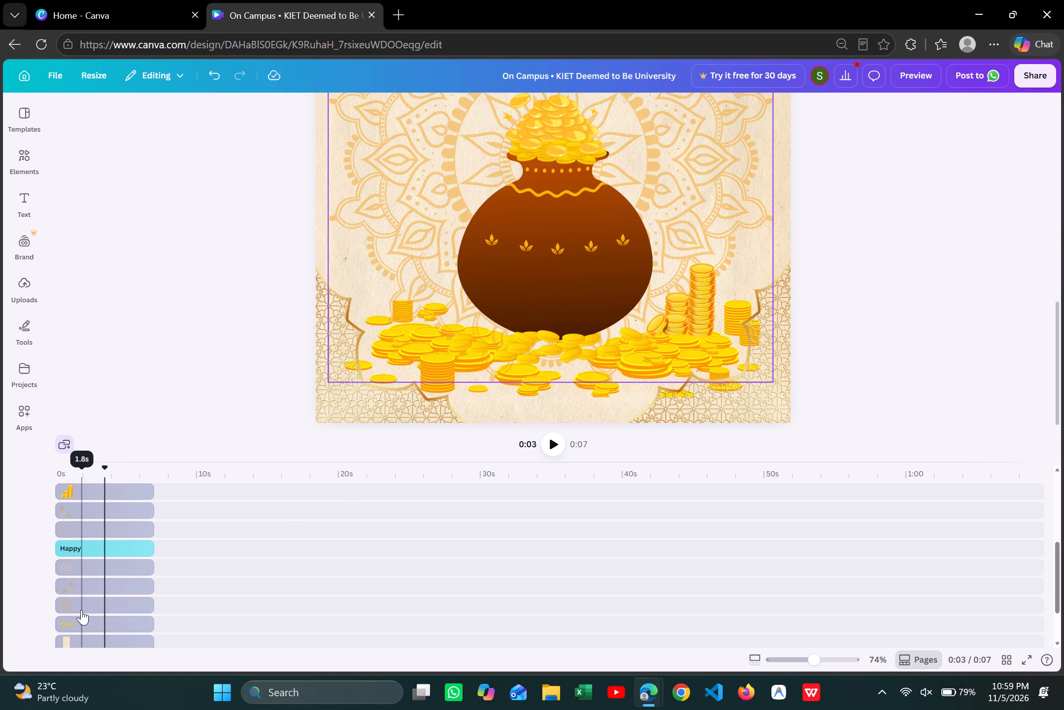
# Examine the timeline layers and elements around the pot to find the stacking order of coin heap, mandala and corner ornament.
pyautogui.scroll(1, 70, 623)
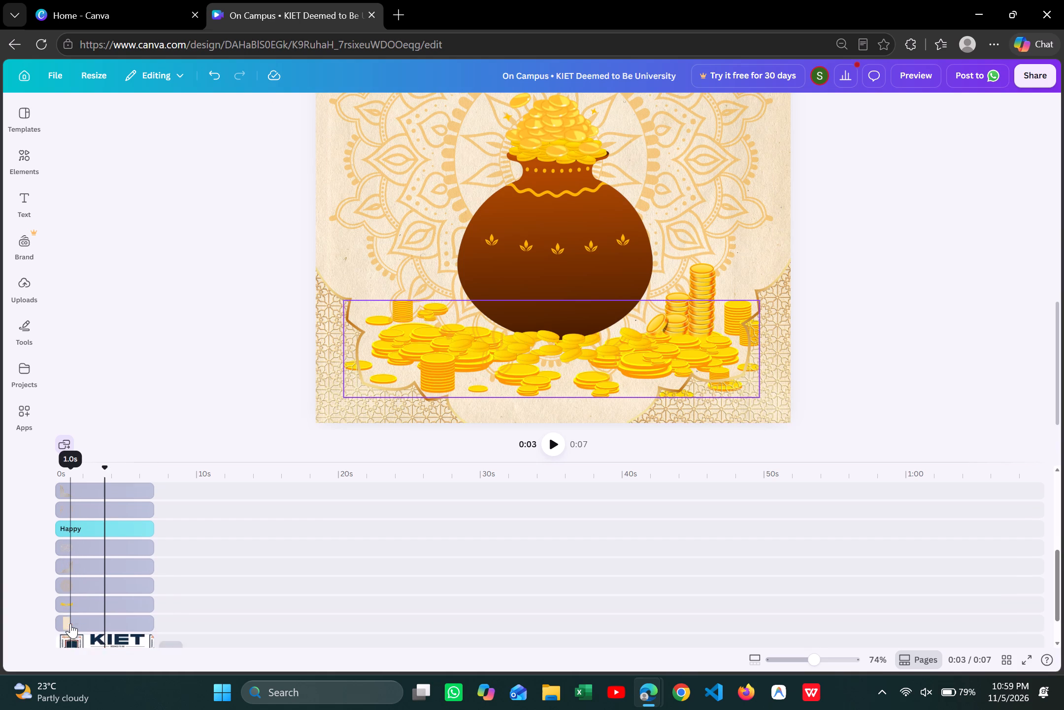
pyautogui.scroll(1, 70, 623)
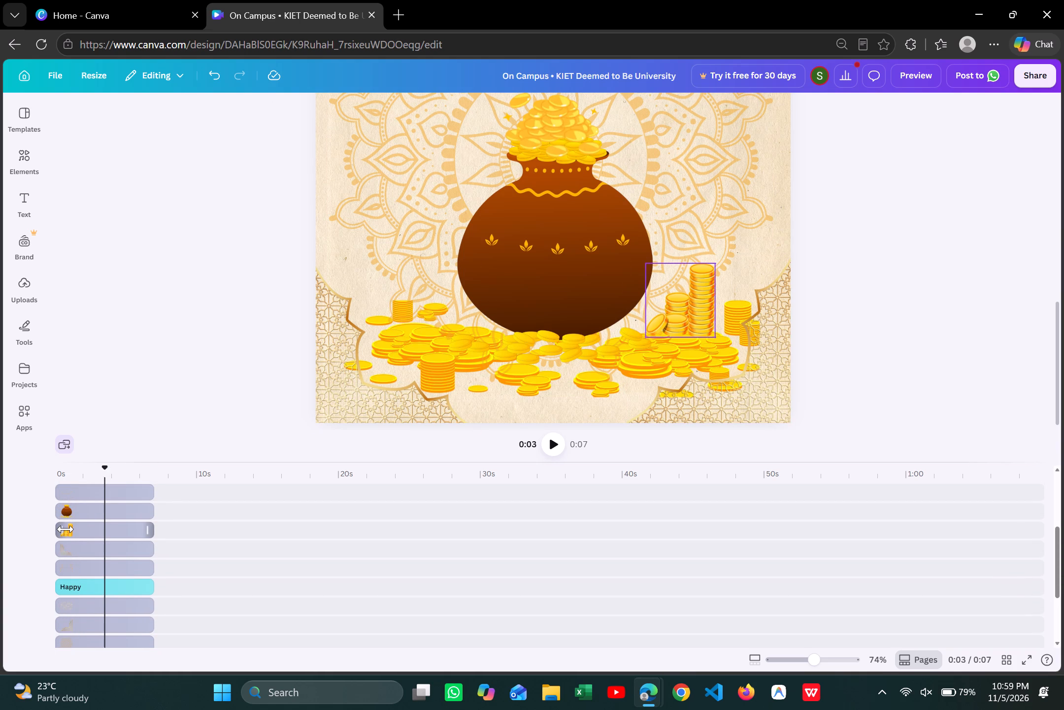
pyautogui.scroll(1, 70, 535)
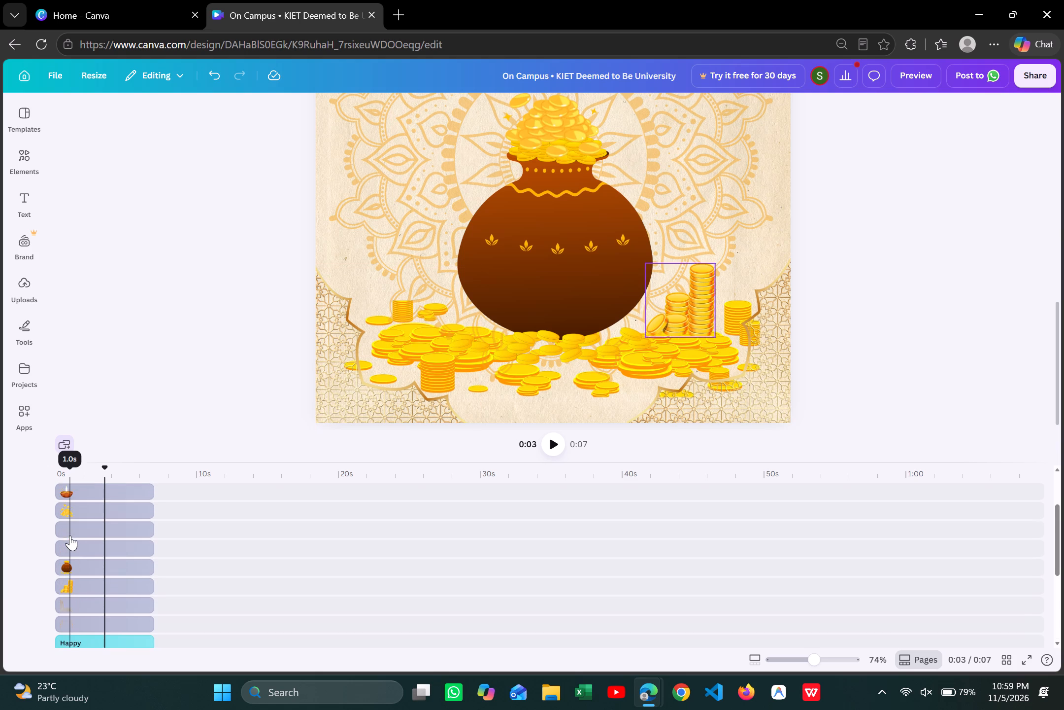
pyautogui.scroll(2, 70, 535)
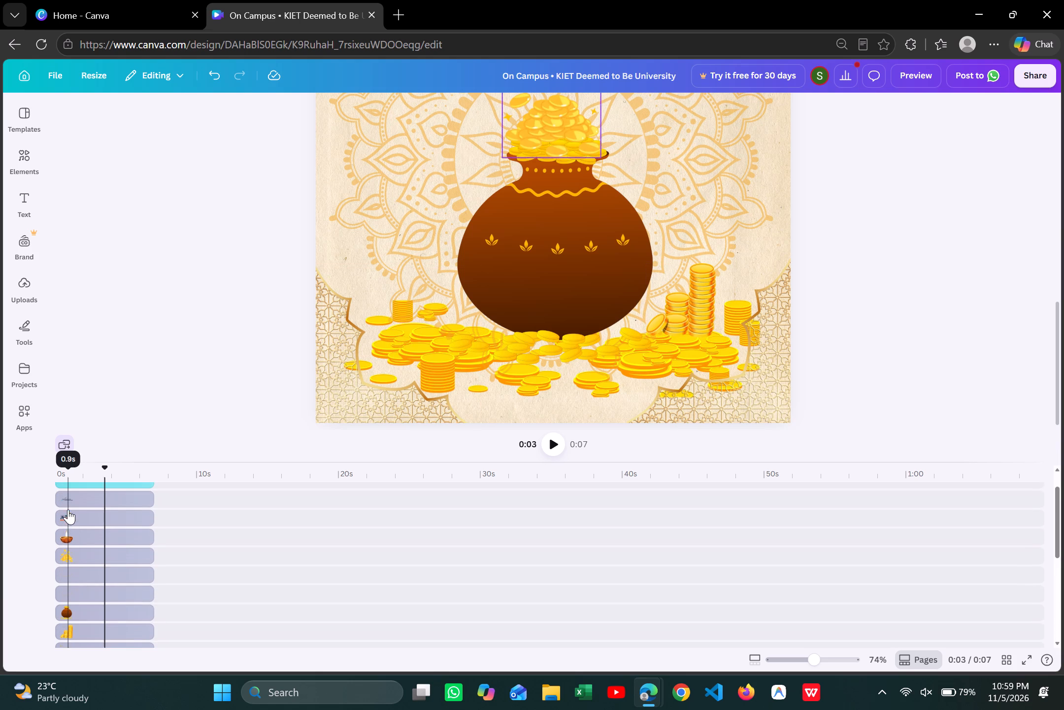
pyautogui.scroll(1, 68, 509)
pyautogui.scroll(-1, 68, 509)
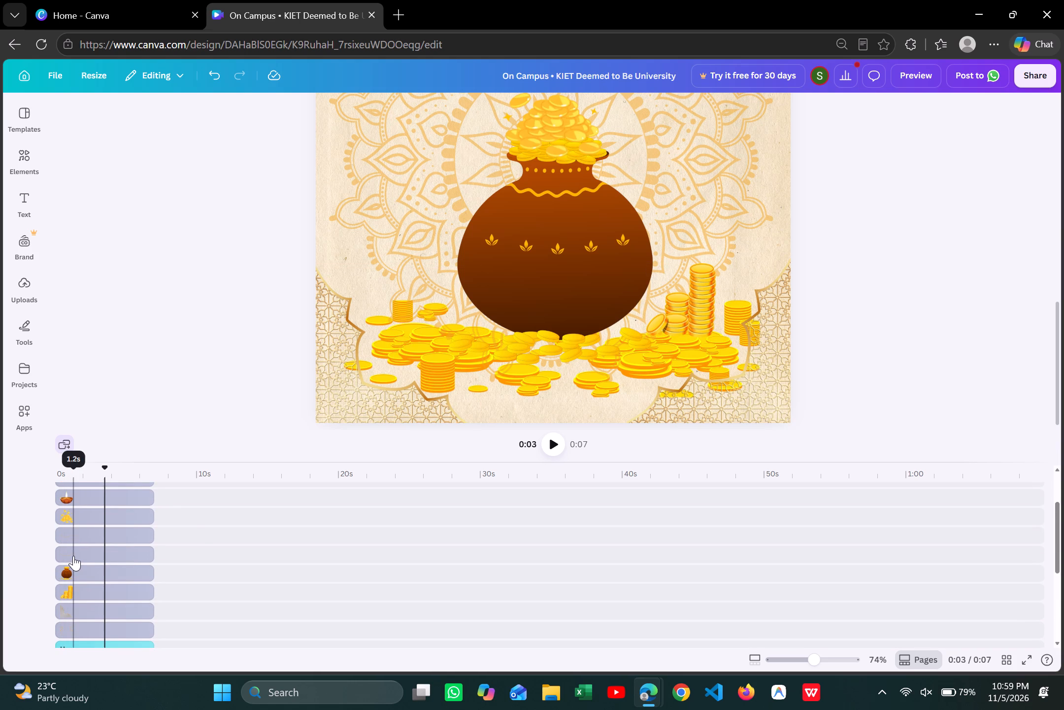
pyautogui.click(682, 344)
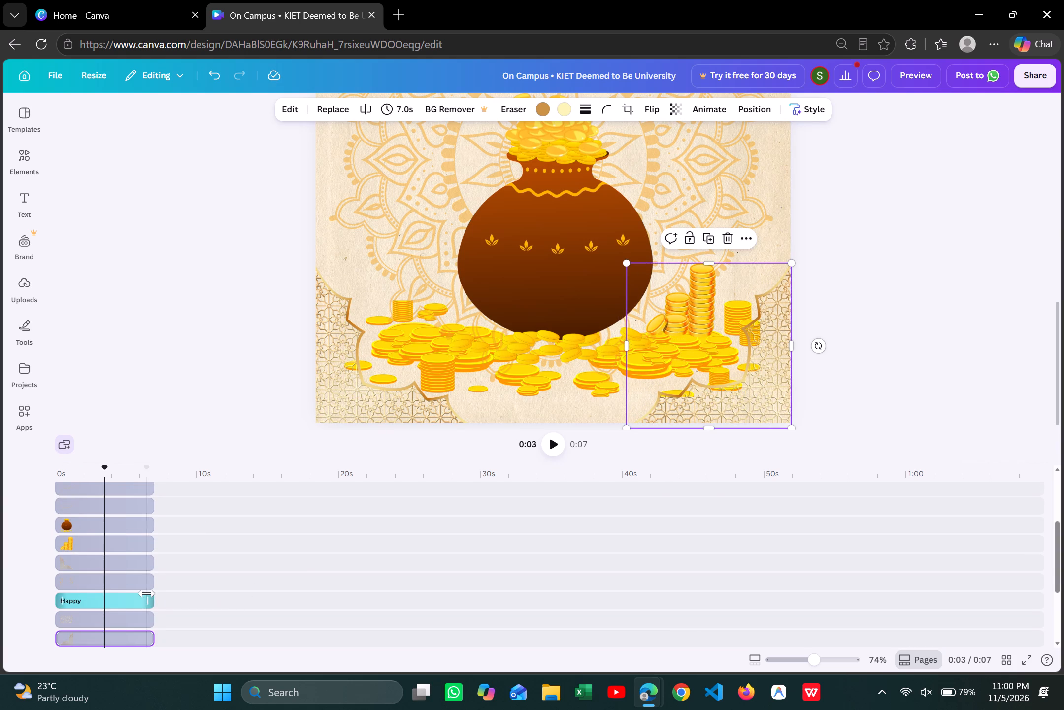
pyautogui.scroll(-1, 147, 593)
pyautogui.click(83, 612)
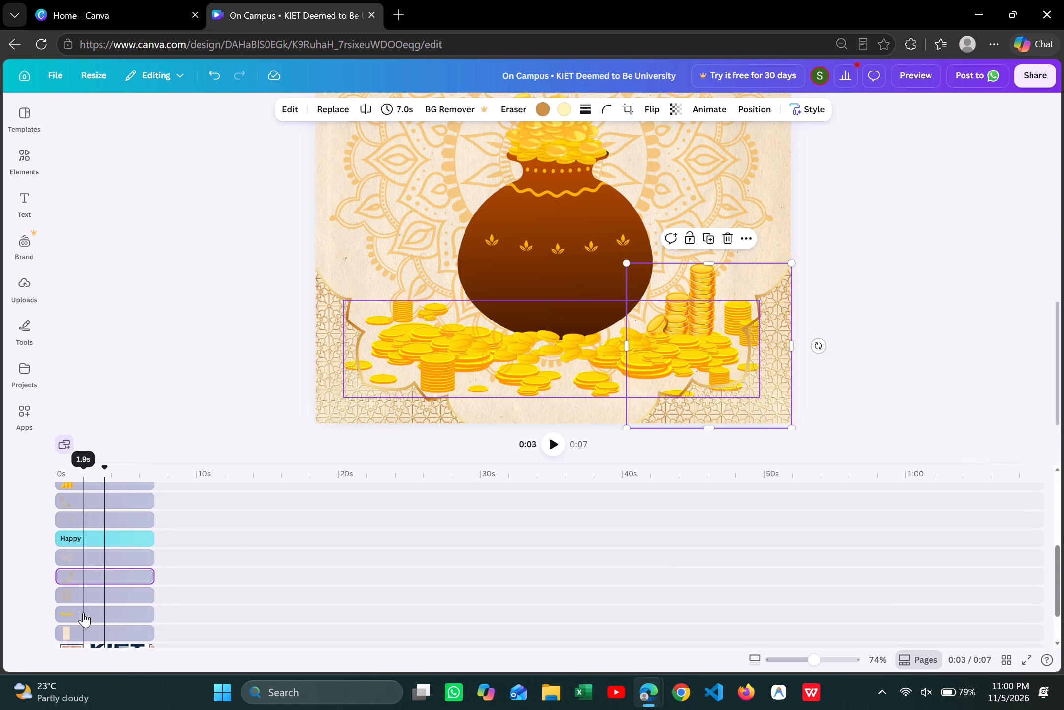
pyautogui.click(532, 373)
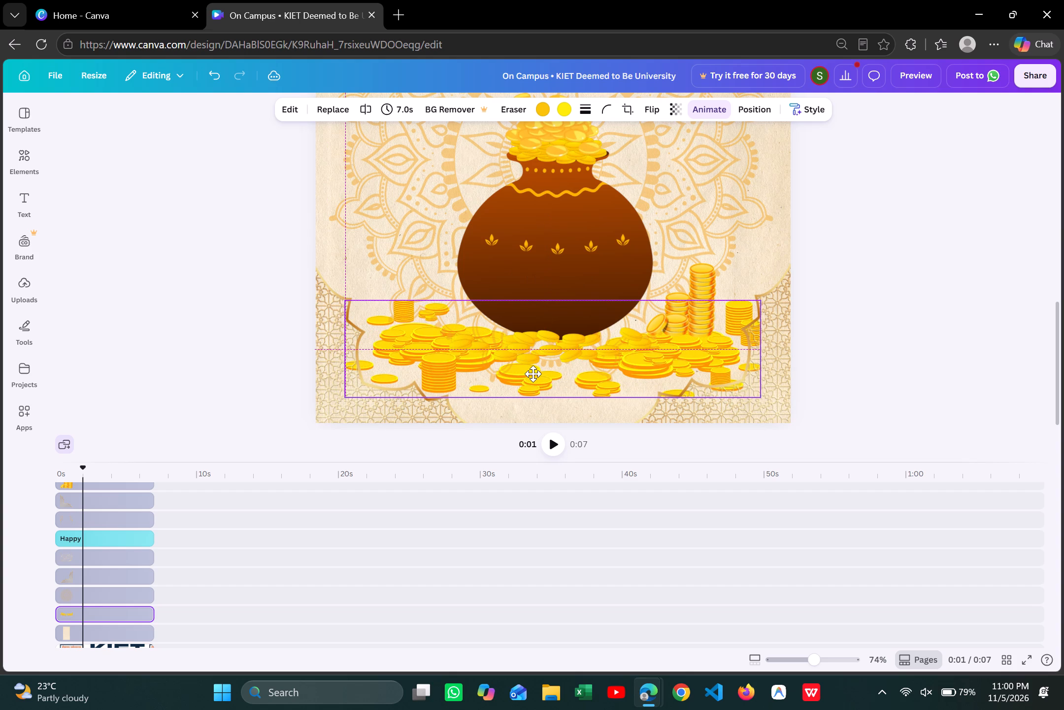
pyautogui.click(858, 290)
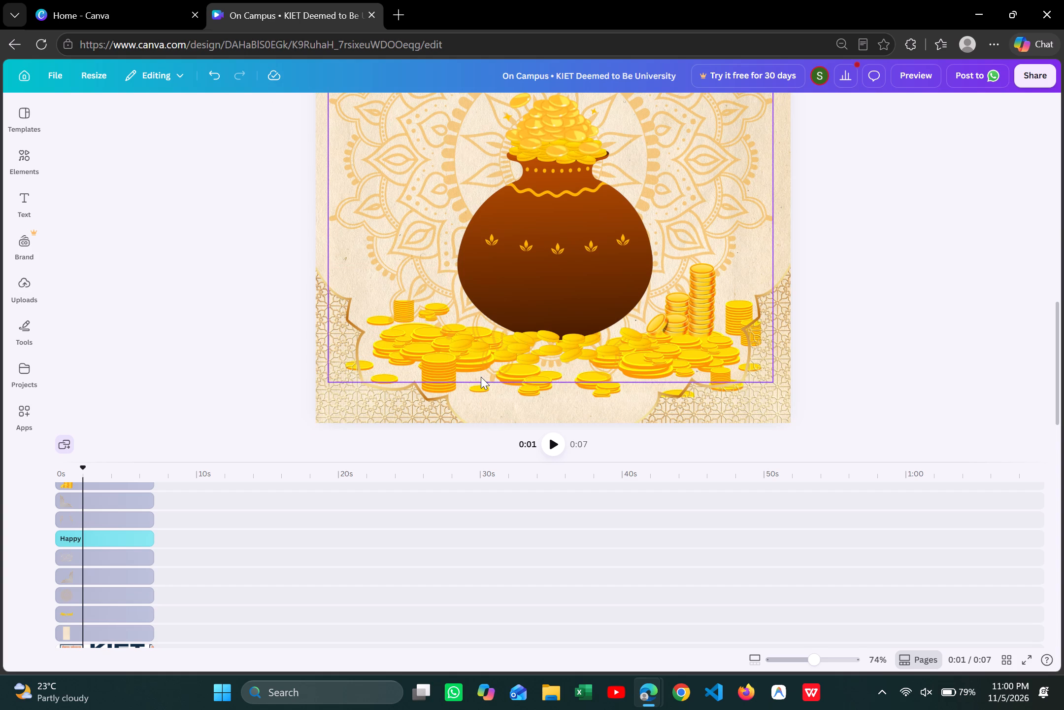
# Bring the wide coin heap below the pot forward one layer, in front of the large mandala.
pyautogui.click(516, 391)
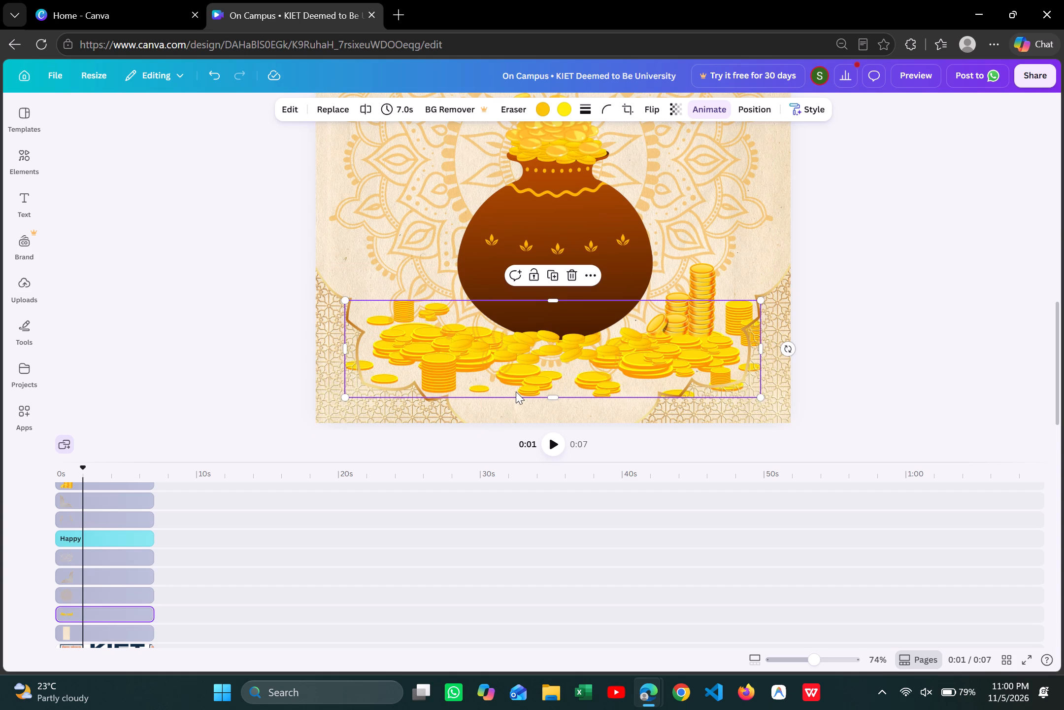
pyautogui.click(683, 257)
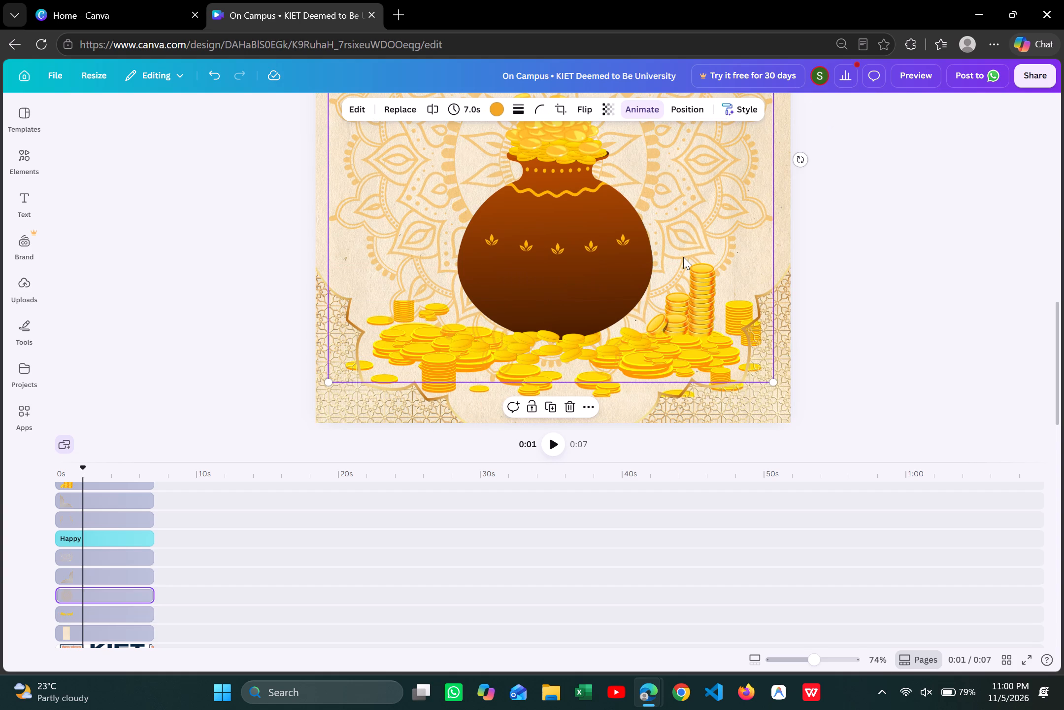
pyautogui.click(562, 385)
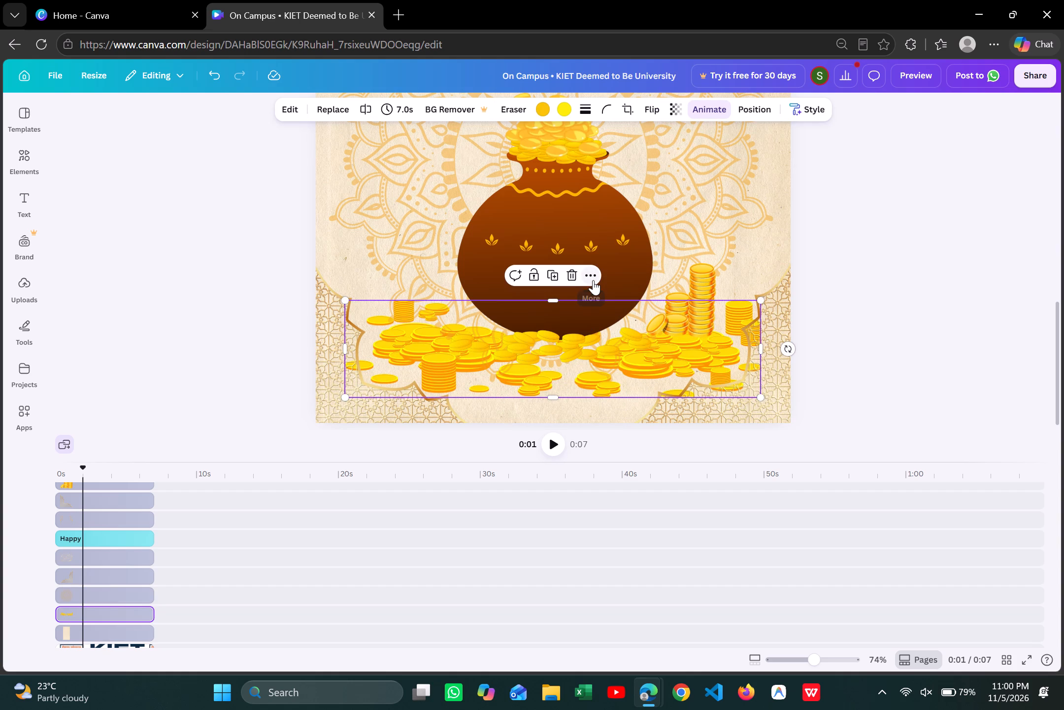
pyautogui.click(593, 280)
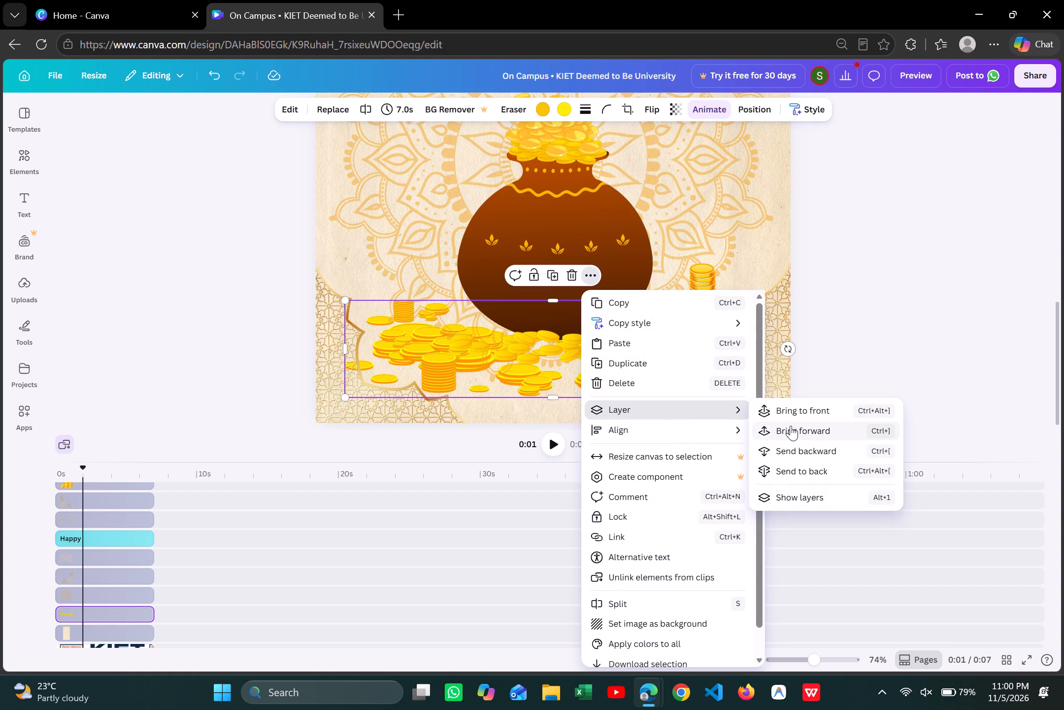
pyautogui.click(791, 426)
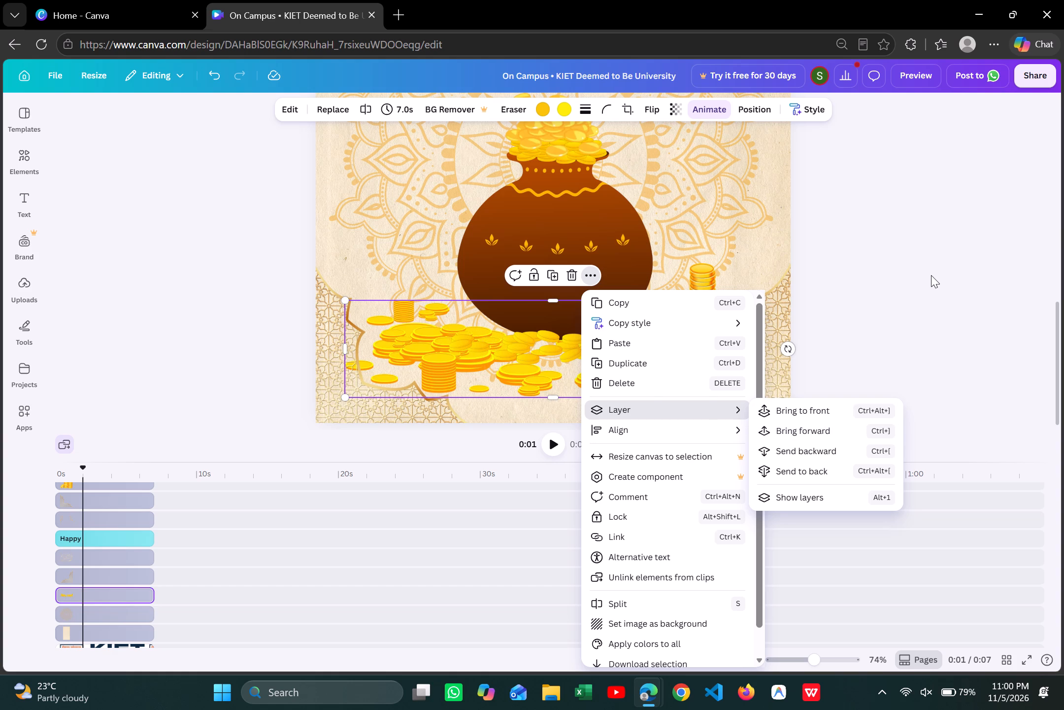
pyautogui.click(931, 275)
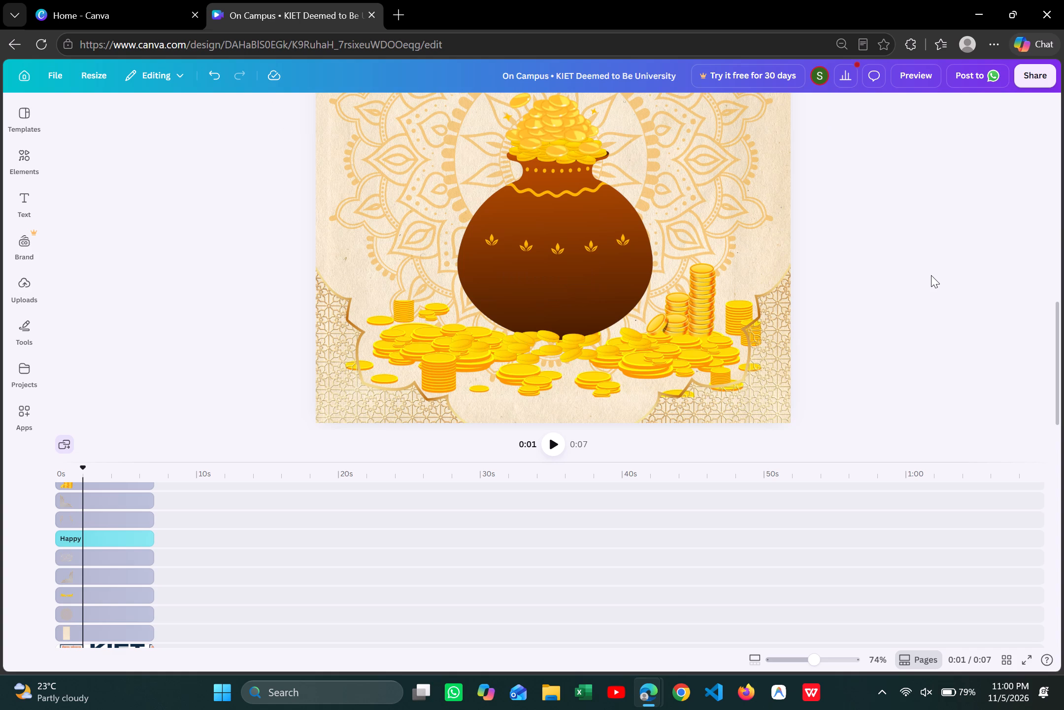
# Review the pot and coin area up close, and the whole Dhanteras page from top to bottom.
pyautogui.scroll(3, 931, 275)
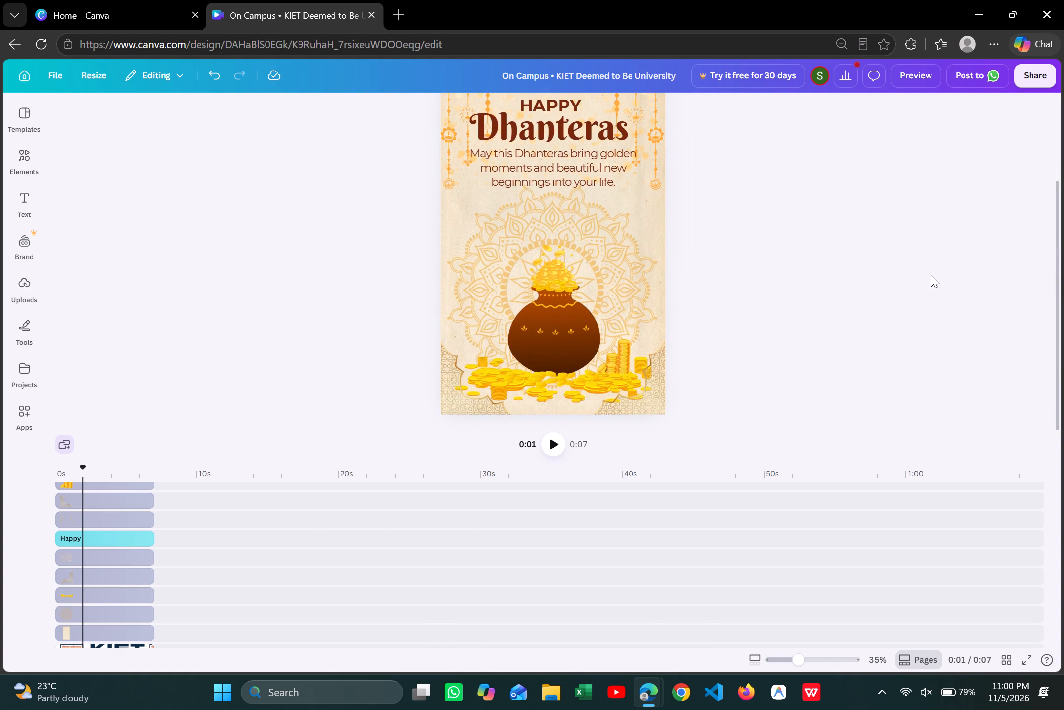
pyautogui.scroll(-3, 931, 275)
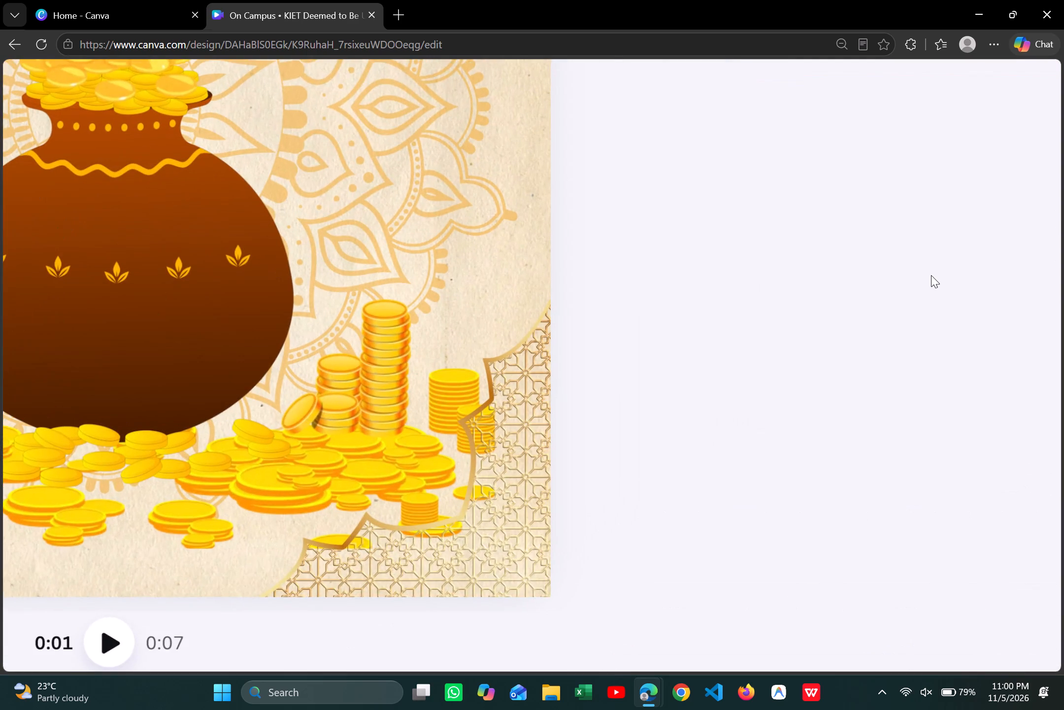
pyautogui.hscroll(4, 931, 275)
pyautogui.scroll(-1, 931, 275)
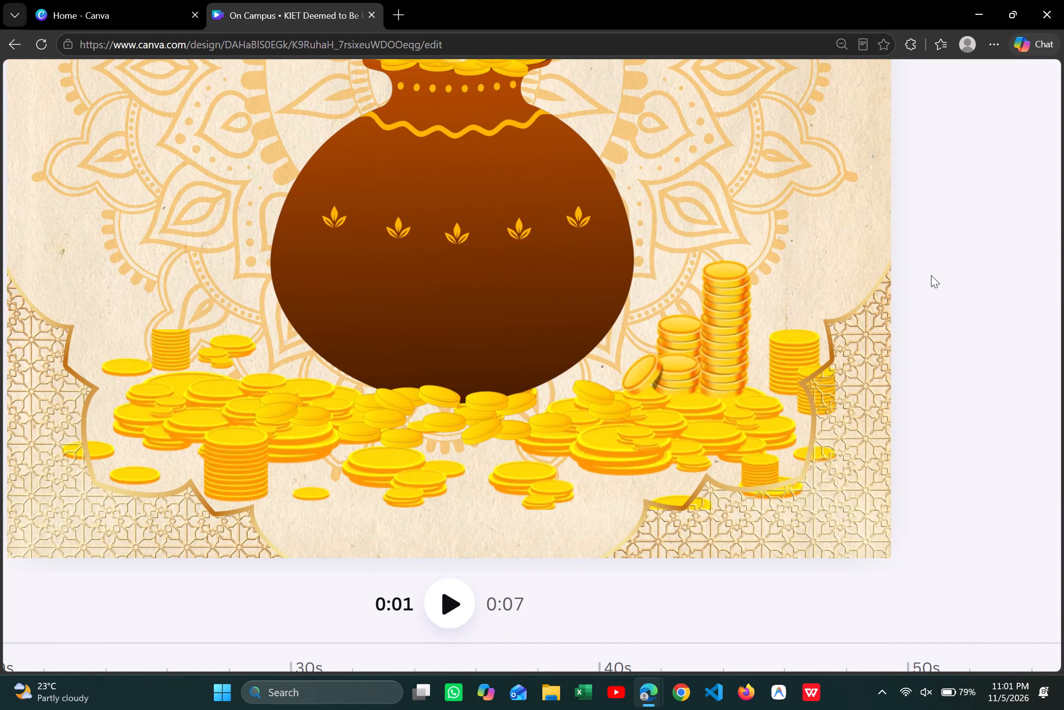
pyautogui.hscroll(2, 931, 275)
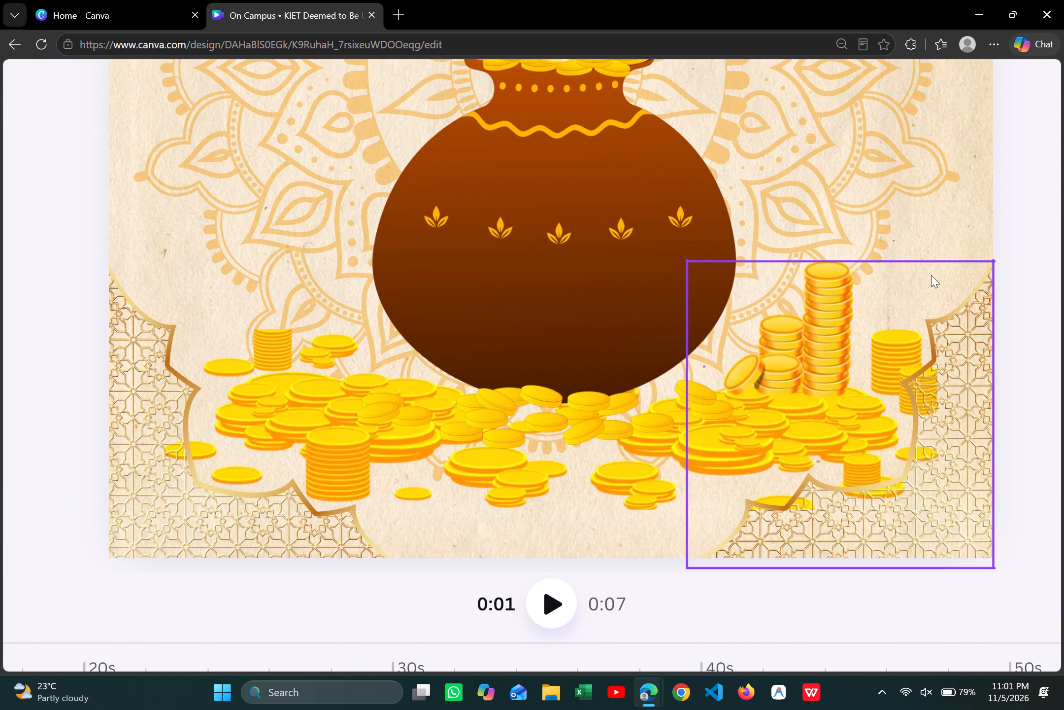
pyautogui.scroll(1, 931, 275)
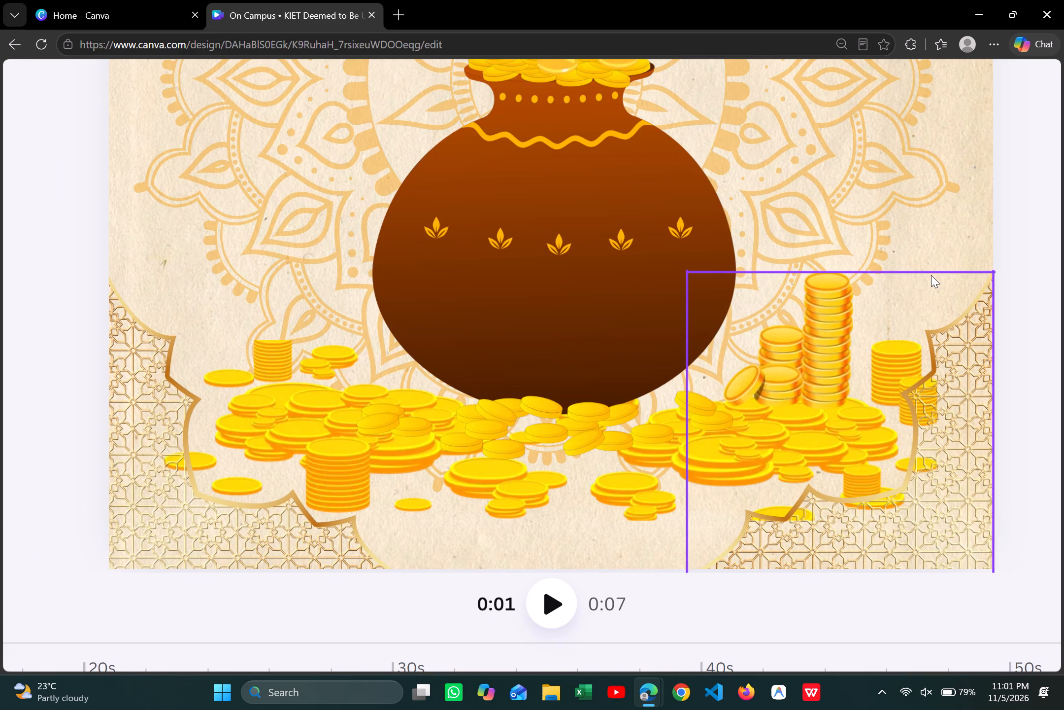
pyautogui.scroll(1, 931, 275)
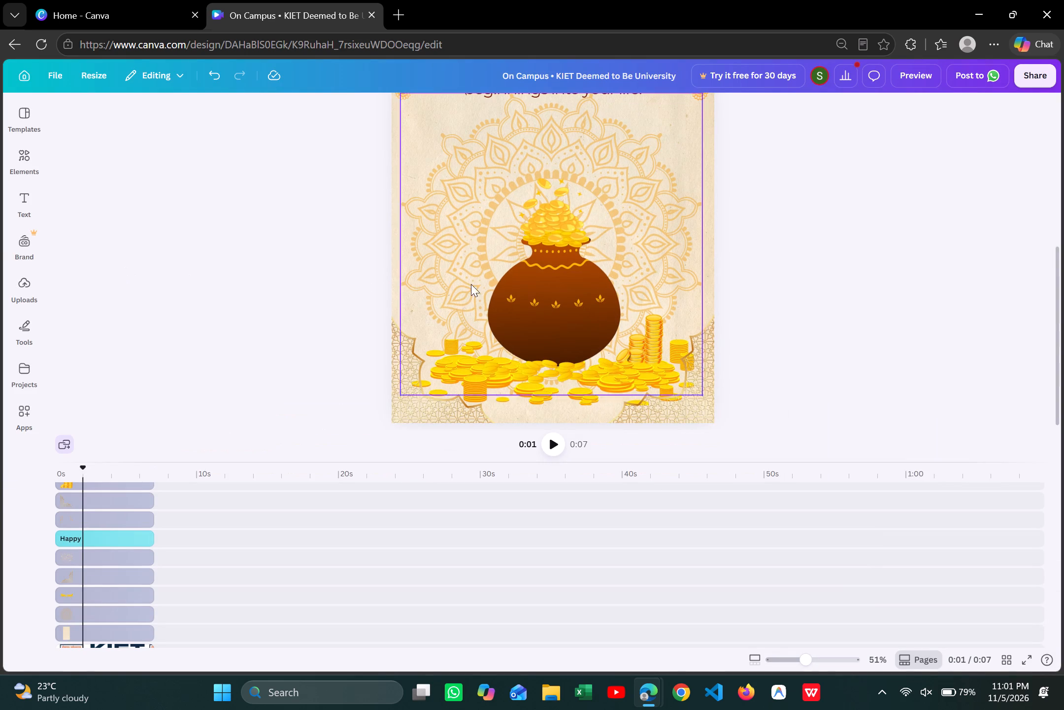
pyautogui.scroll(4, 654, 208)
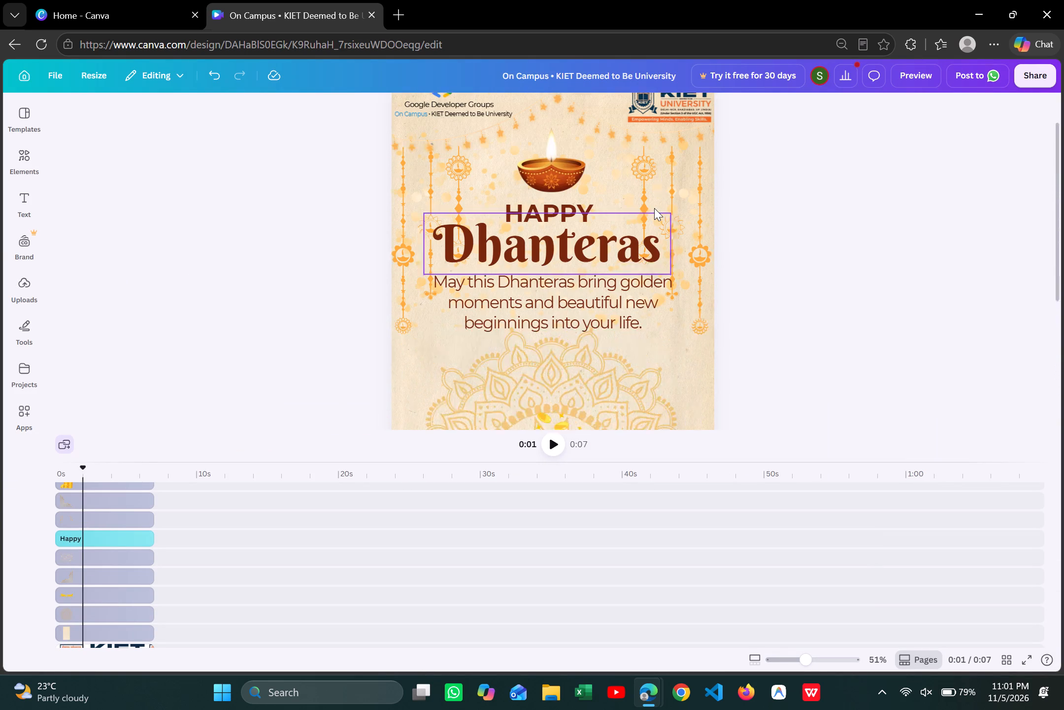
pyautogui.scroll(1, 654, 208)
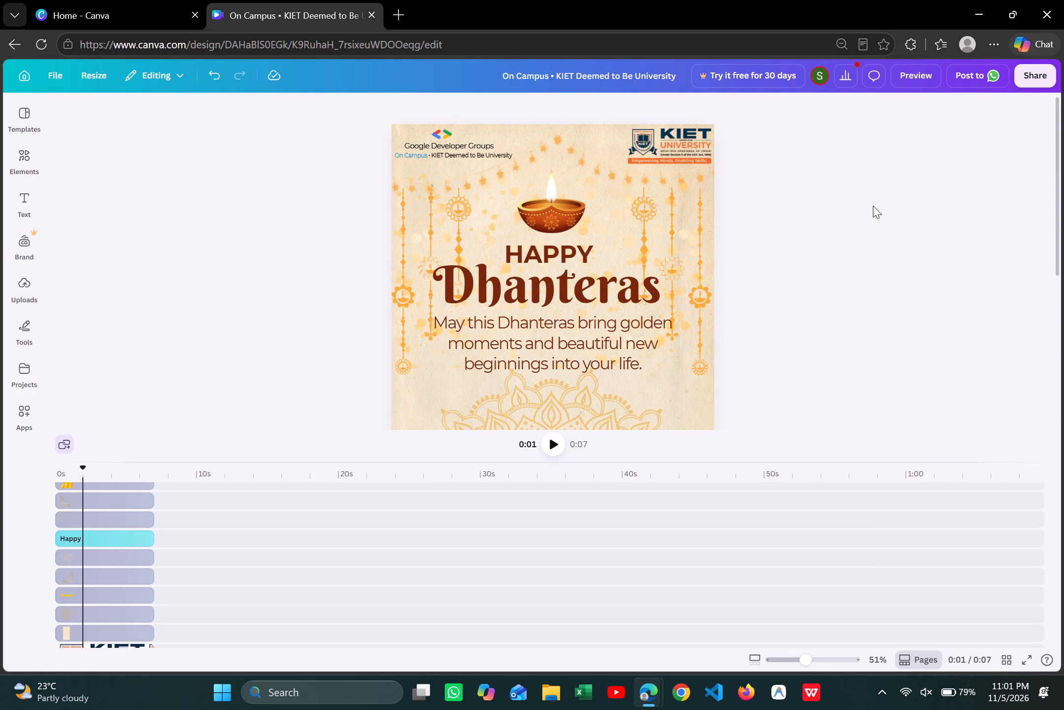
pyautogui.scroll(-6, 873, 206)
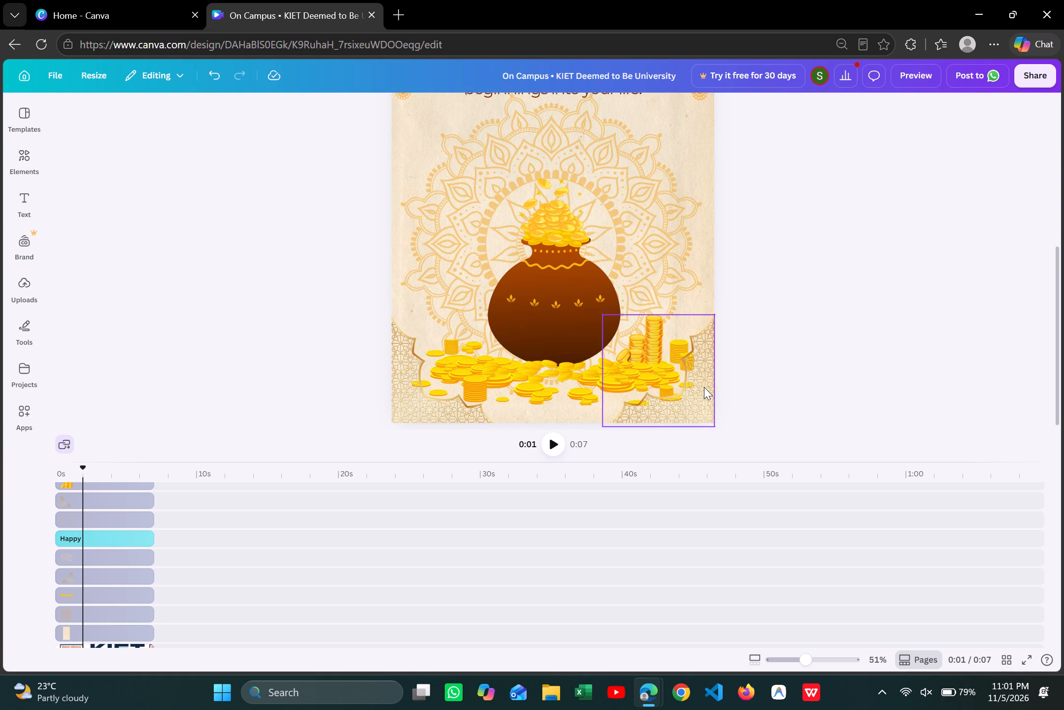
# Duplicate the lattice ornament in the page's bottom-right corner and move the copy up beside the pot.
pyautogui.click(702, 389)
pyautogui.click(697, 285)
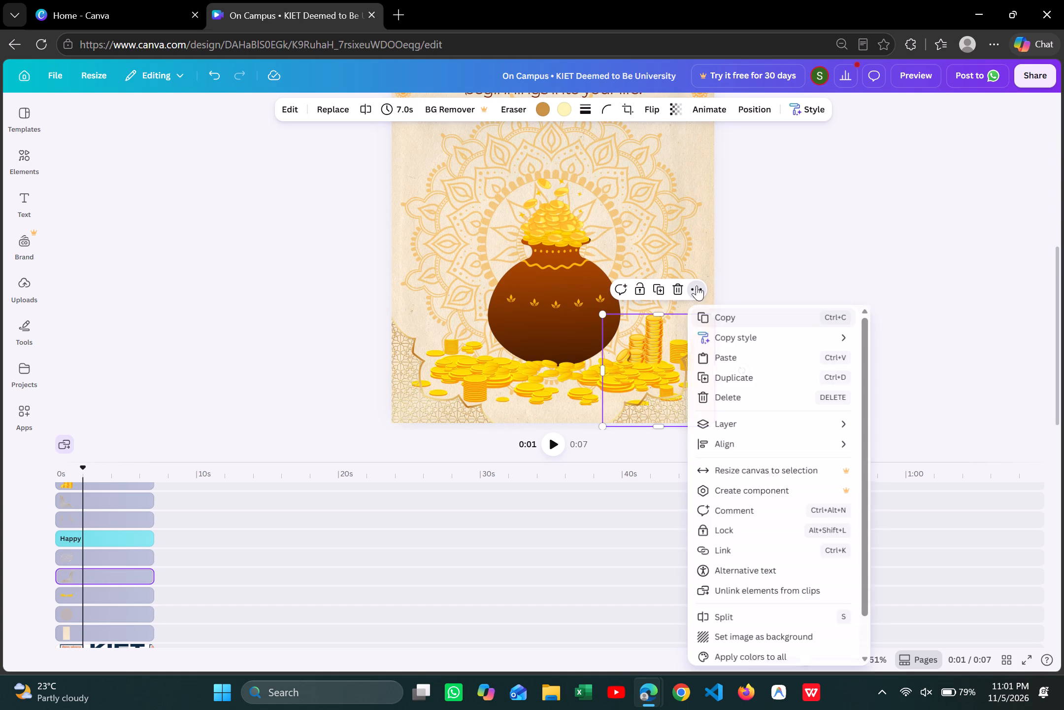
pyautogui.click(726, 317)
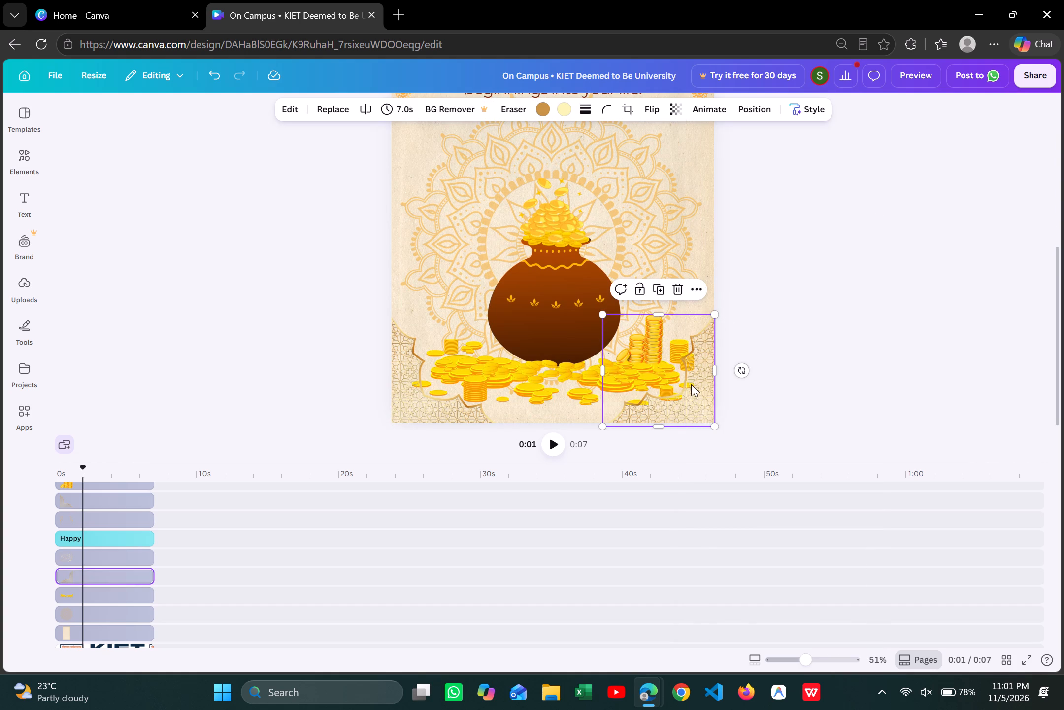
pyautogui.click(695, 290)
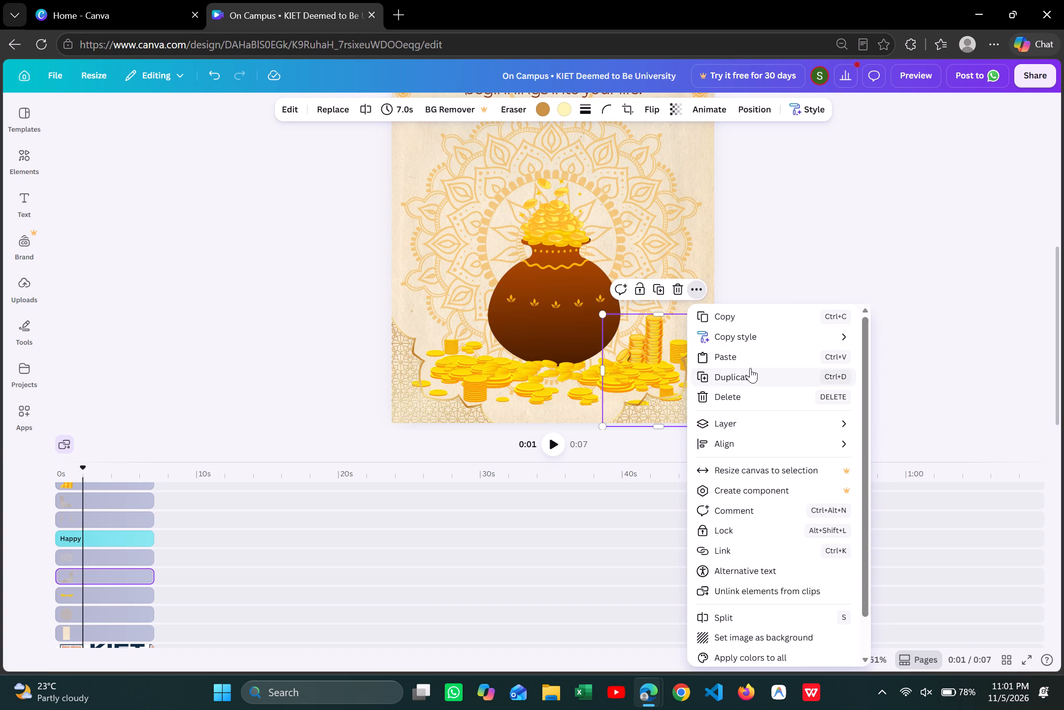
pyautogui.click(750, 368)
pyautogui.moveTo(697, 378); pyautogui.dragTo(687, 213)
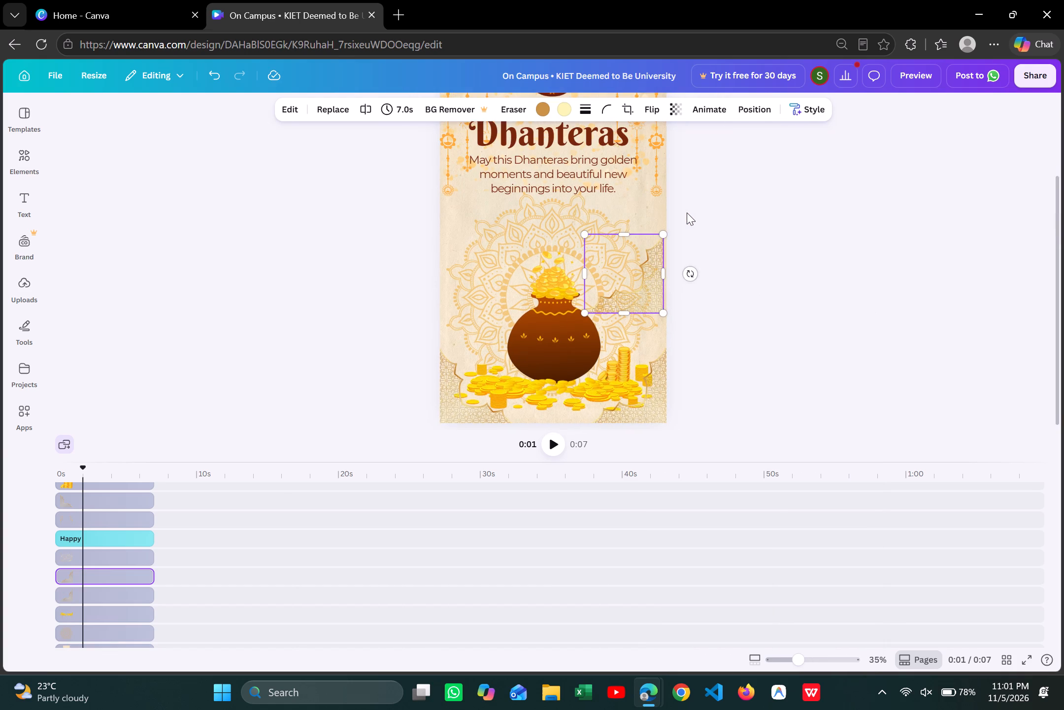
# Rotate the copied lattice ornament a quarter turn counter-clockwise and move it up beside the Dhanteras heading's right end.
pyautogui.scroll(3, 687, 213)
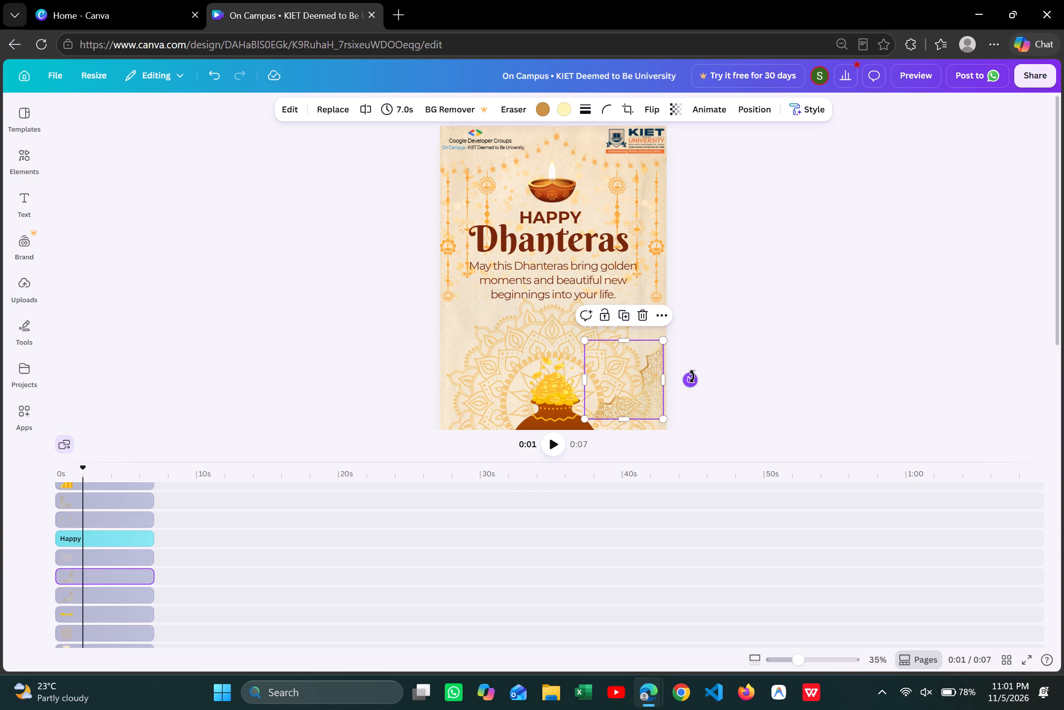
pyautogui.moveTo(692, 377); pyautogui.dragTo(620, 307)
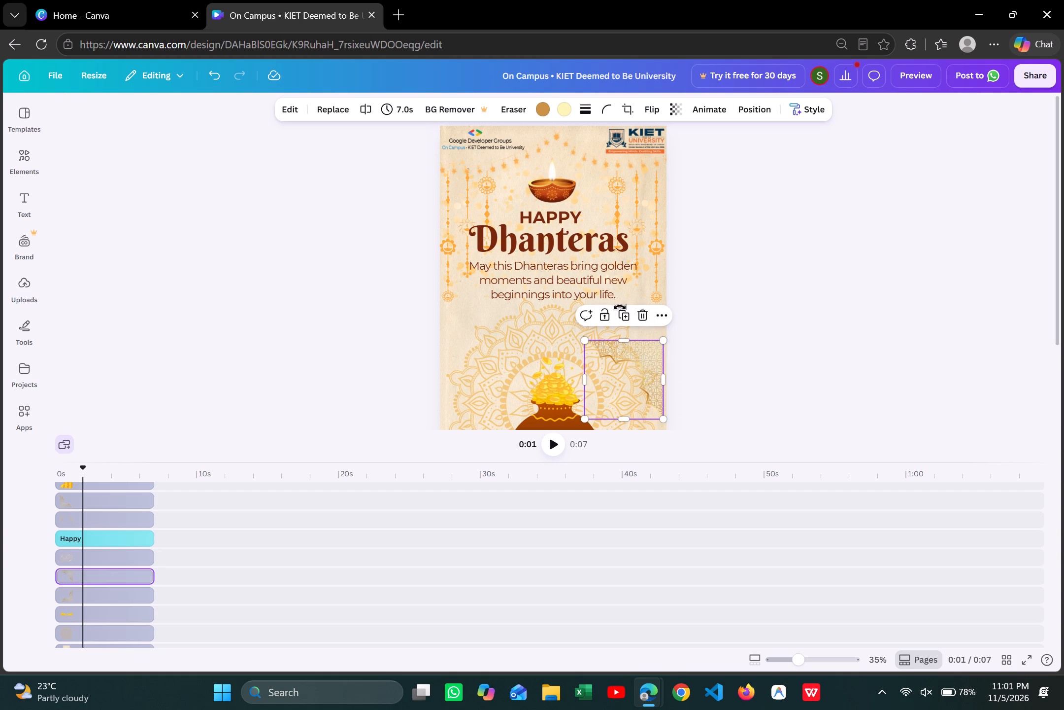
pyautogui.moveTo(629, 373); pyautogui.dragTo(625, 220)
# Move the KIET University logo from the page's top-right corner down onto the diya.
pyautogui.moveTo(643, 137); pyautogui.dragTo(581, 179)
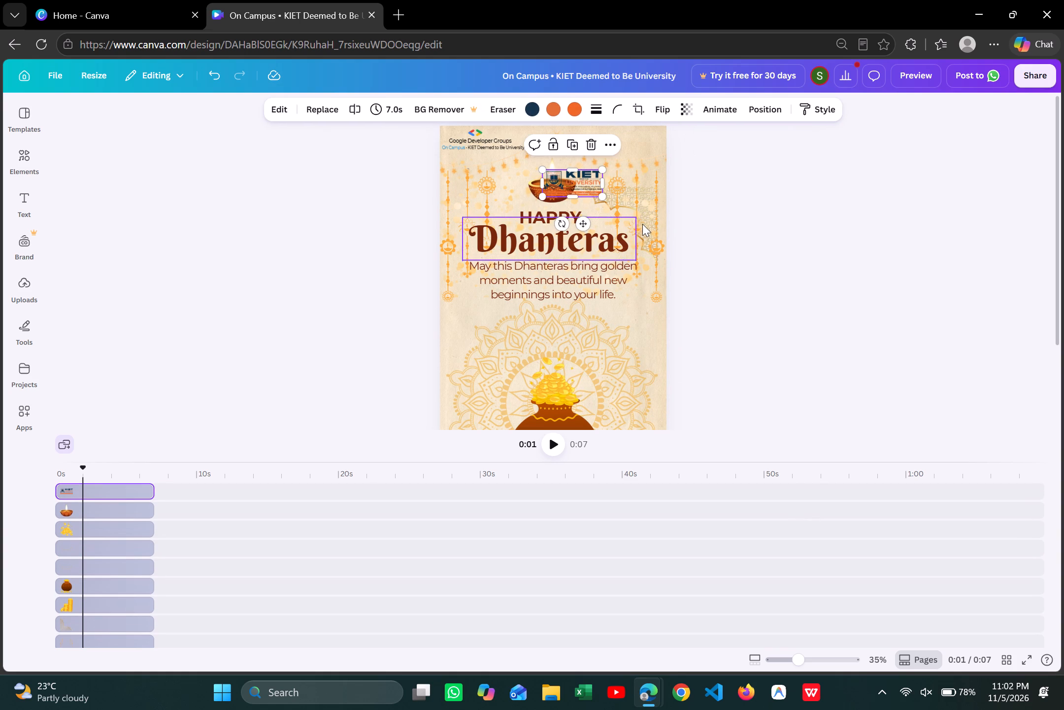
pyautogui.click(727, 218)
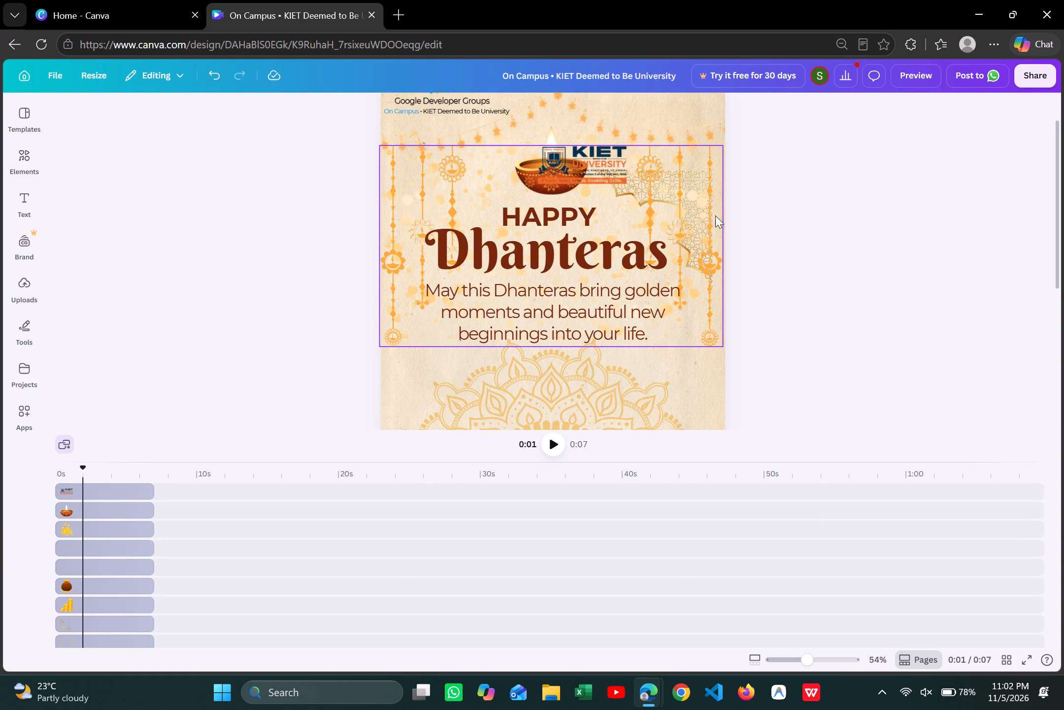
# Nudge the orange hanging garland decoration slightly up and to the right.
pyautogui.moveTo(694, 202); pyautogui.dragTo(696, 192)
pyautogui.click(827, 209)
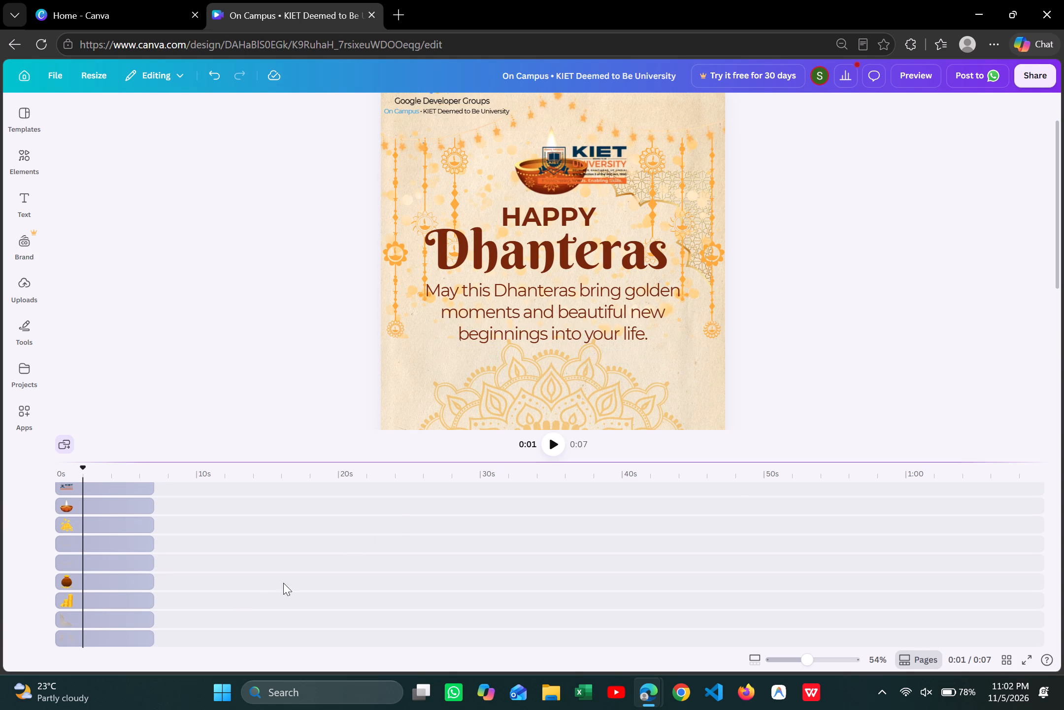
# Select the copied lattice ornament beside the Dhanteras heading and move it up into the page's top-right corner.
pyautogui.scroll(-1, 230, 598)
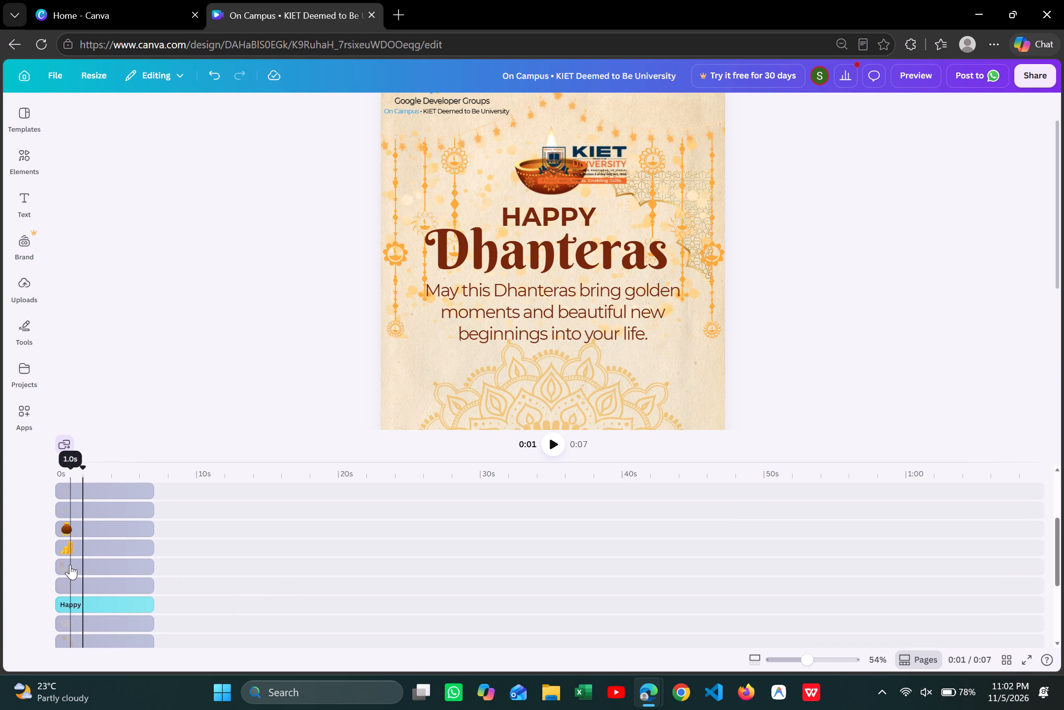
pyautogui.scroll(3, 70, 565)
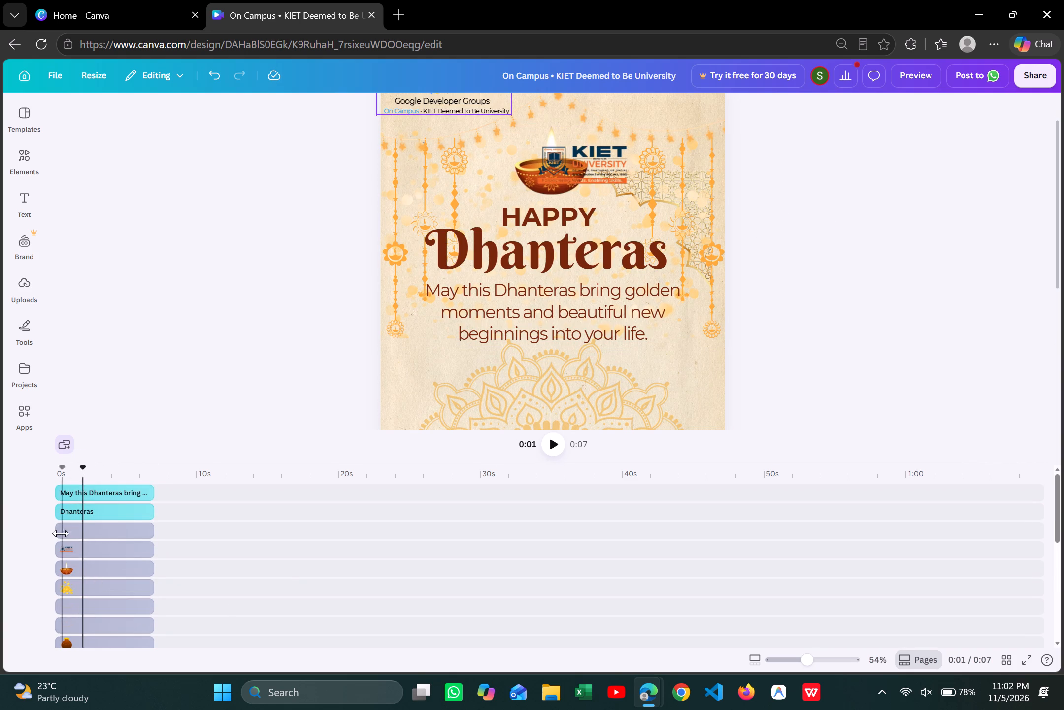
pyautogui.scroll(-3, 79, 556)
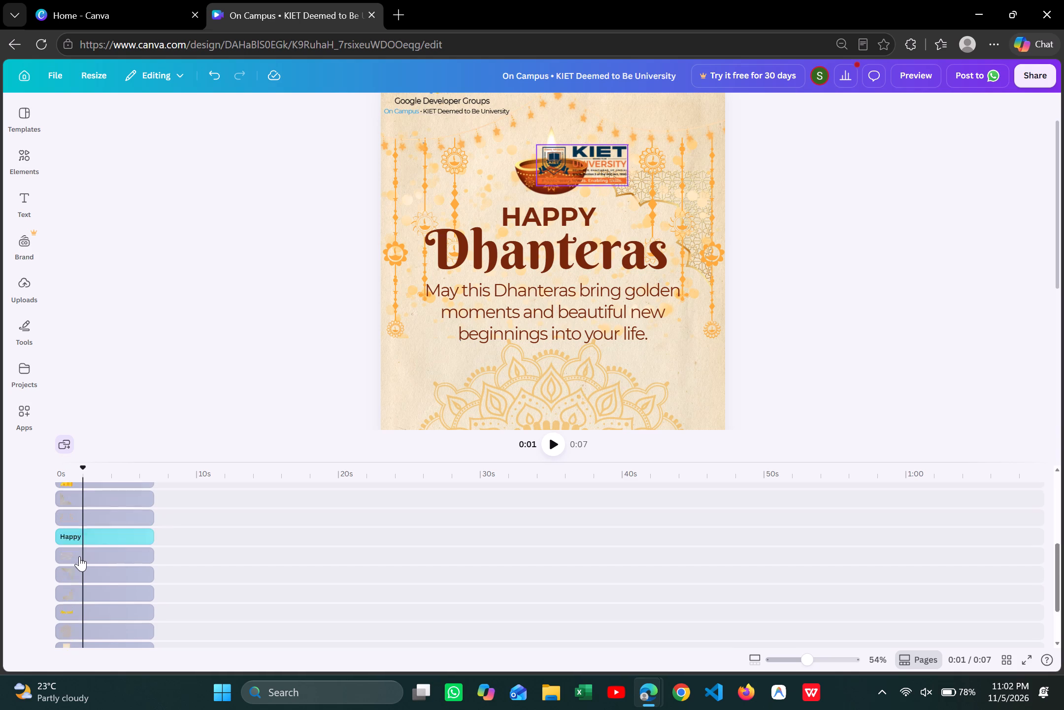
pyautogui.scroll(-3, 79, 556)
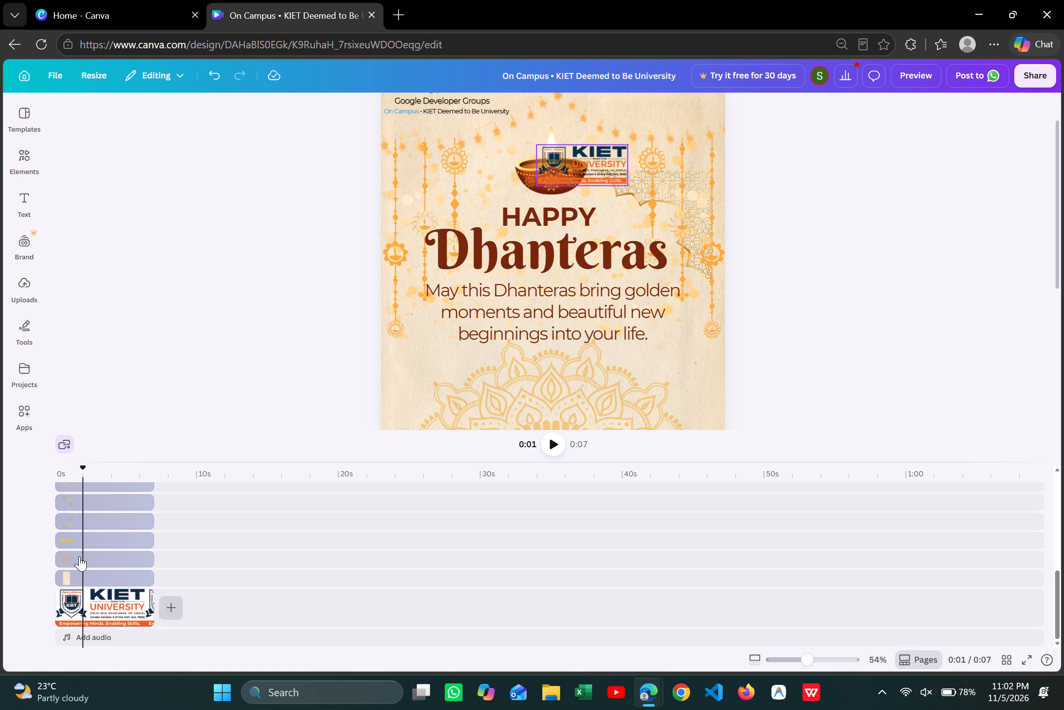
pyautogui.scroll(1, 79, 556)
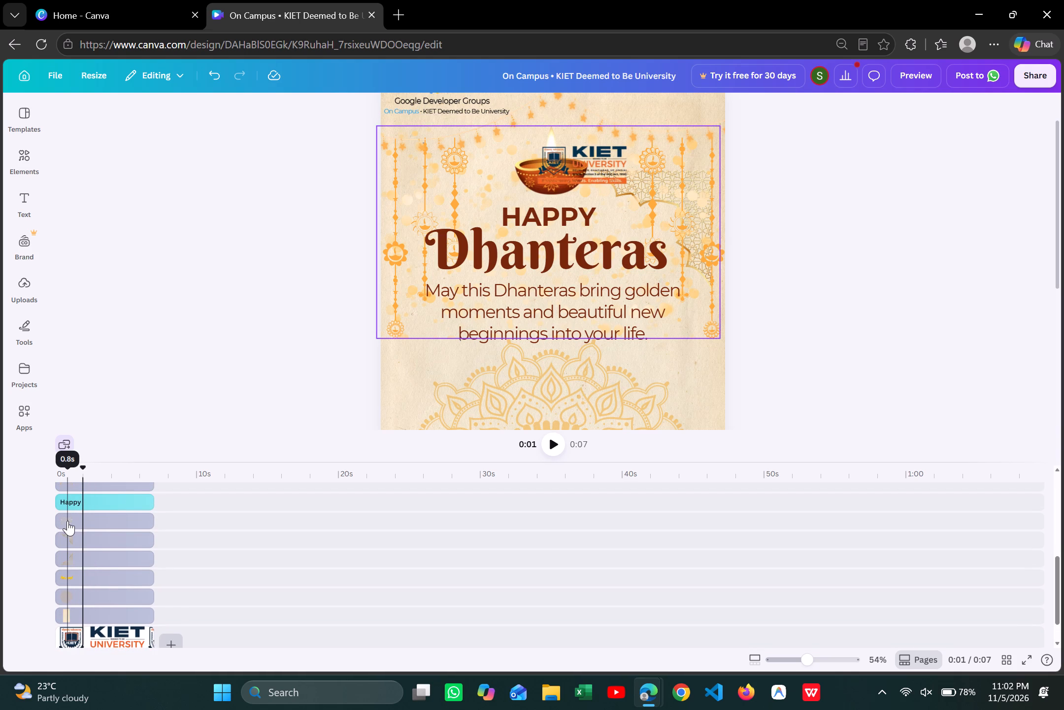
pyautogui.click(69, 535)
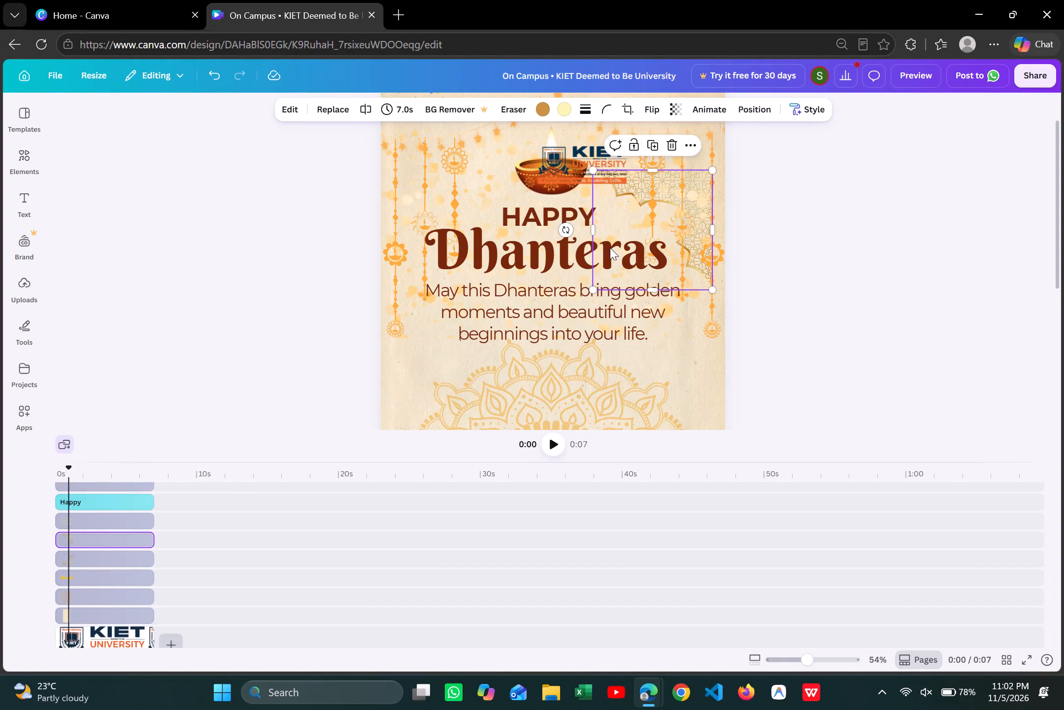
pyautogui.moveTo(694, 195); pyautogui.dragTo(699, 163)
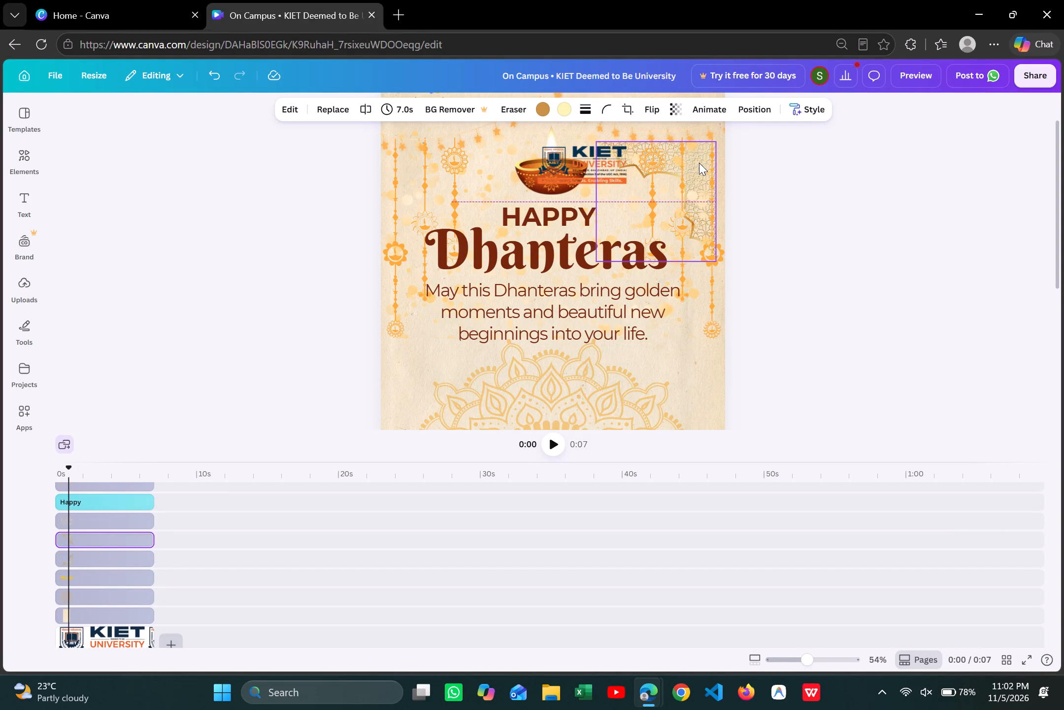
pyautogui.scroll(2, 699, 163)
pyautogui.moveTo(701, 227); pyautogui.dragTo(707, 184)
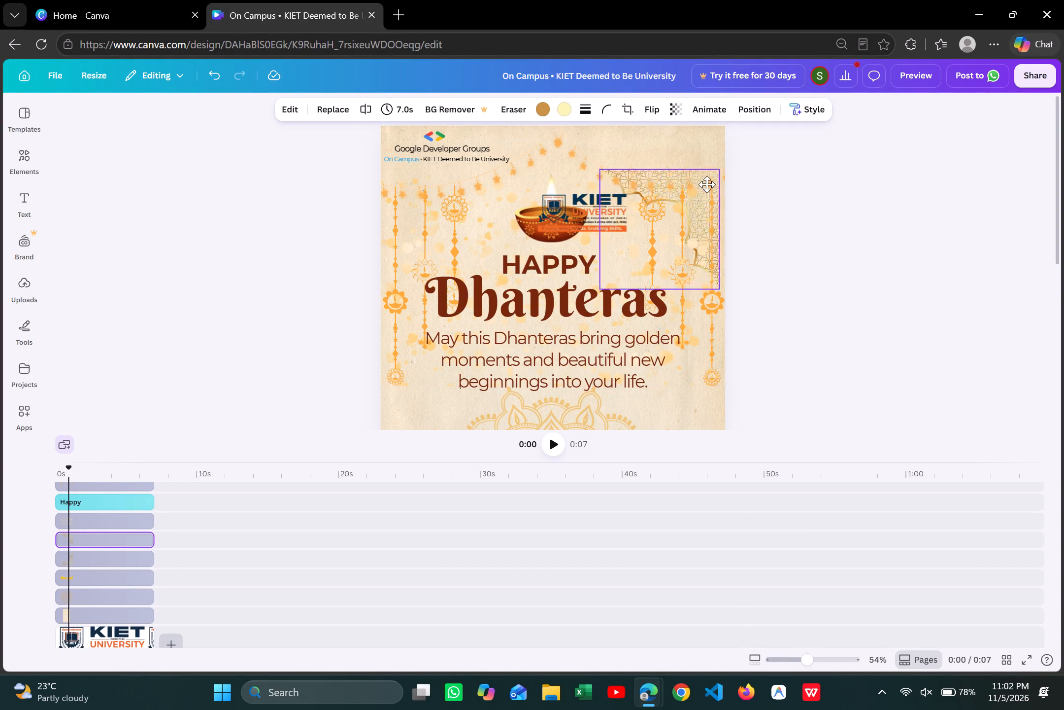
pyautogui.moveTo(707, 184); pyautogui.dragTo(710, 166)
pyautogui.click(803, 196)
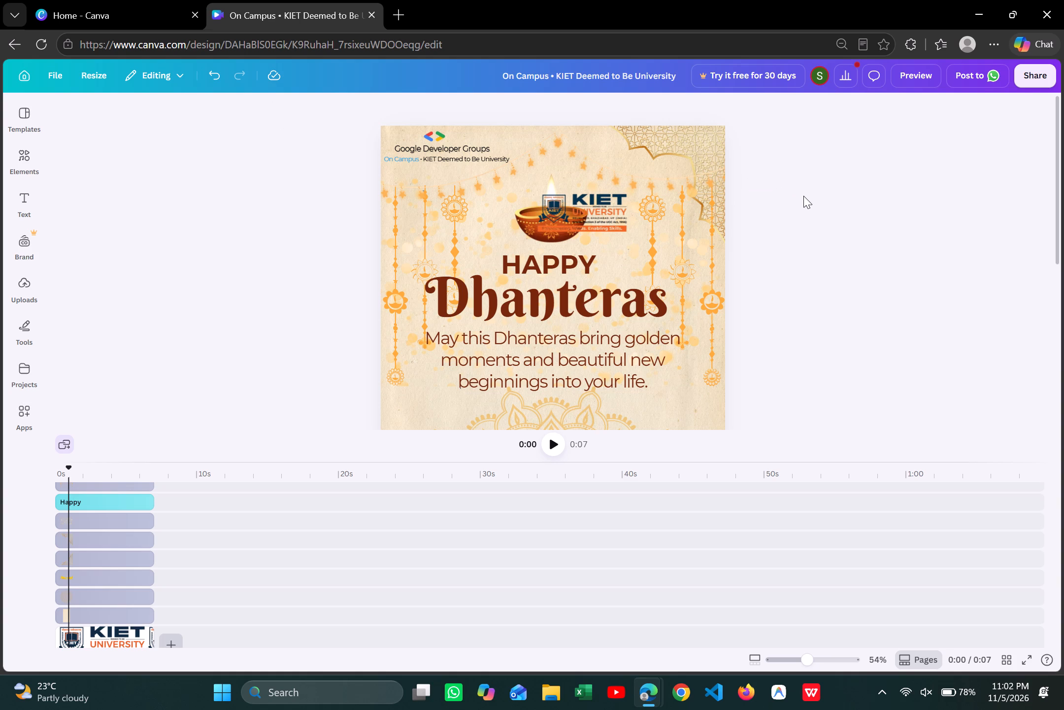
pyautogui.moveTo(718, 175); pyautogui.dragTo(719, 180)
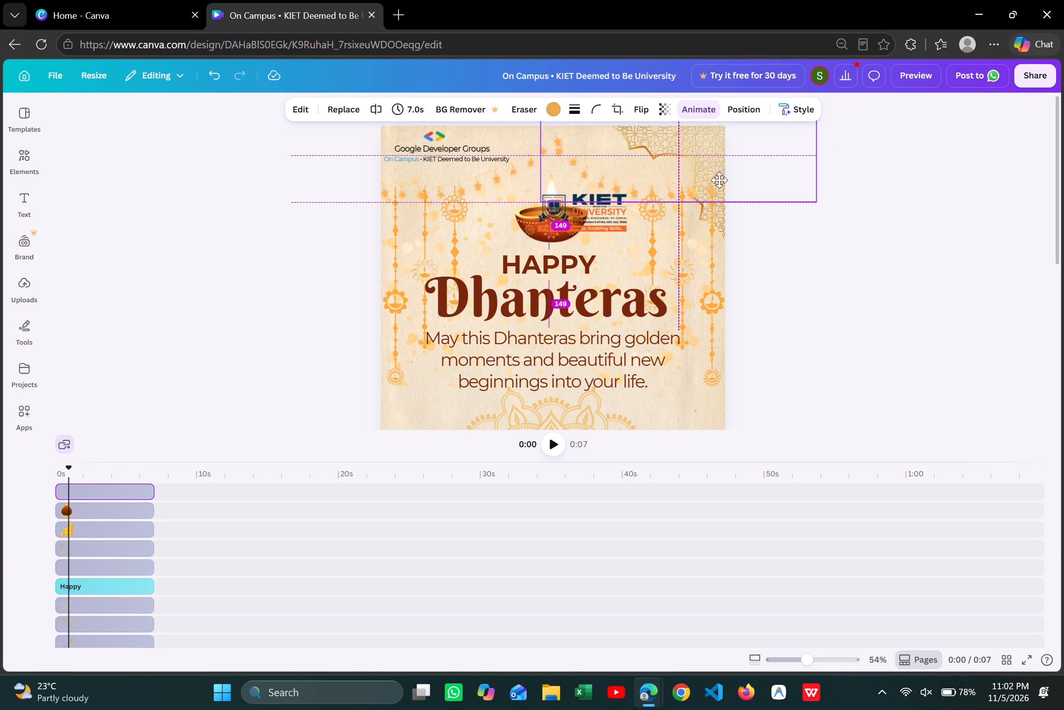
pyautogui.moveTo(719, 180); pyautogui.dragTo(718, 179)
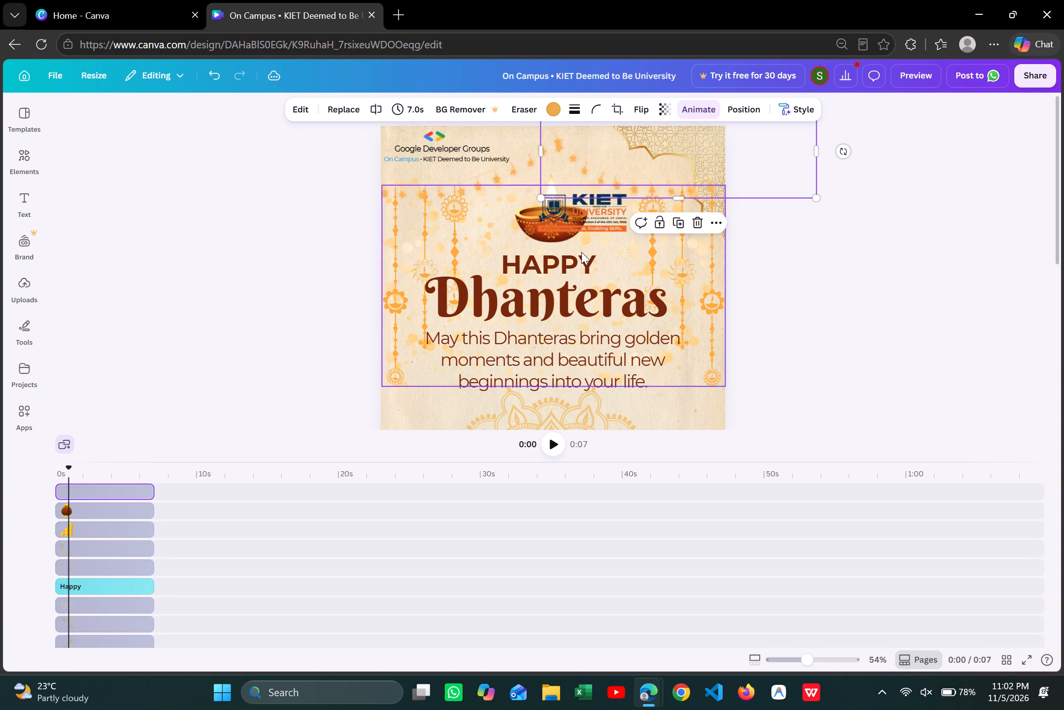
# Move the KIET University logo off the diya and back up near the page's top-right corner, over the lattice ornament.
pyautogui.moveTo(593, 229); pyautogui.dragTo(648, 165)
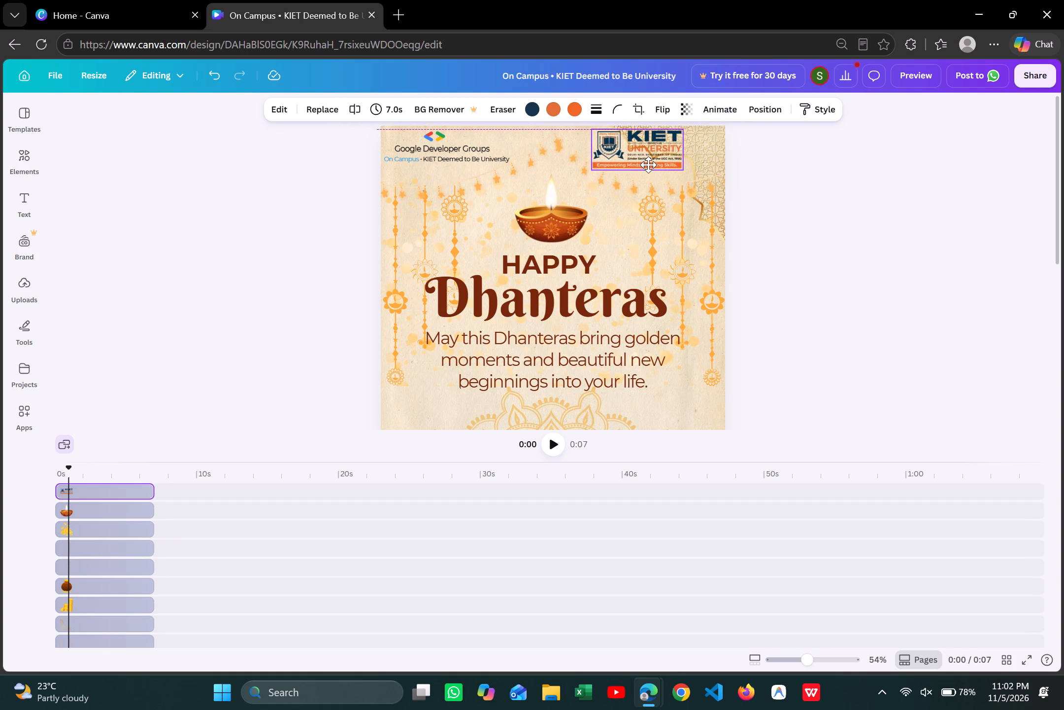
pyautogui.moveTo(648, 165); pyautogui.dragTo(654, 167)
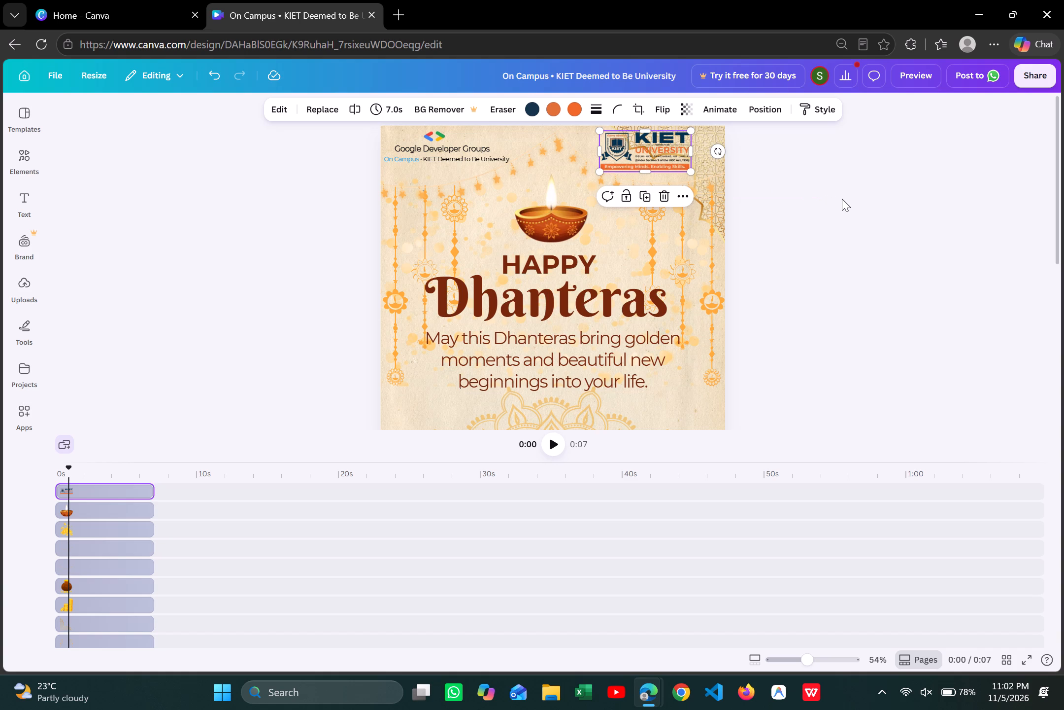
pyautogui.click(842, 199)
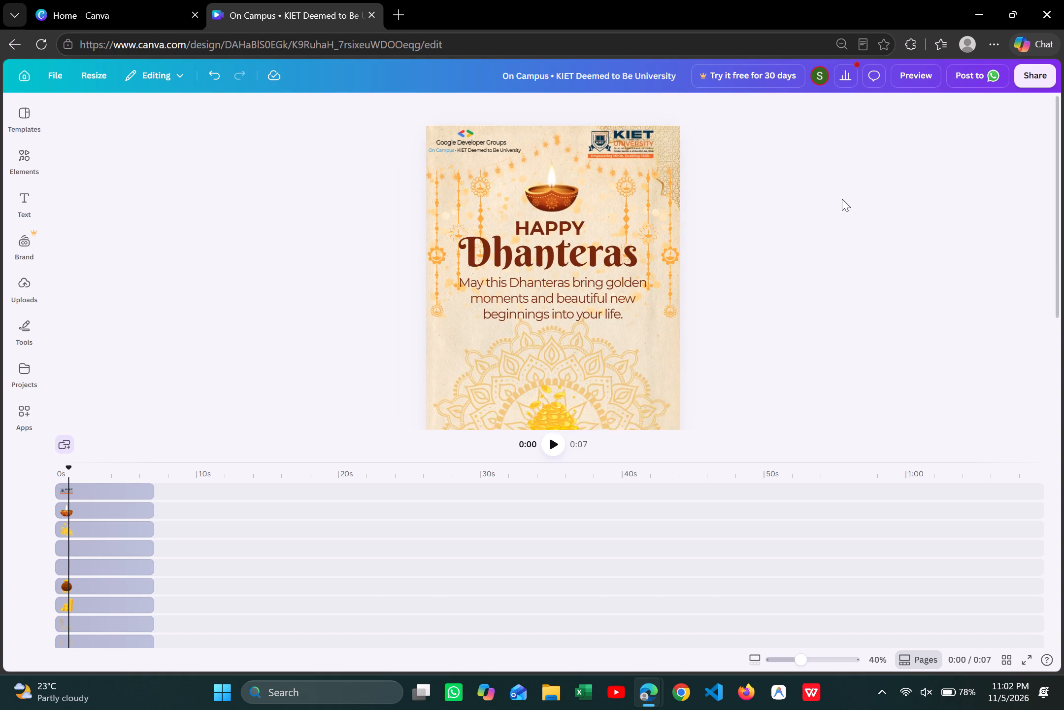
# Duplicate the lattice ornament in the page's bottom-left corner and move the copy up above the pot along the left edge.
pyautogui.scroll(-3, 842, 199)
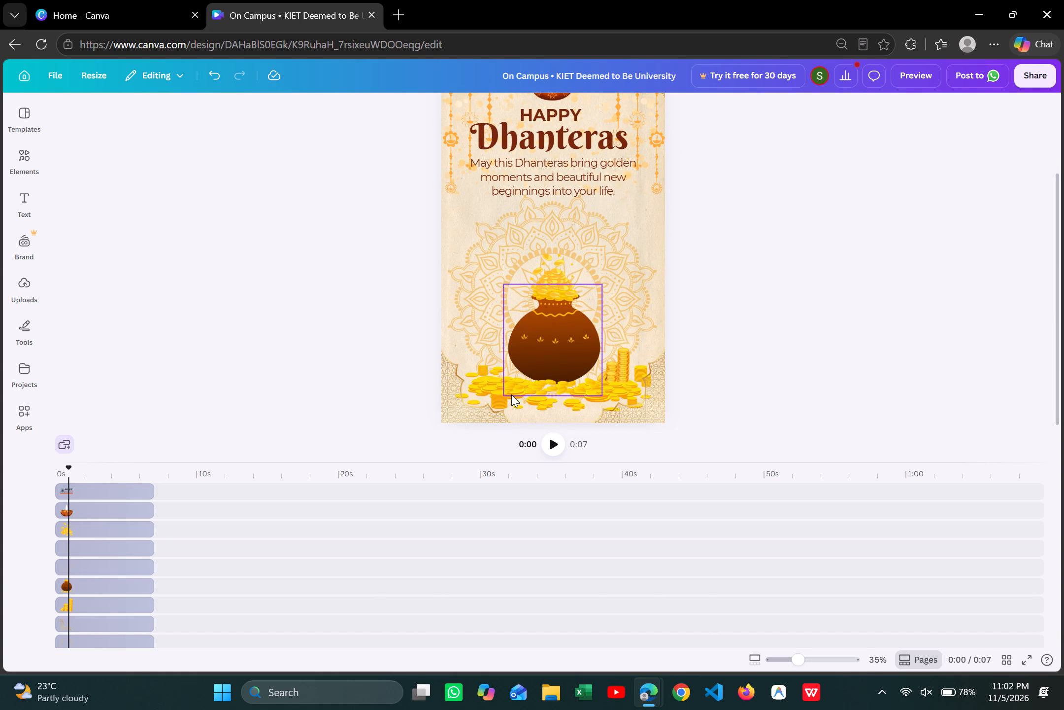
pyautogui.click(472, 411)
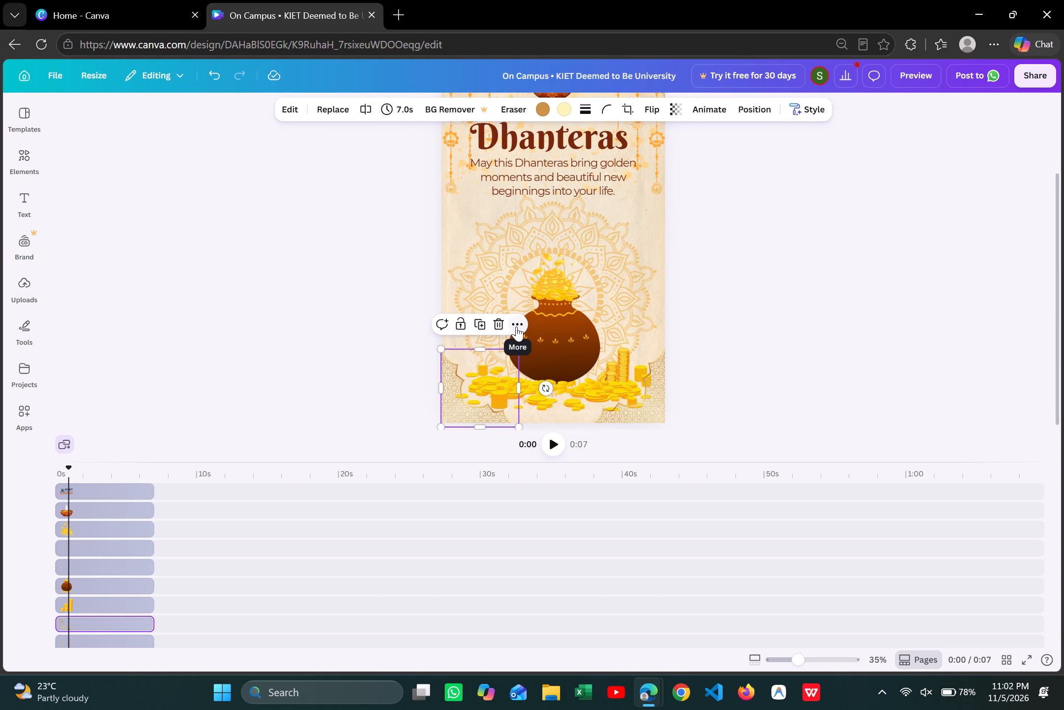
pyautogui.click(516, 326)
pyautogui.click(586, 417)
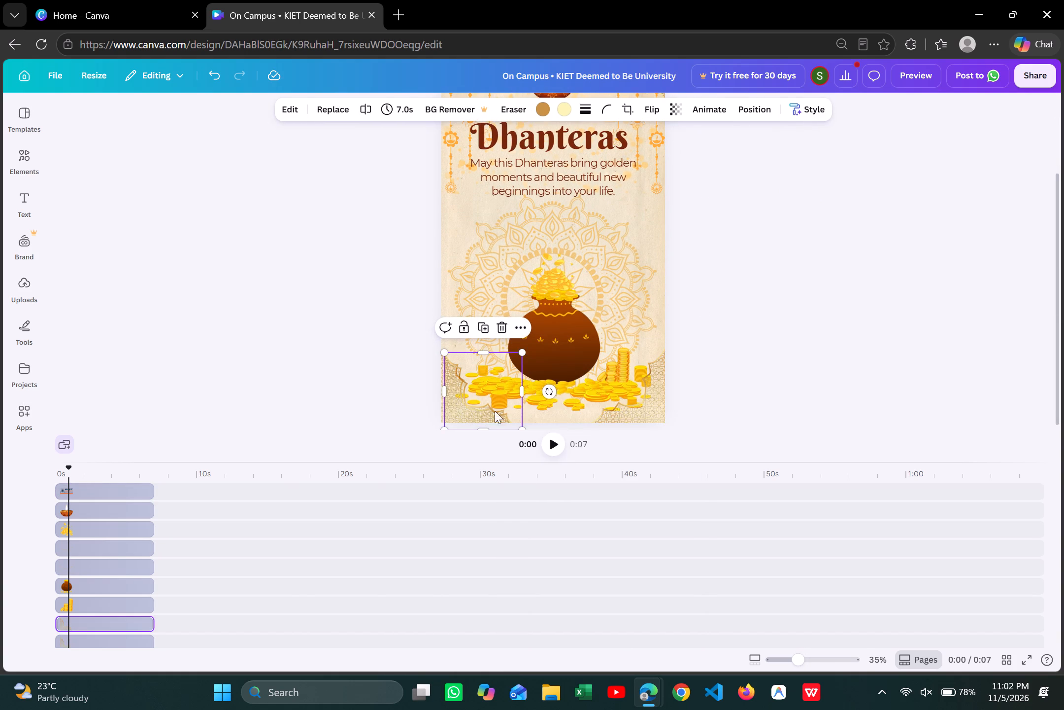
pyautogui.moveTo(482, 402); pyautogui.dragTo(478, 239)
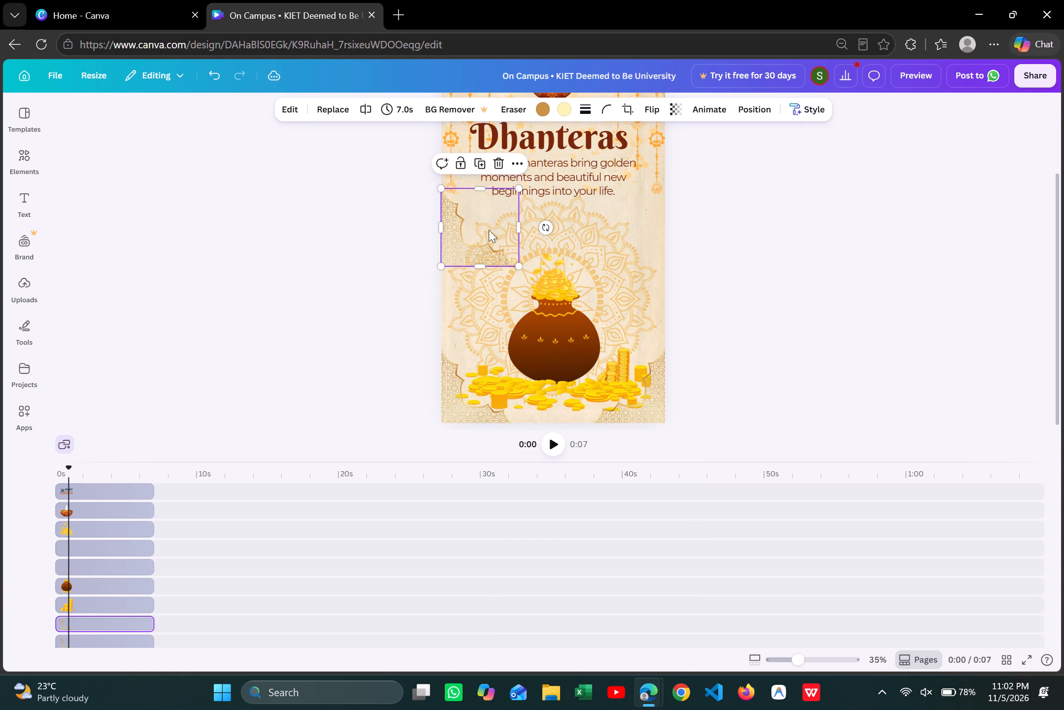
# Flip the copied lattice ornament so that its filled corner faces the upper left.
pyautogui.click(648, 109)
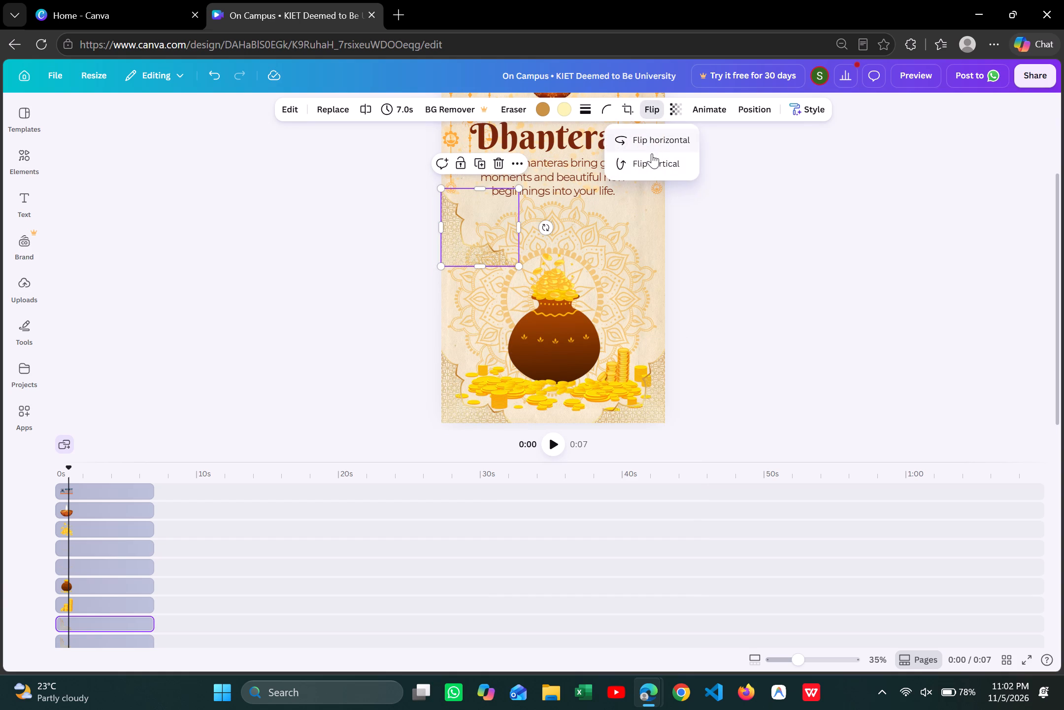
pyautogui.click(652, 163)
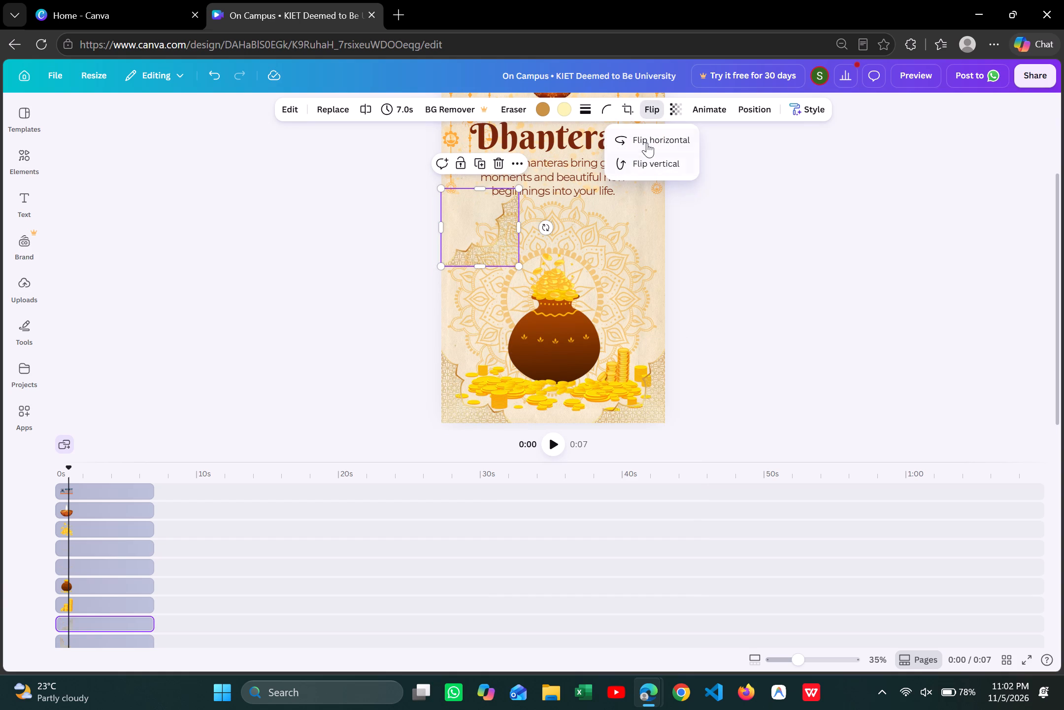
pyautogui.click(641, 168)
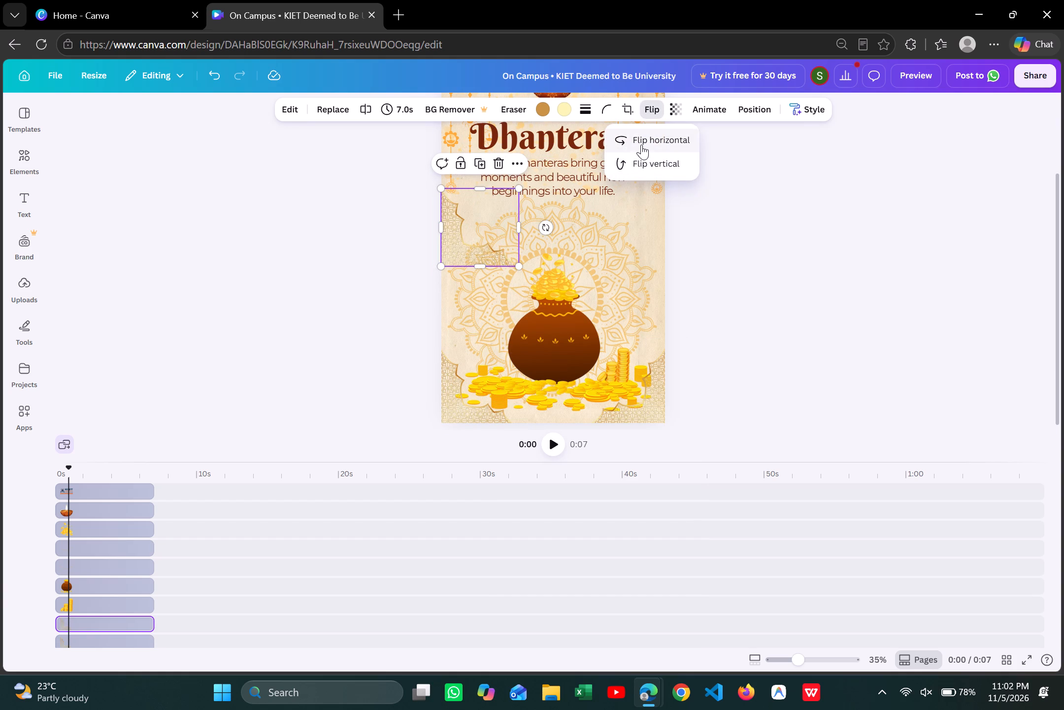
pyautogui.click(641, 144)
# Move the flipped lattice copy up into the page's top-left corner, around the Google Developer Groups logo.
pyautogui.scroll(2, 745, 212)
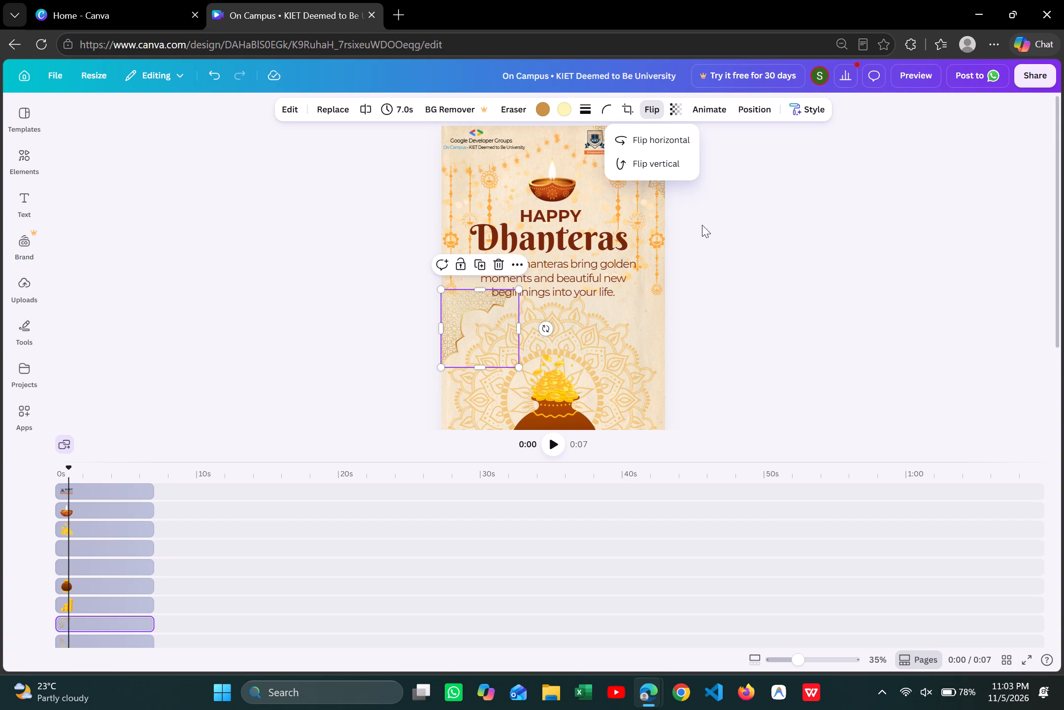
pyautogui.moveTo(469, 328); pyautogui.dragTo(468, 166)
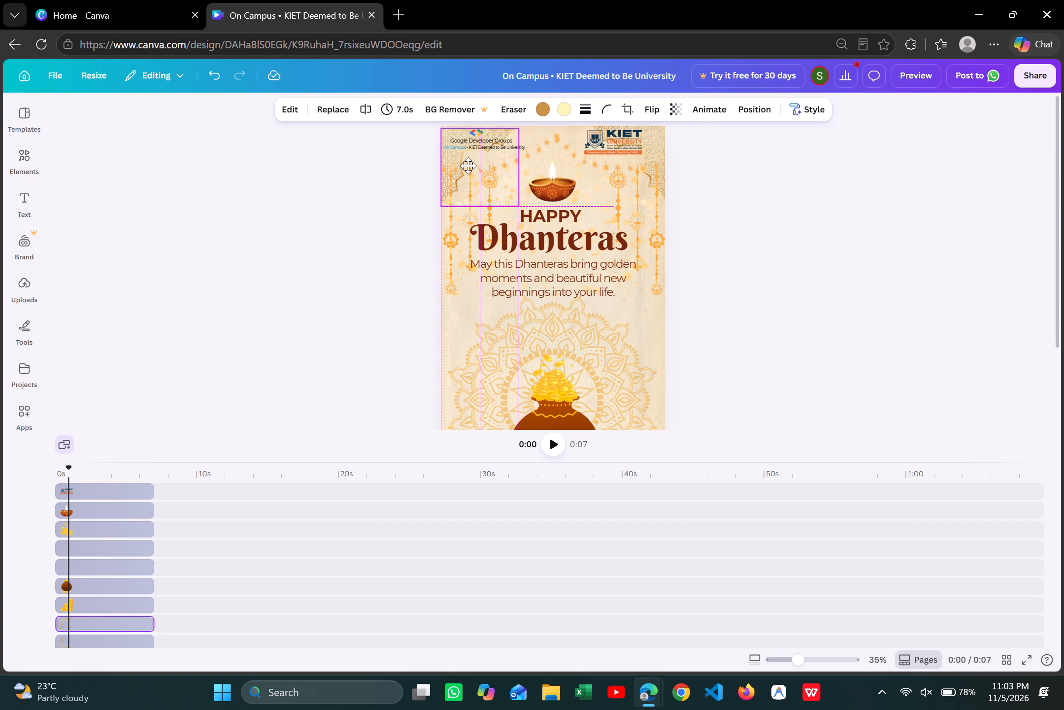
pyautogui.moveTo(468, 166); pyautogui.dragTo(471, 166)
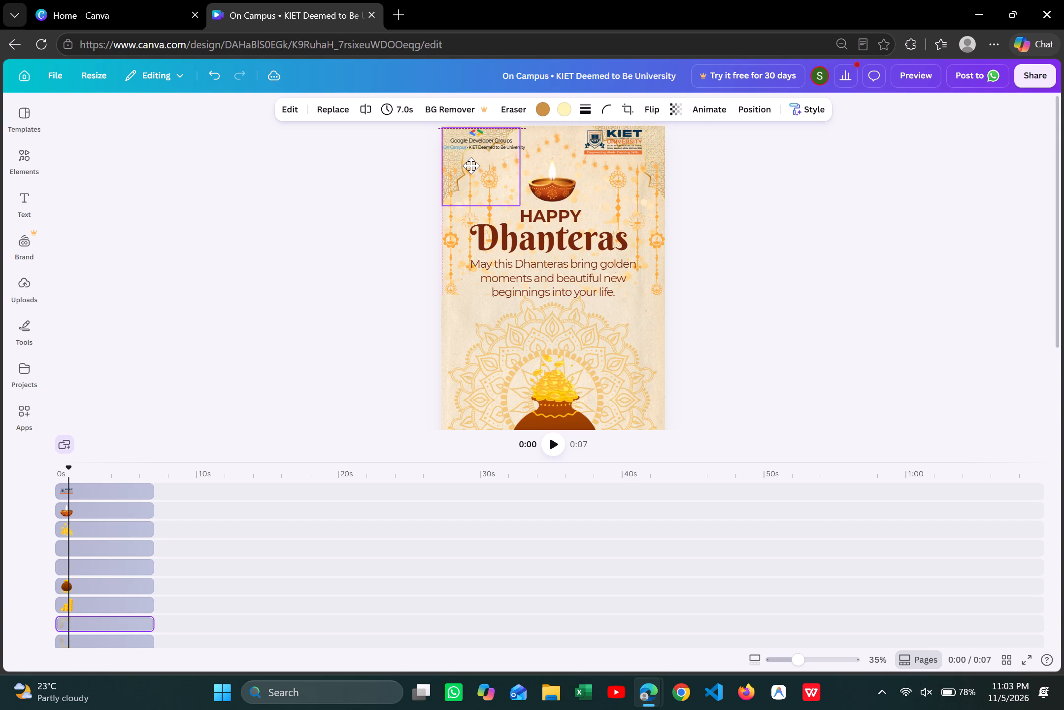
pyautogui.moveTo(471, 166); pyautogui.dragTo(470, 164)
pyautogui.click(734, 179)
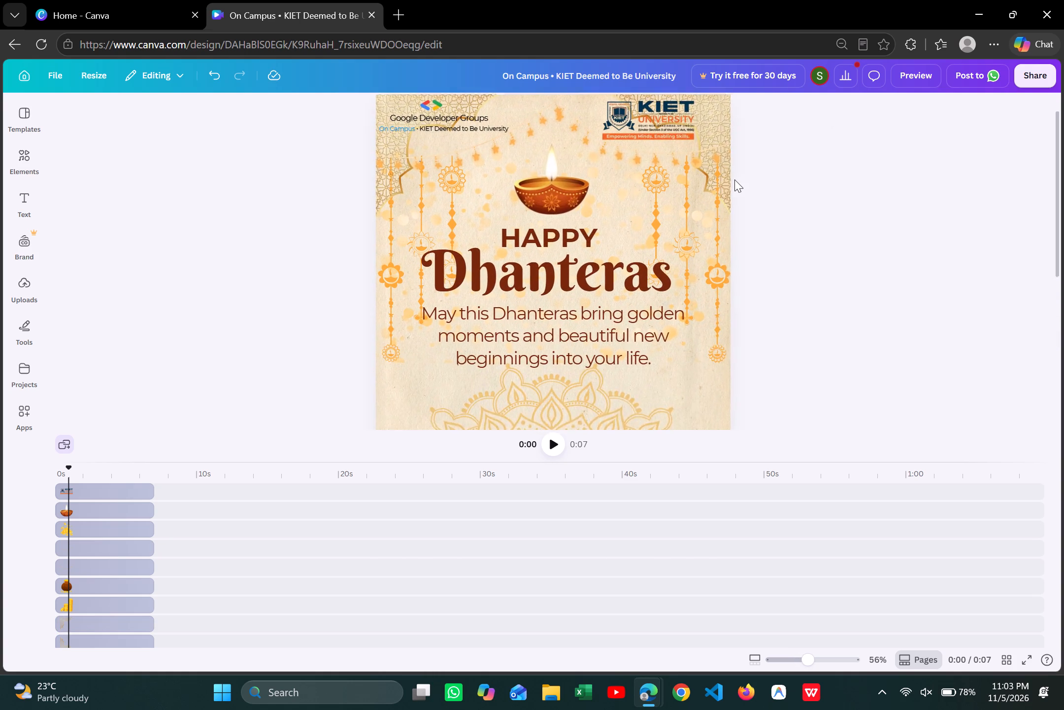
# Shift the KIET University logo right and slightly down, and the Google Developer Groups logo slightly right and down.
pyautogui.scroll(1, 734, 179)
pyautogui.moveTo(637, 154); pyautogui.dragTo(658, 159)
pyautogui.moveTo(465, 153); pyautogui.dragTo(473, 155)
pyautogui.click(816, 178)
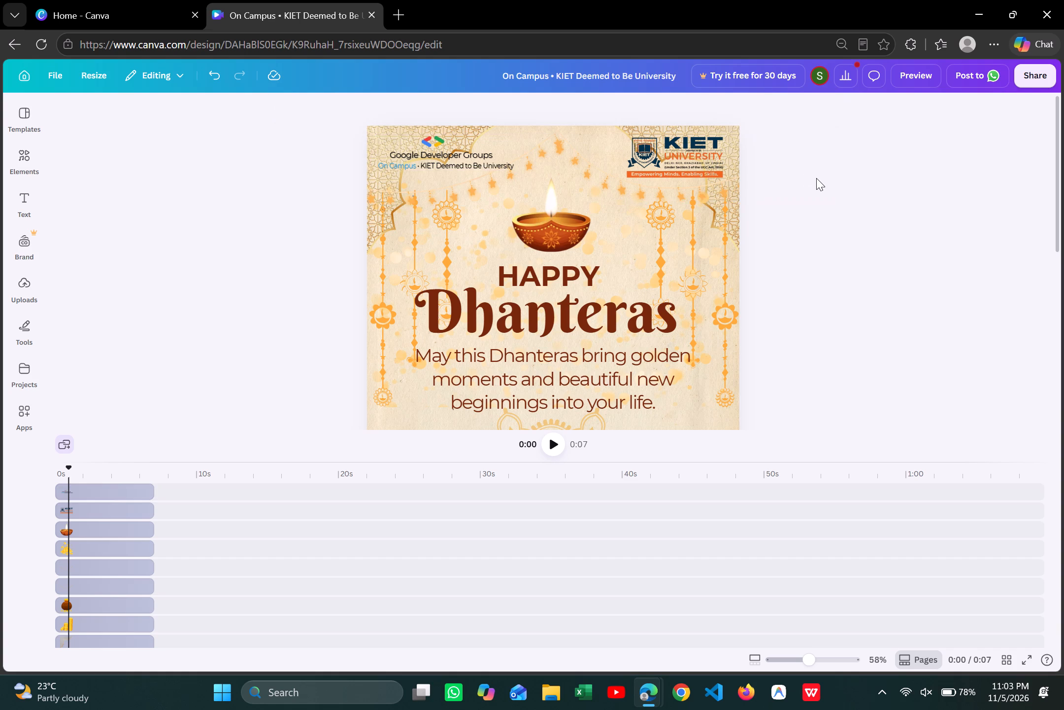
# Fine-tune the KIET University logo's position, and raise the Google Developer Groups logo to the page's top edge.
pyautogui.moveTo(688, 164); pyautogui.dragTo(679, 163)
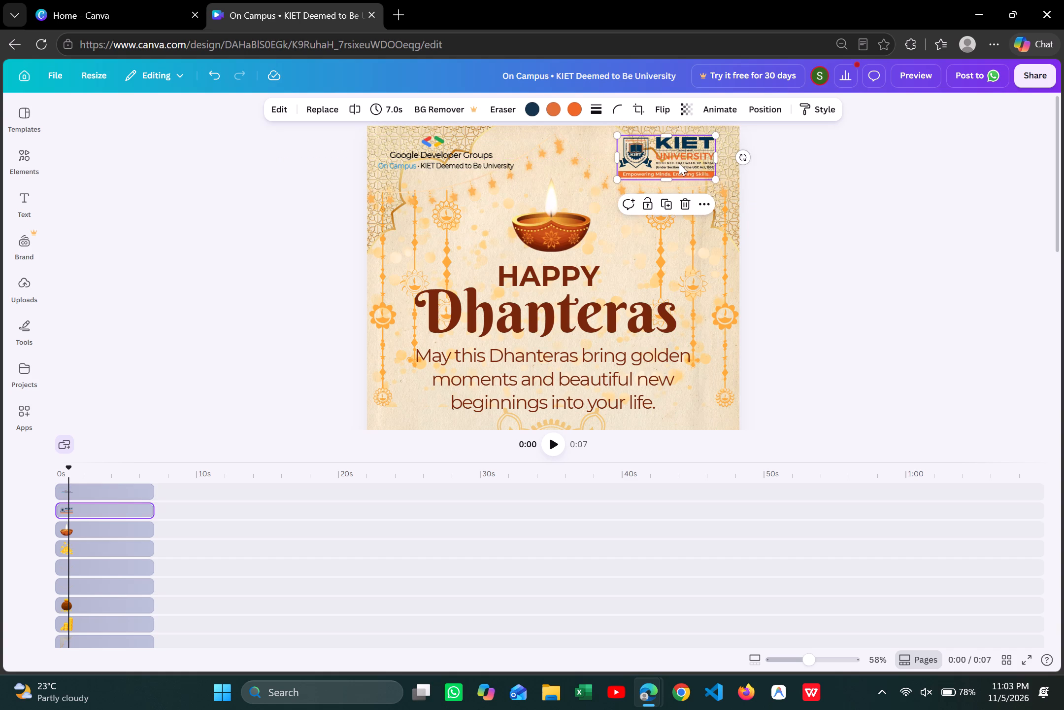
pyautogui.moveTo(673, 158); pyautogui.dragTo(679, 156)
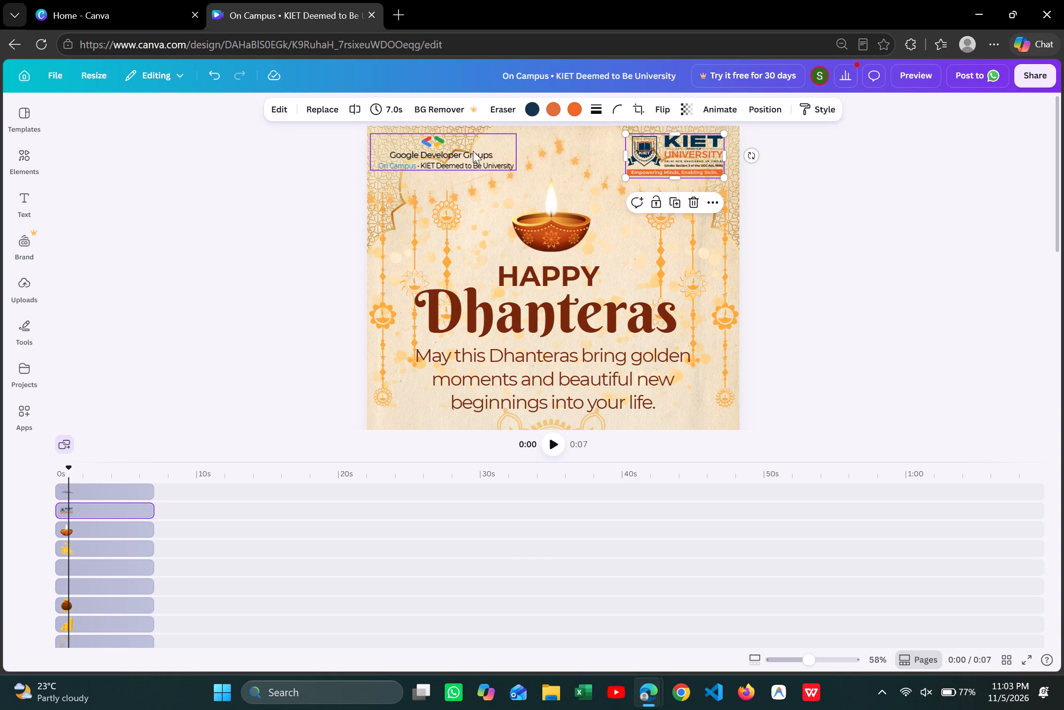
pyautogui.click(473, 151)
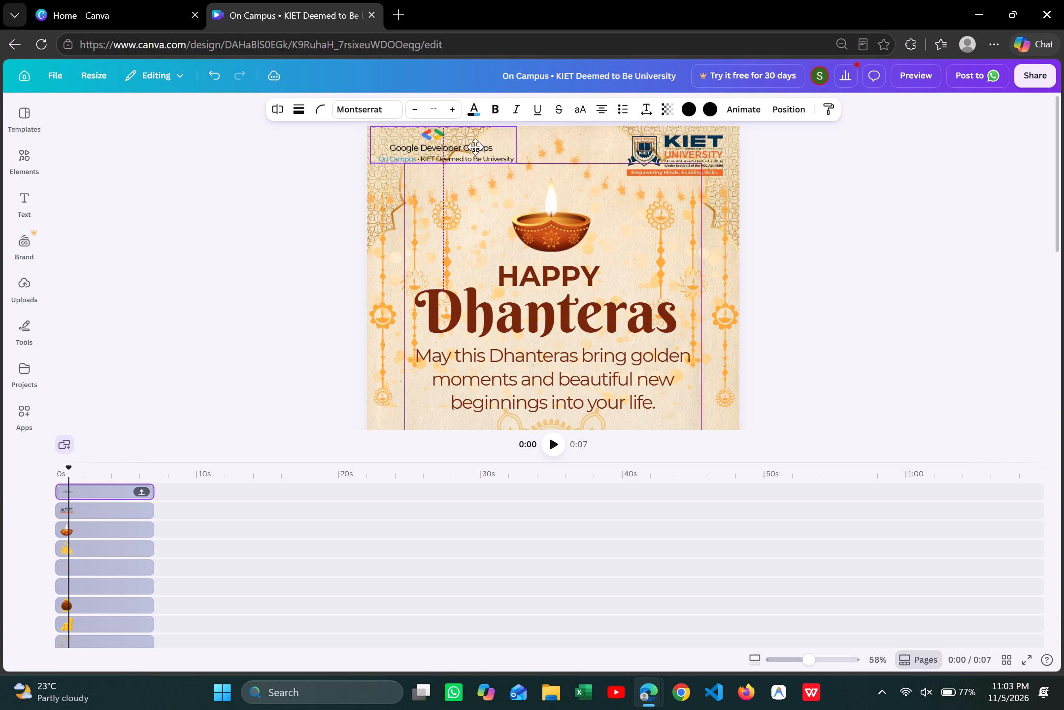
# Move the KIET University logo up to the page's top edge and close to the top-right corner.
pyautogui.moveTo(676, 144); pyautogui.dragTo(676, 143)
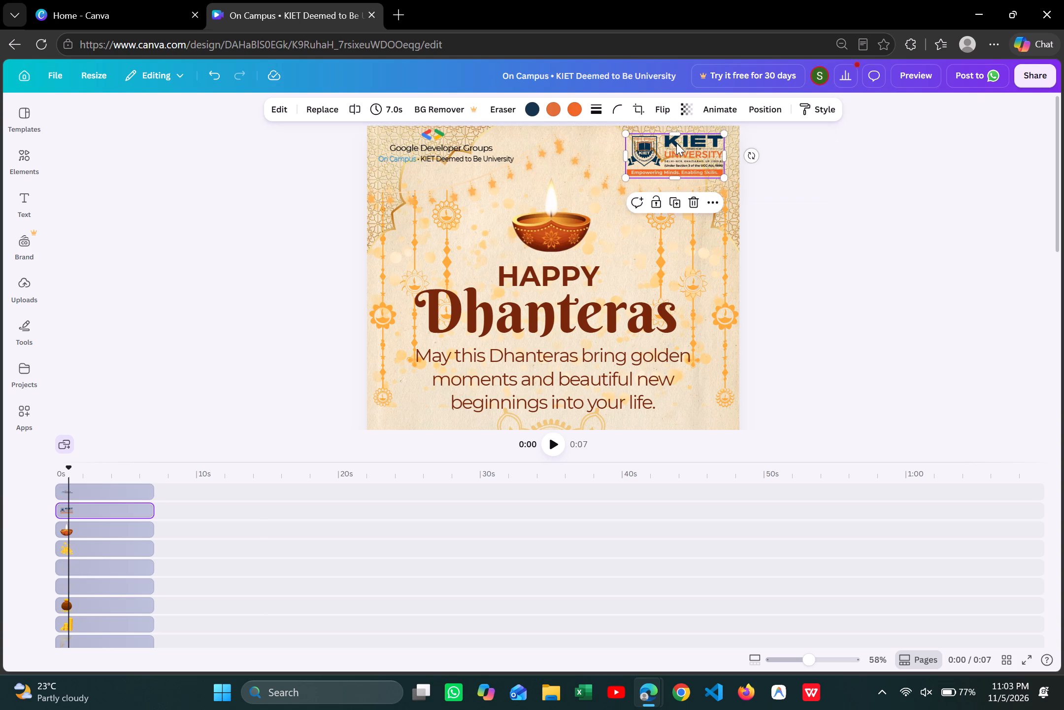
pyautogui.moveTo(676, 143); pyautogui.dragTo(678, 138)
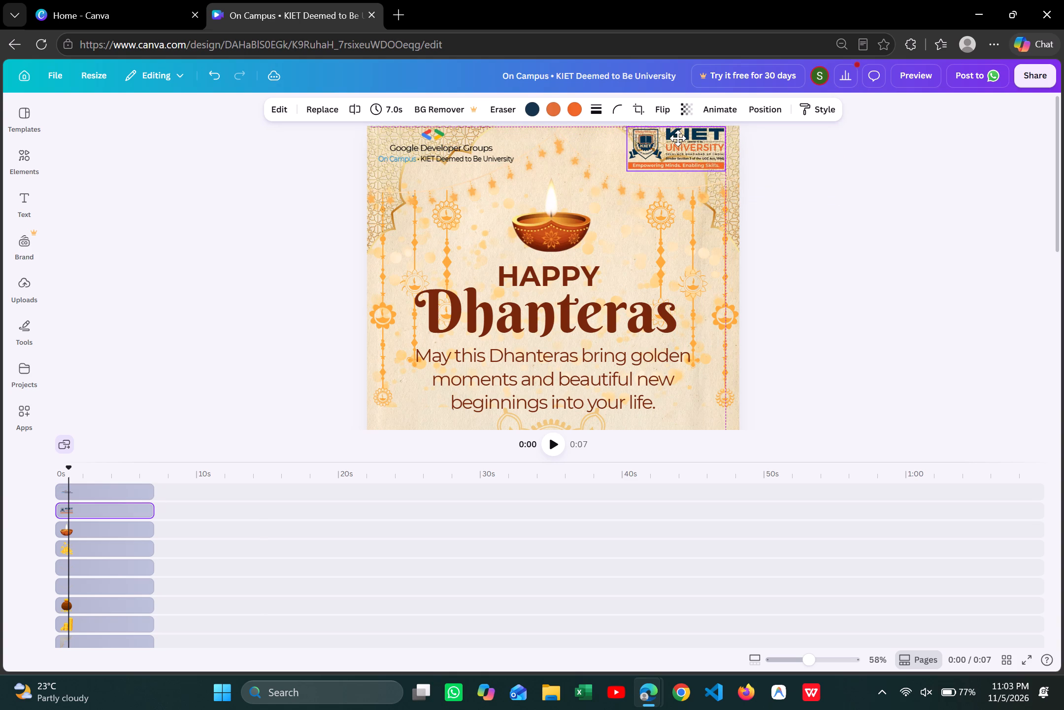
pyautogui.moveTo(678, 138); pyautogui.dragTo(665, 139)
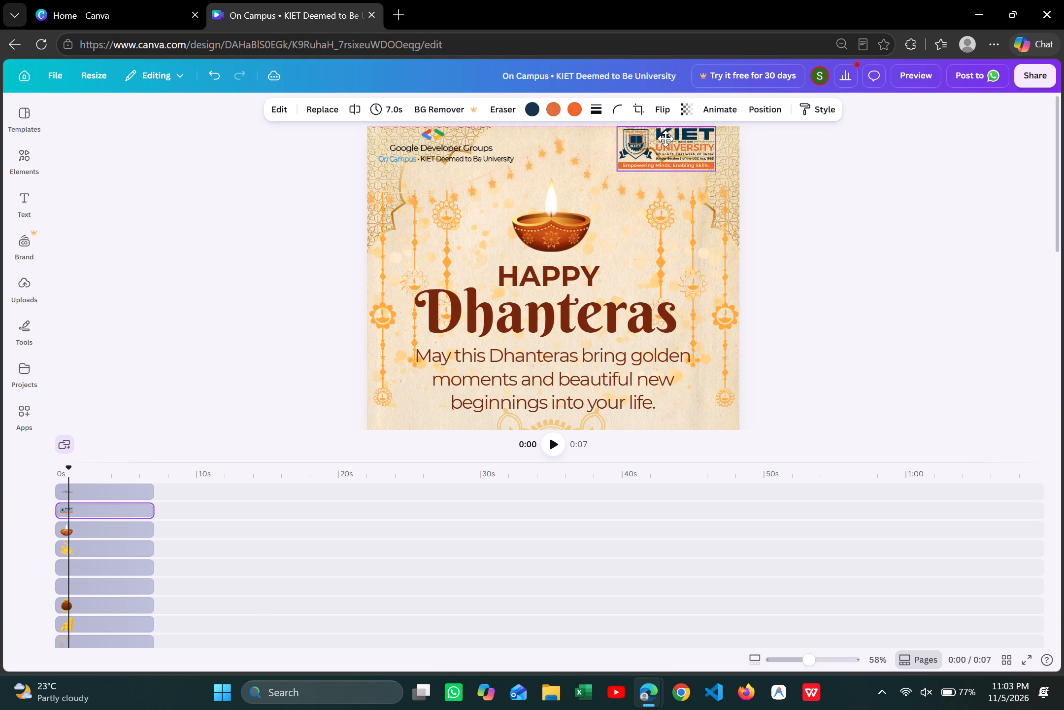
pyautogui.moveTo(665, 139); pyautogui.dragTo(665, 138)
pyautogui.click(852, 160)
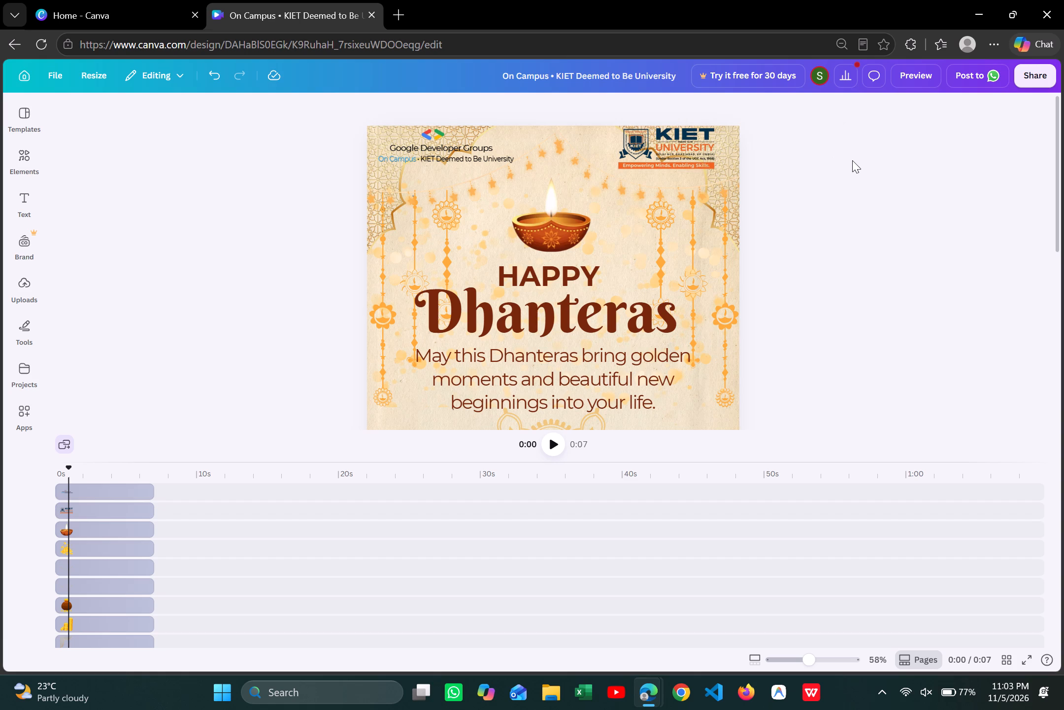
pyautogui.moveTo(681, 154); pyautogui.dragTo(695, 158)
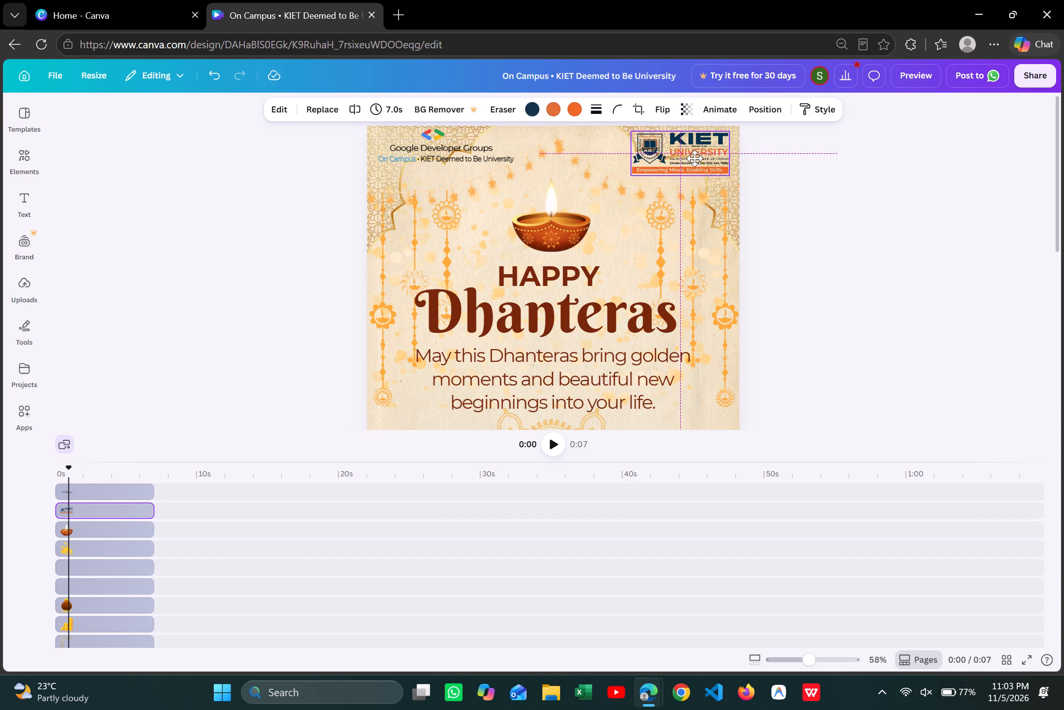
pyautogui.moveTo(695, 158); pyautogui.dragTo(700, 156)
pyautogui.click(829, 200)
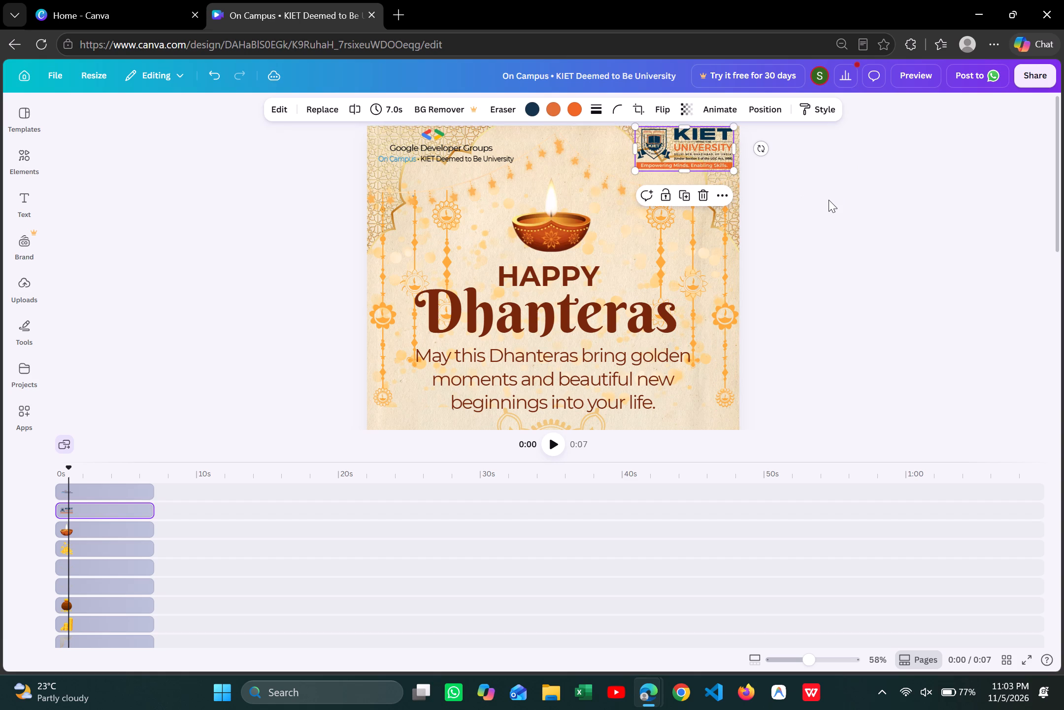
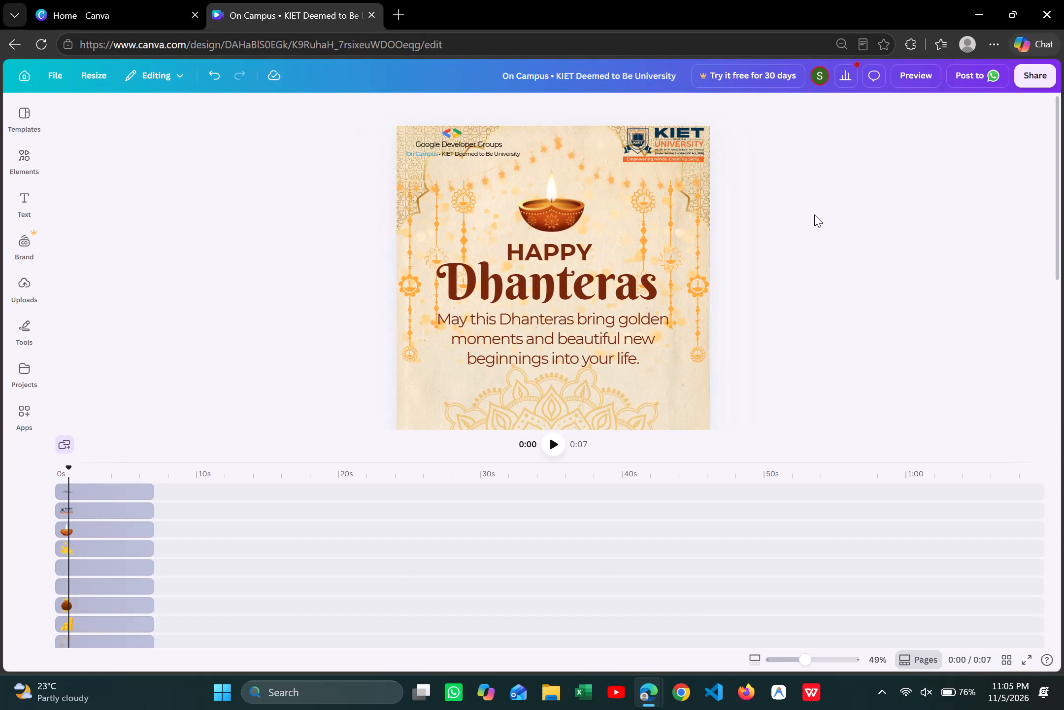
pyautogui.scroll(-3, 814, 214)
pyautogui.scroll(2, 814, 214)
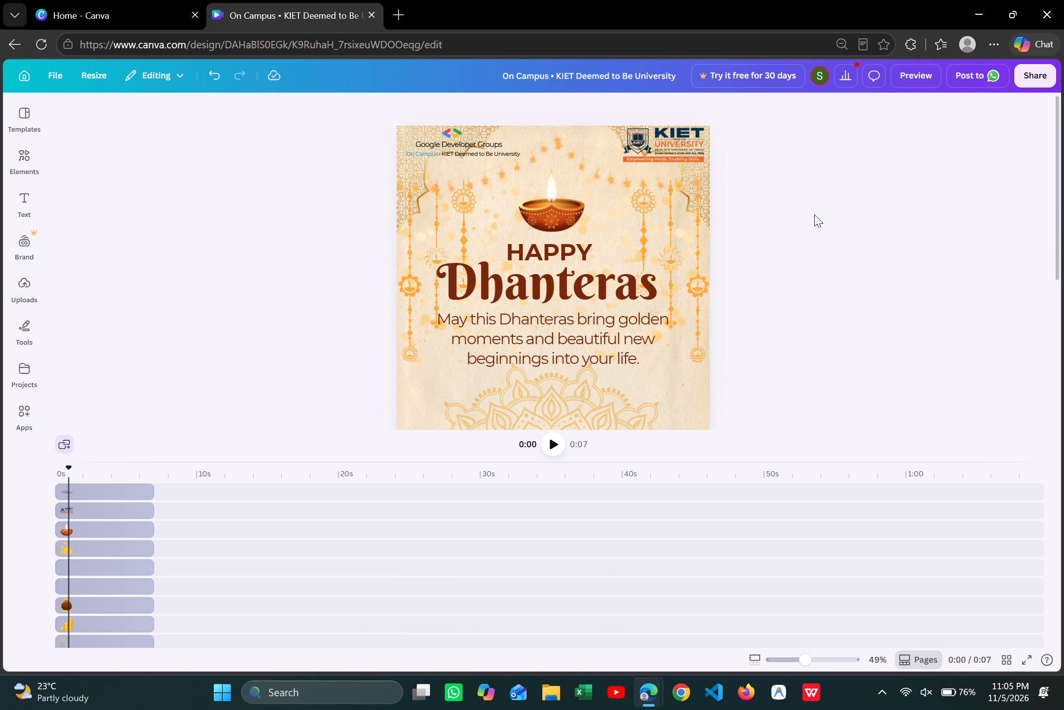
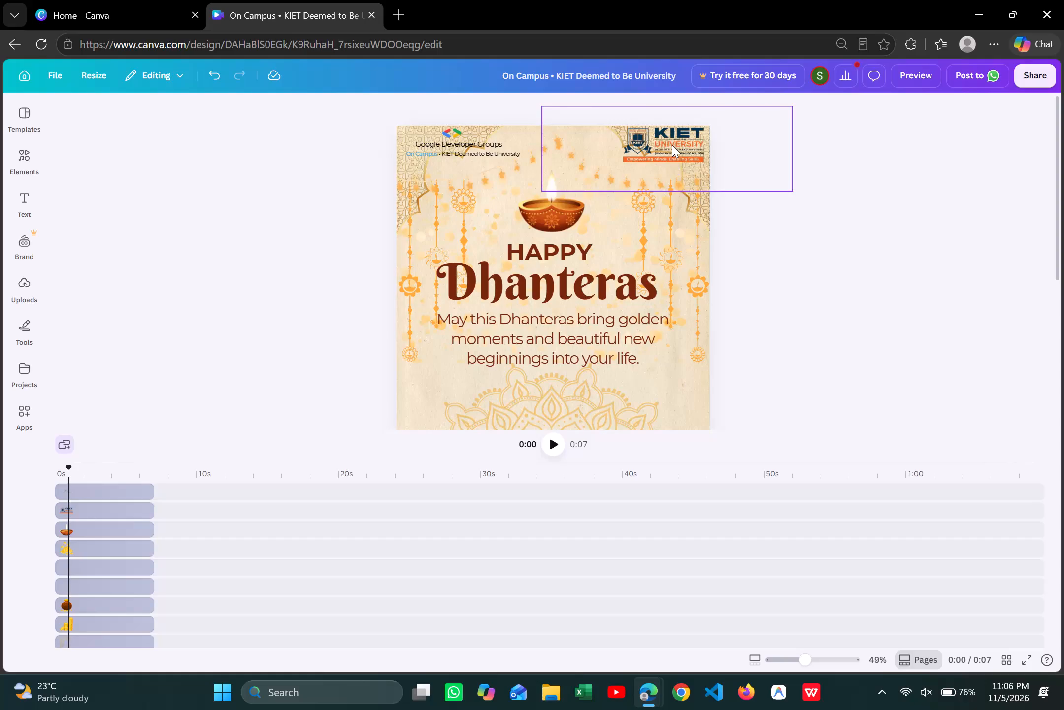
# Shrink the KIET University logo at the design's upper right to about two-thirds of its width and move it slightly lower on the page.
pyautogui.moveTo(707, 123); pyautogui.dragTo(699, 131)
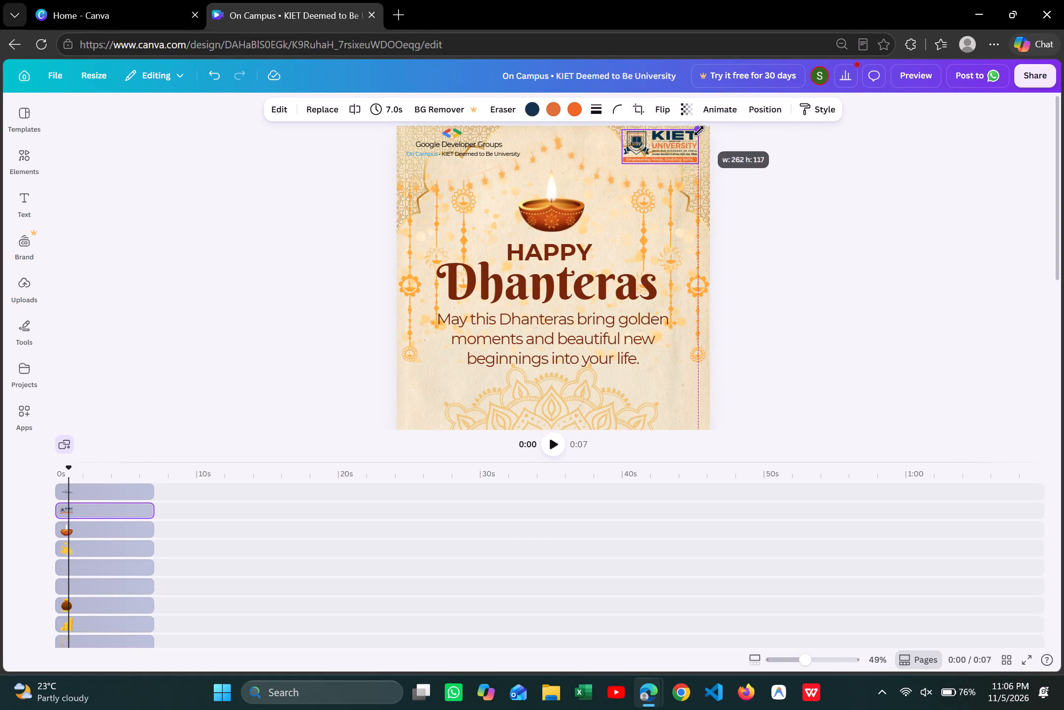
pyautogui.moveTo(699, 131); pyautogui.dragTo(685, 141)
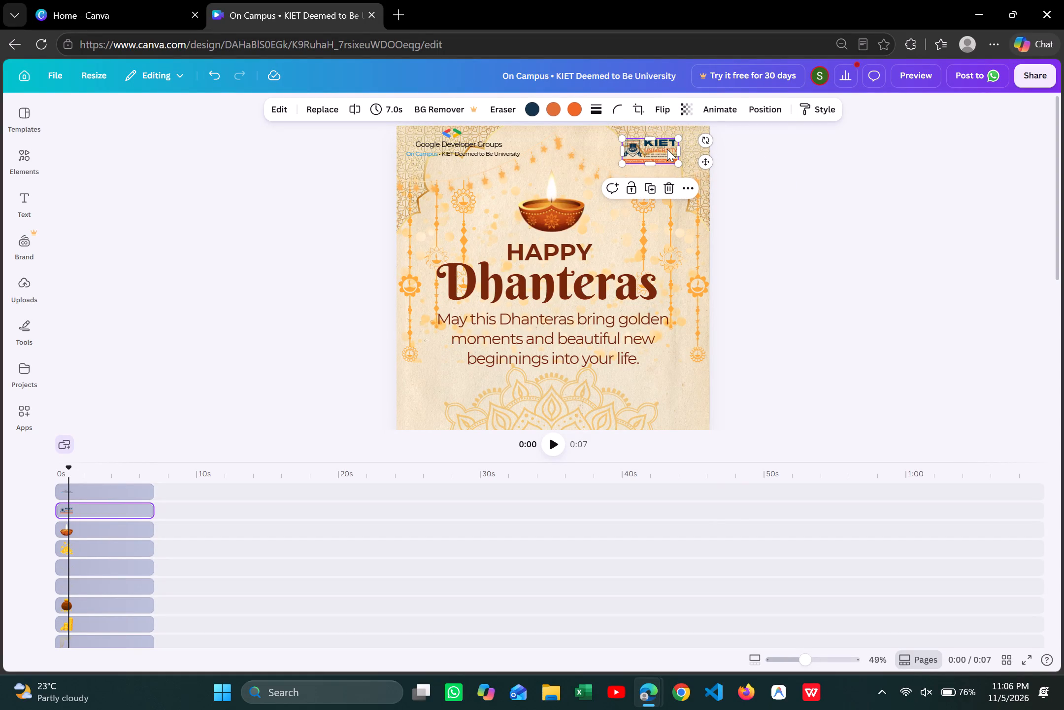
pyautogui.moveTo(663, 151); pyautogui.dragTo(662, 168)
pyautogui.click(781, 153)
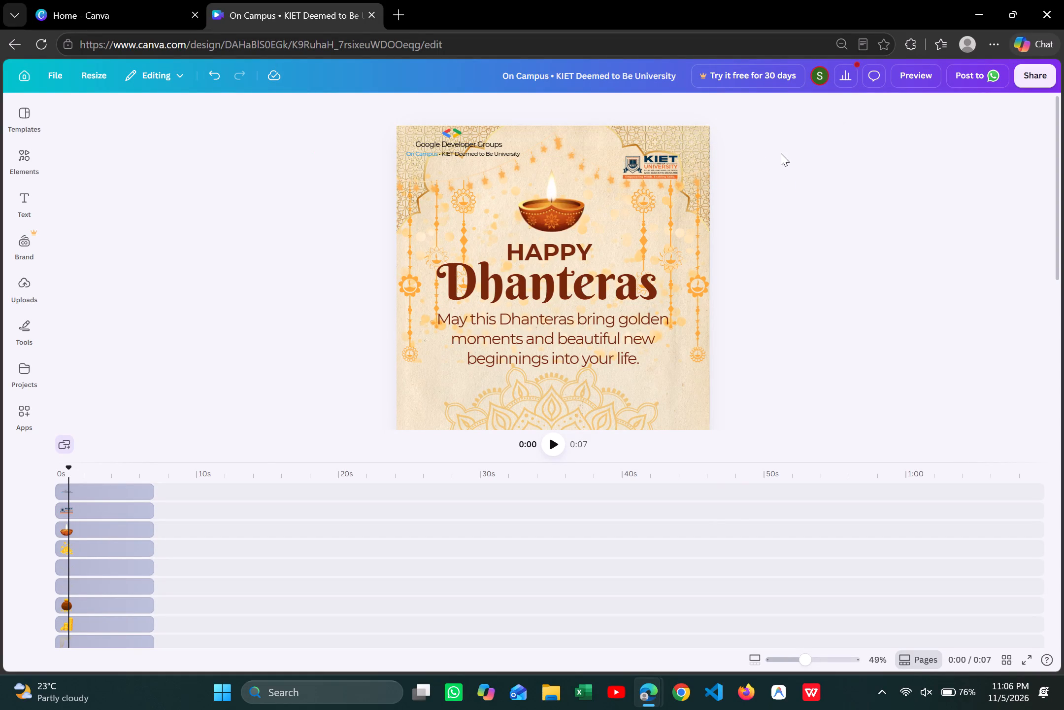
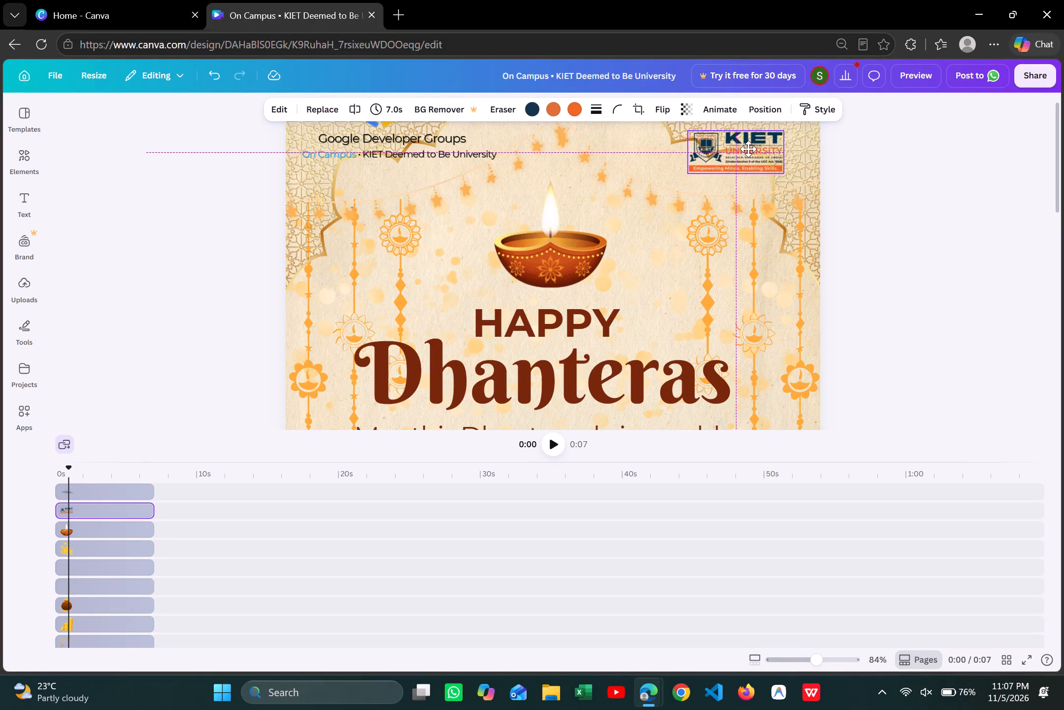
# Move the KIET University logo slightly up and outward toward the design's upper-right corner, level with the Google Developer Groups logo.
pyautogui.click(909, 179)
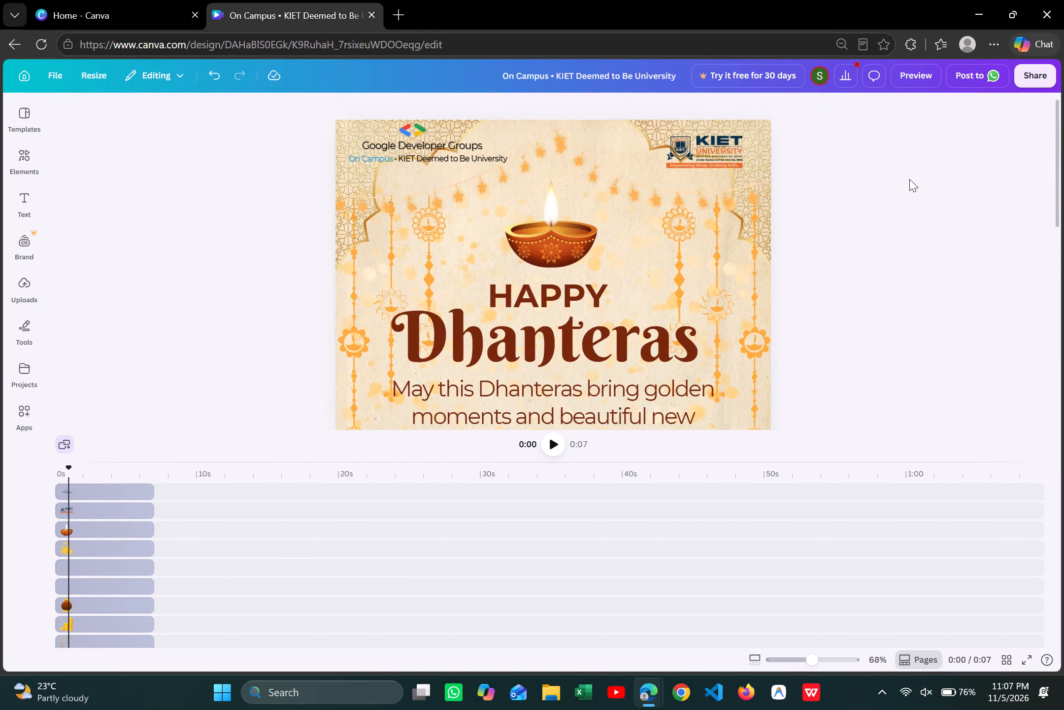
pyautogui.click(909, 179)
pyautogui.moveTo(722, 157); pyautogui.dragTo(722, 153)
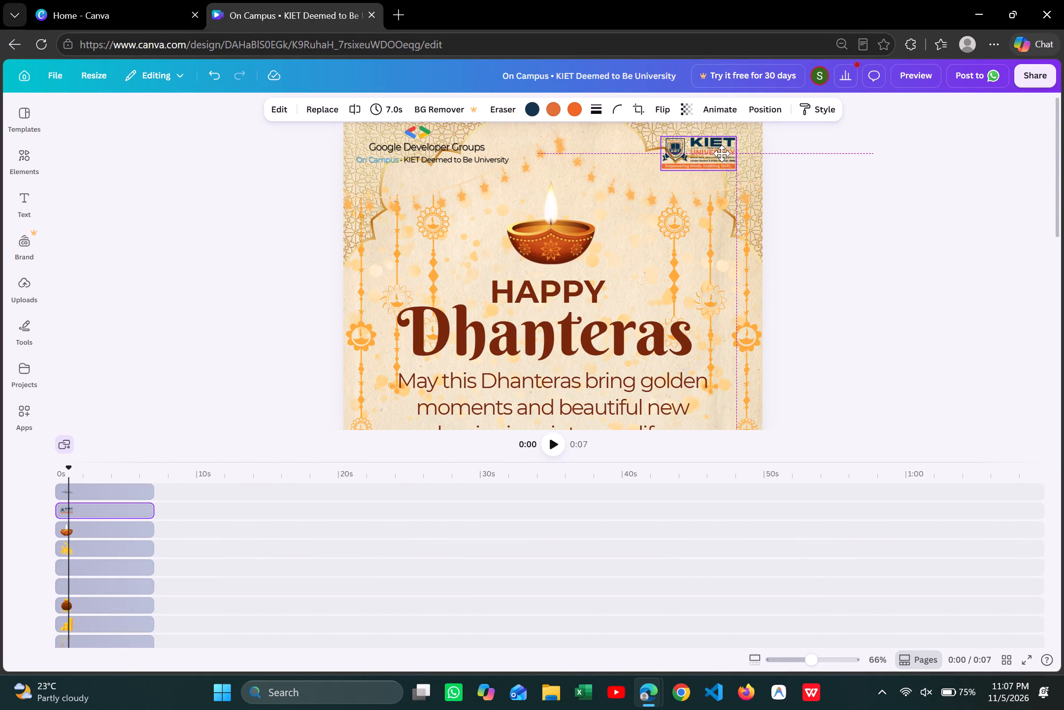
pyautogui.moveTo(722, 153); pyautogui.dragTo(722, 151)
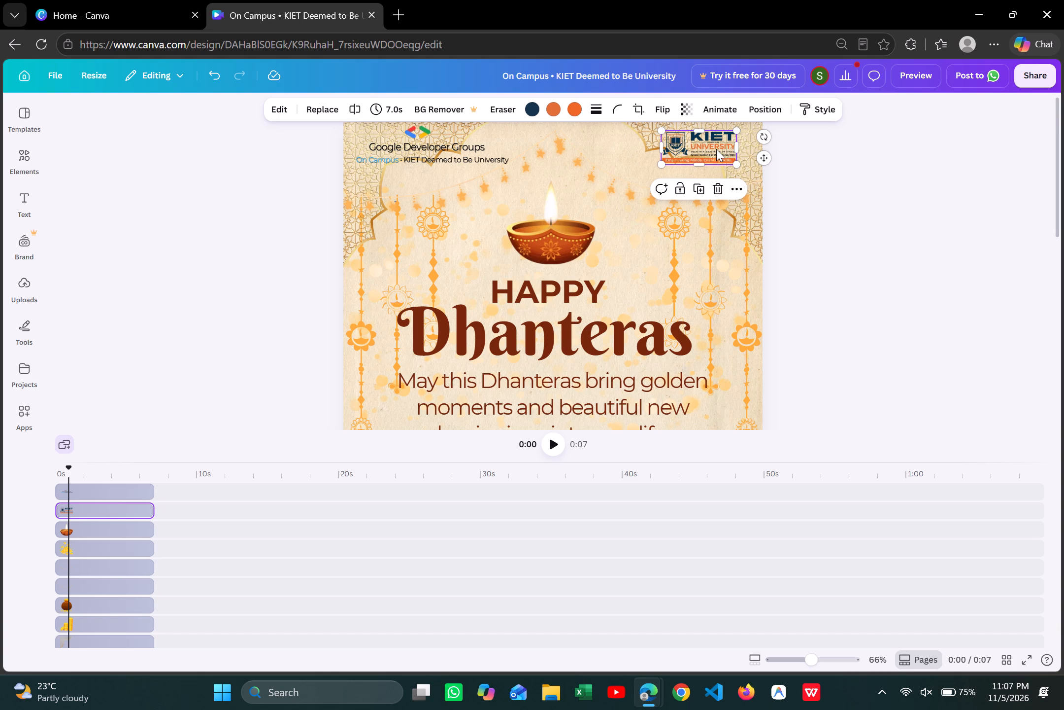
pyautogui.moveTo(716, 149); pyautogui.dragTo(727, 146)
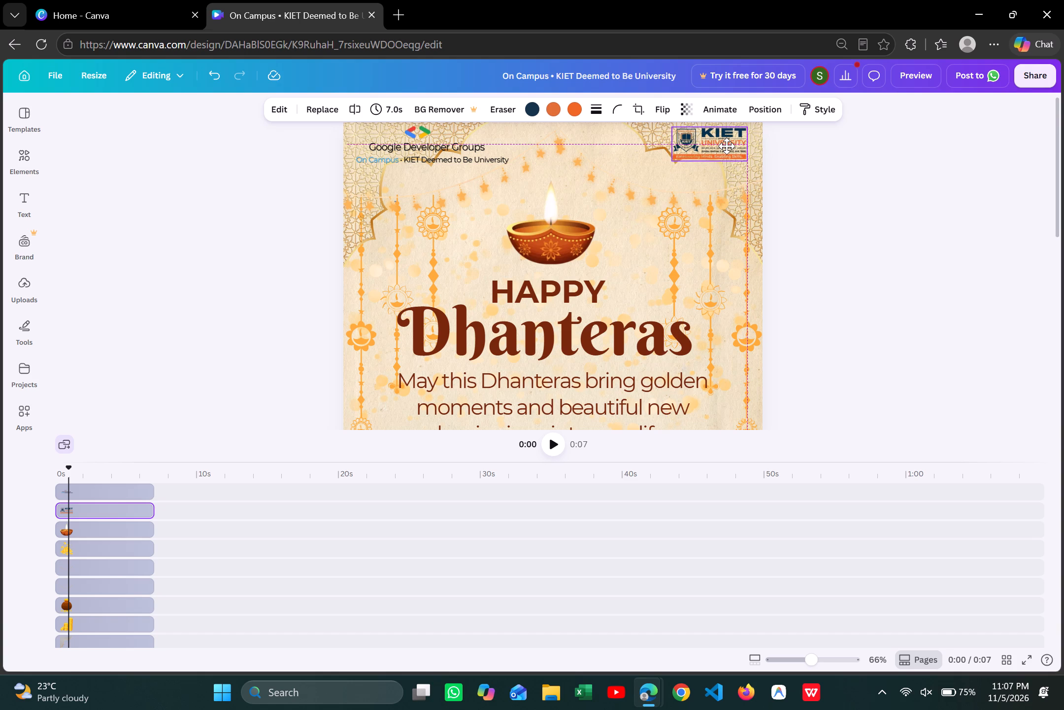
pyautogui.moveTo(727, 146); pyautogui.dragTo(726, 146)
pyautogui.click(834, 176)
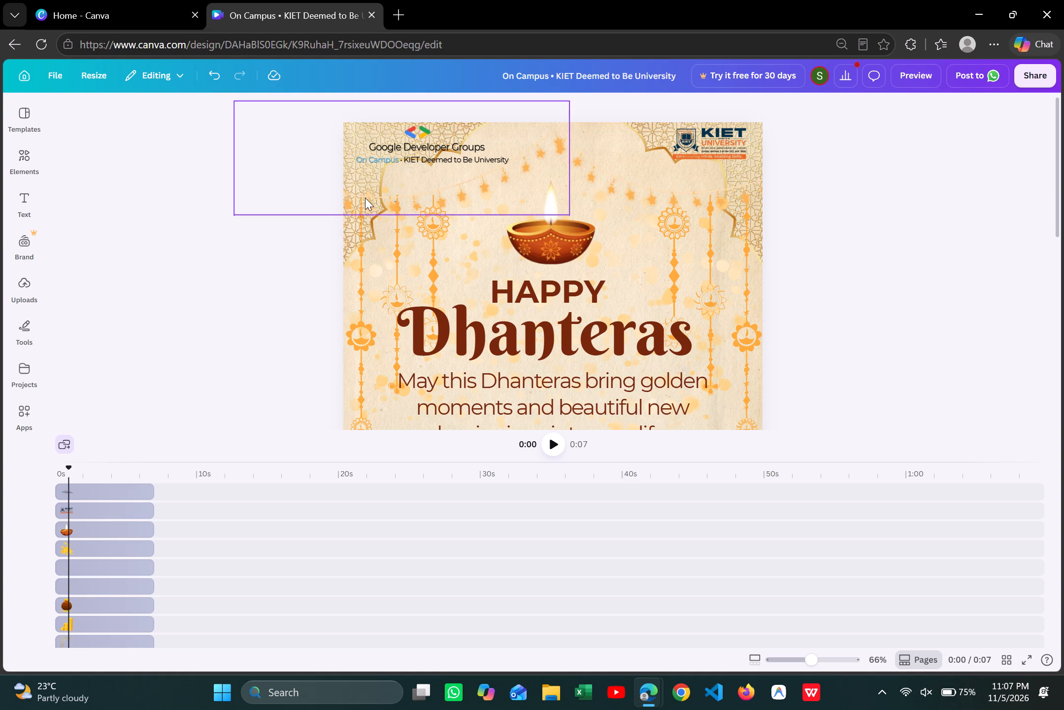
# Bring the design's upper-left lattice ornament forward several layers, keeping it behind the Google Developer Groups logo.
pyautogui.click(360, 222)
pyautogui.click(458, 294)
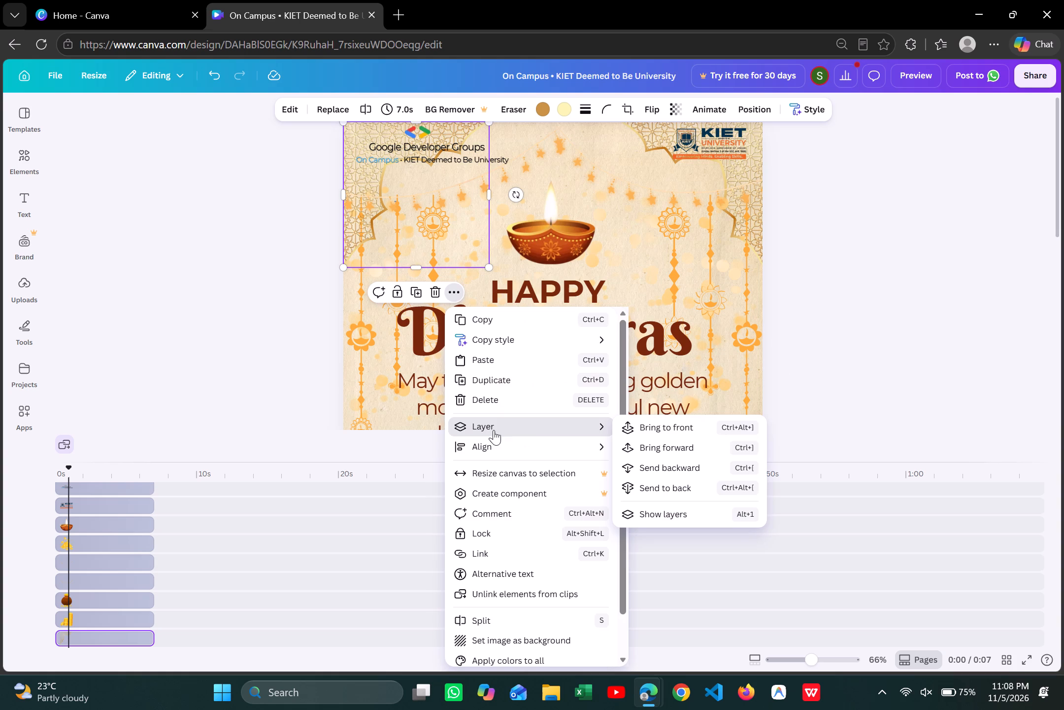
pyautogui.click(646, 450)
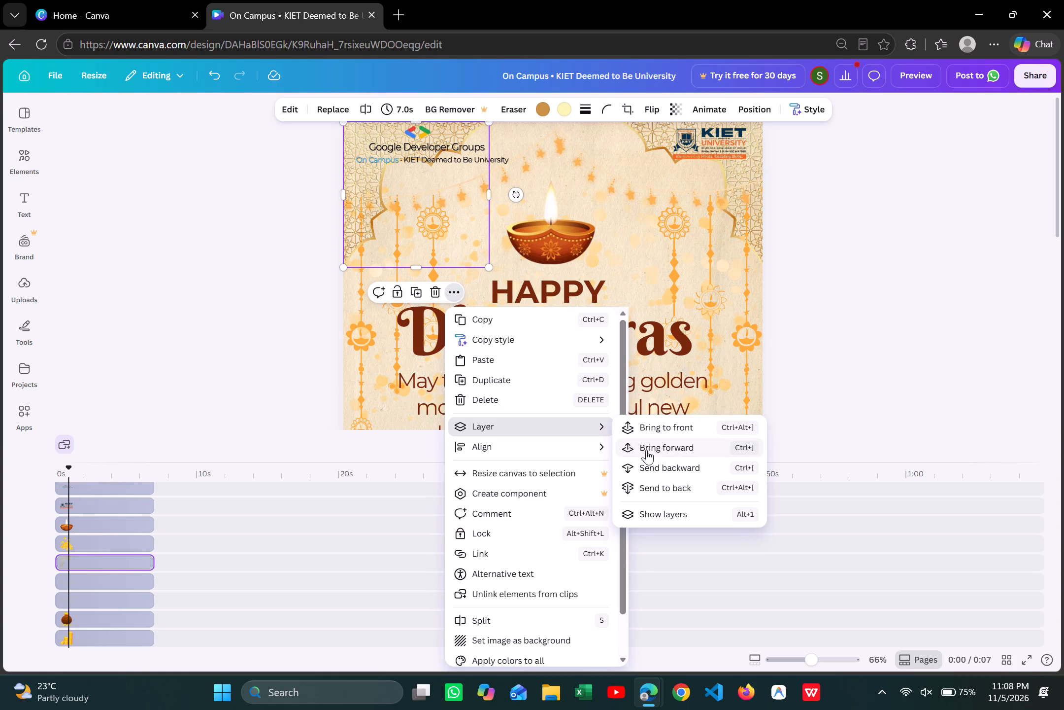
pyautogui.click(646, 450)
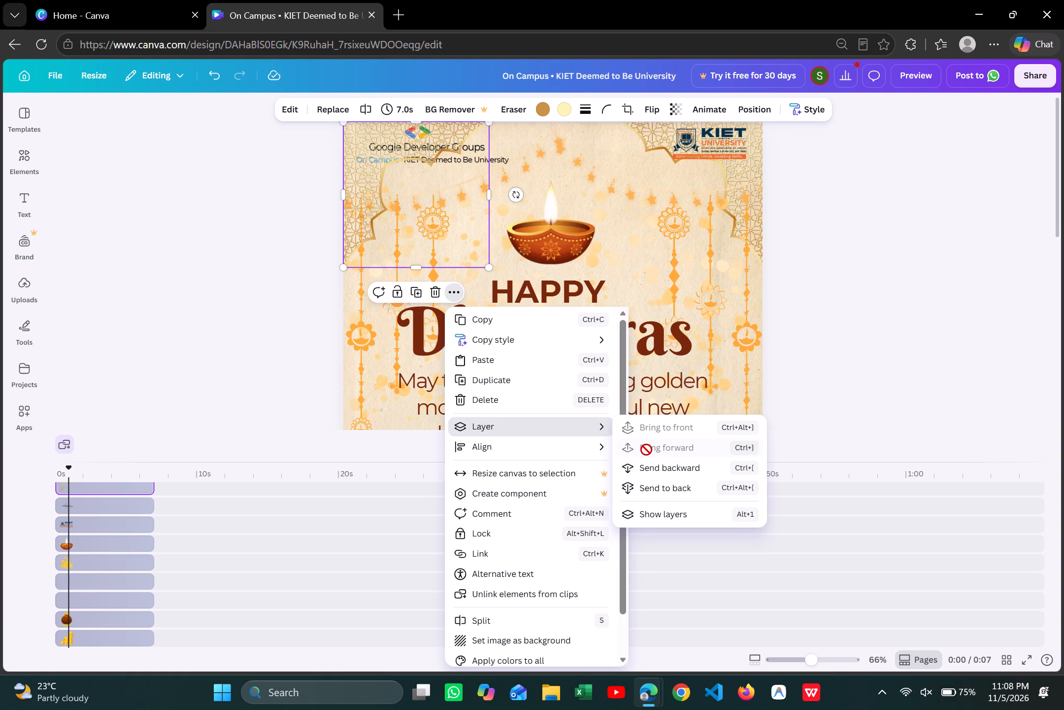
pyautogui.click(658, 470)
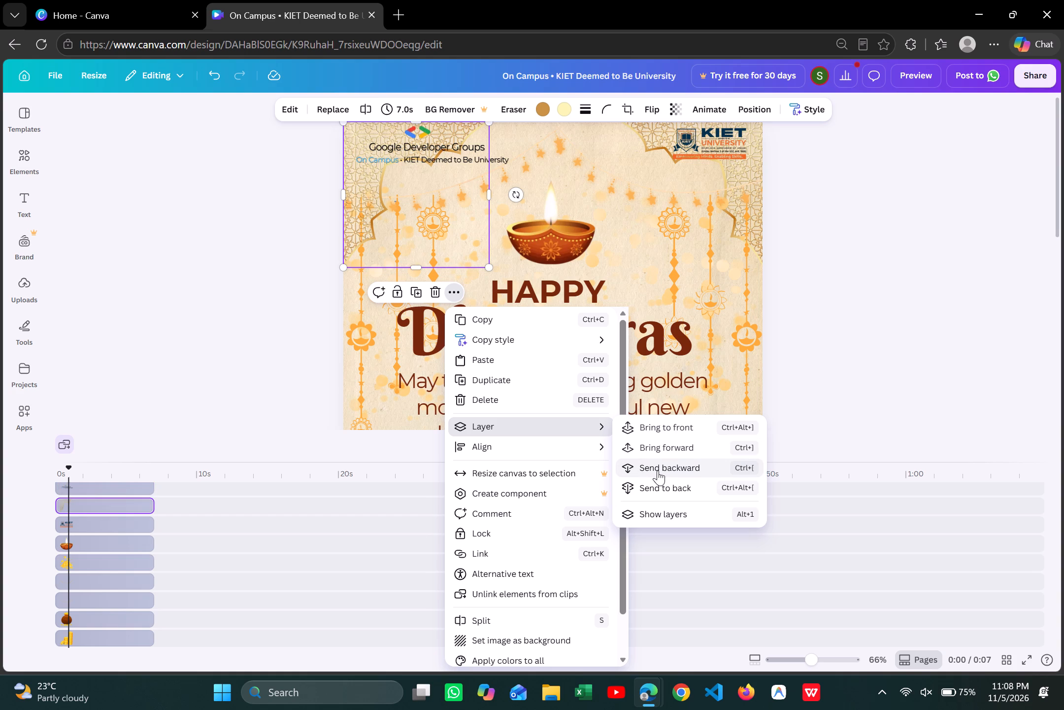
pyautogui.click(658, 470)
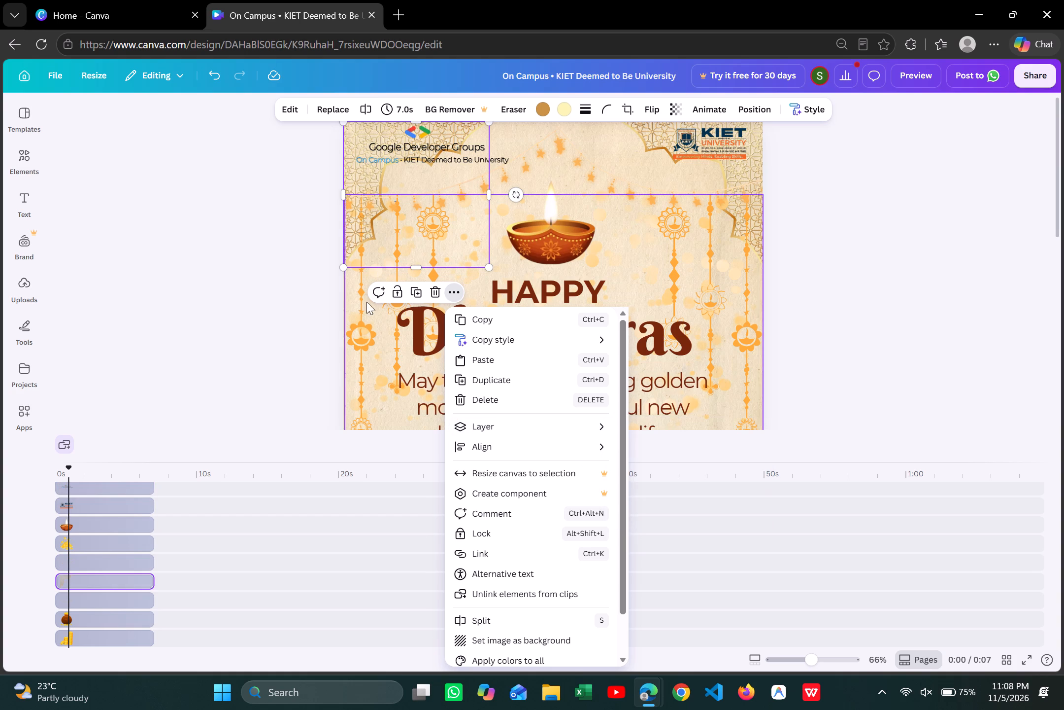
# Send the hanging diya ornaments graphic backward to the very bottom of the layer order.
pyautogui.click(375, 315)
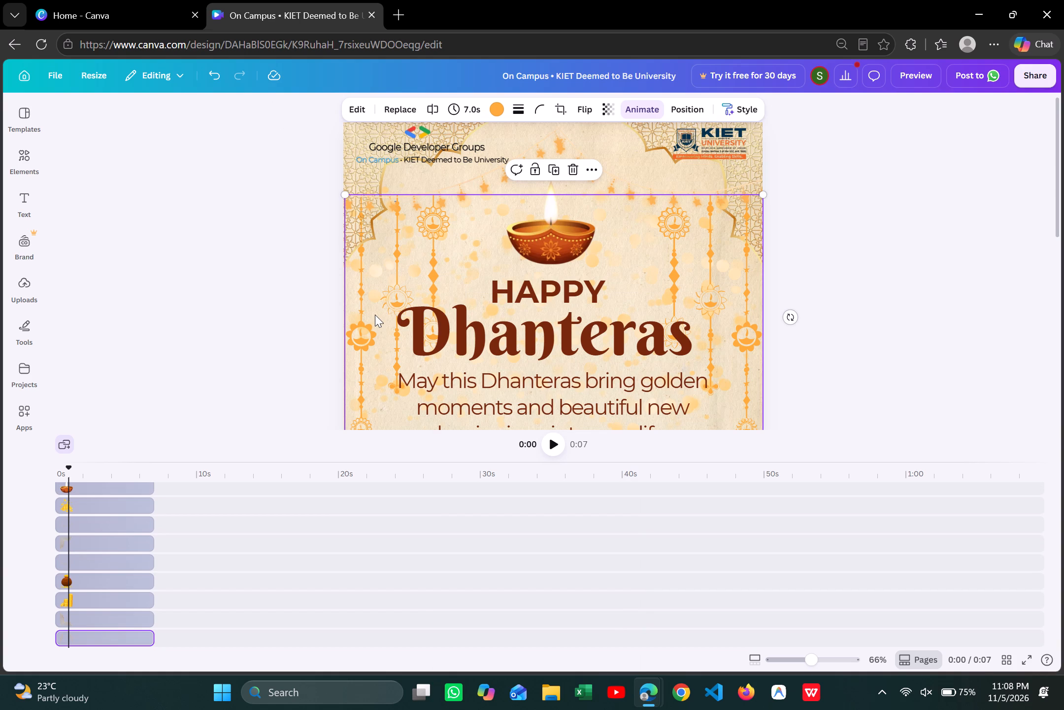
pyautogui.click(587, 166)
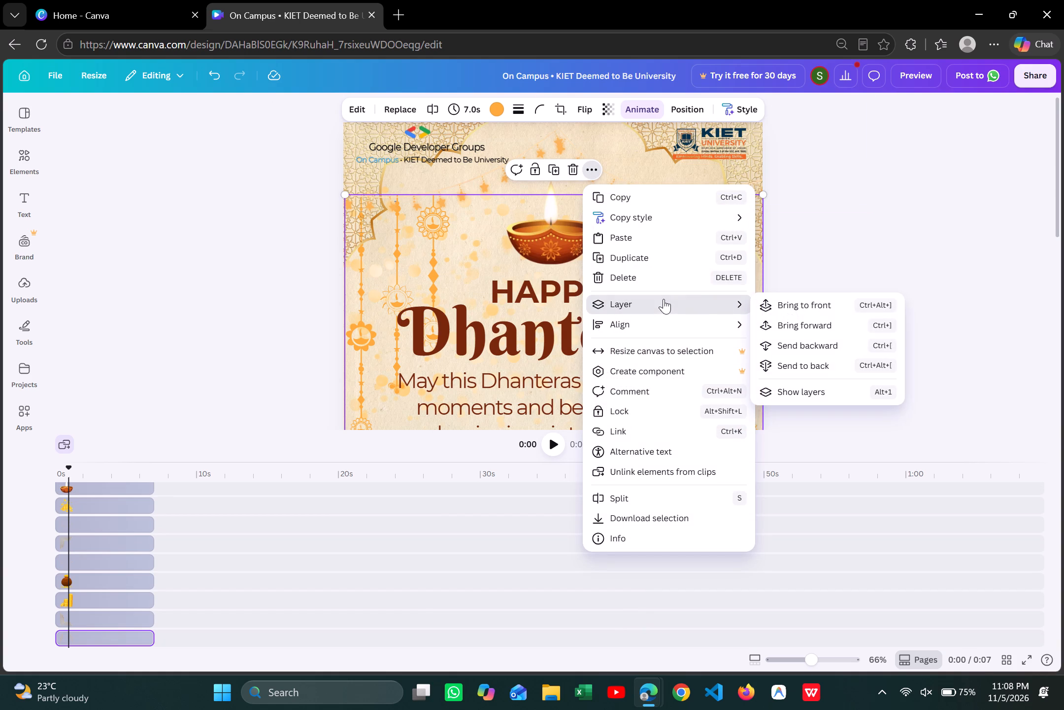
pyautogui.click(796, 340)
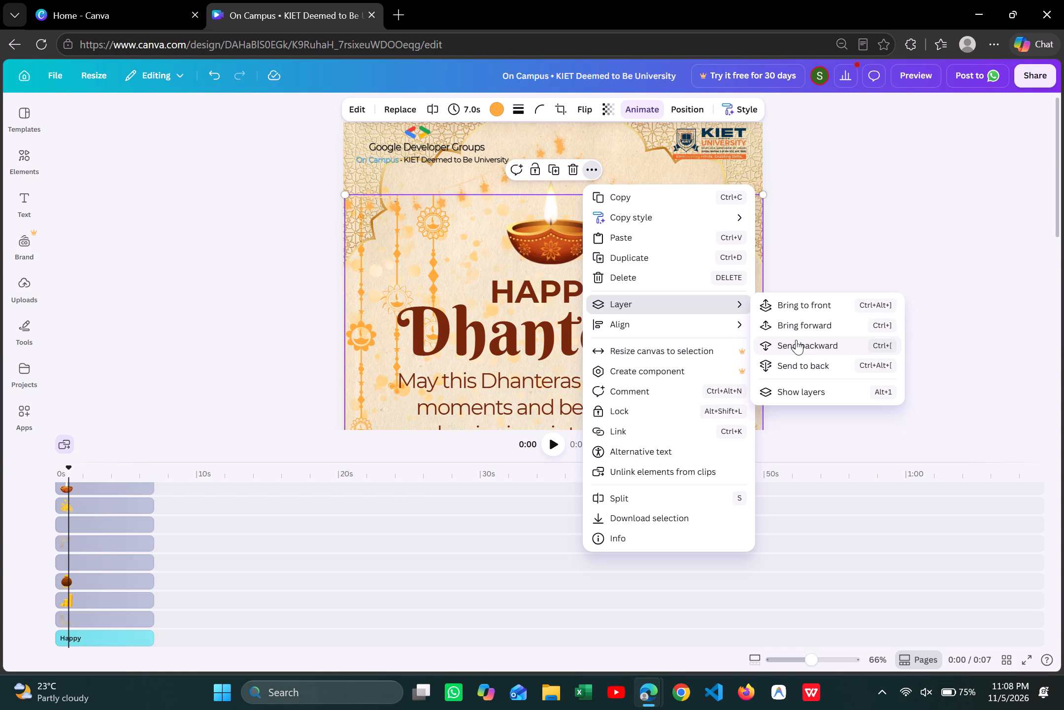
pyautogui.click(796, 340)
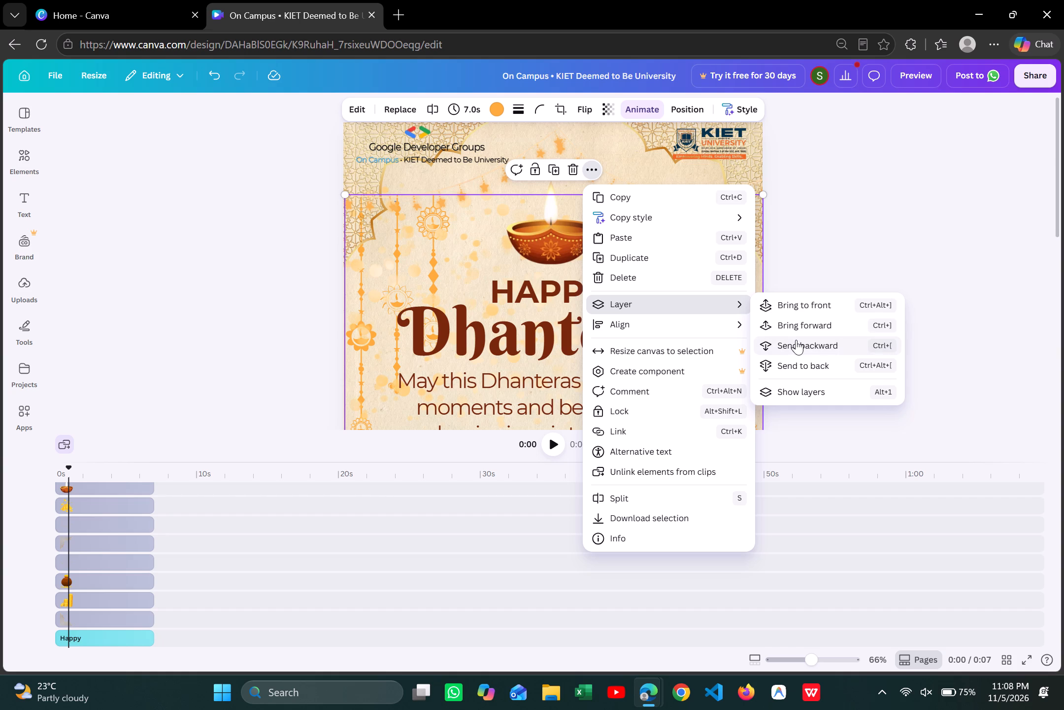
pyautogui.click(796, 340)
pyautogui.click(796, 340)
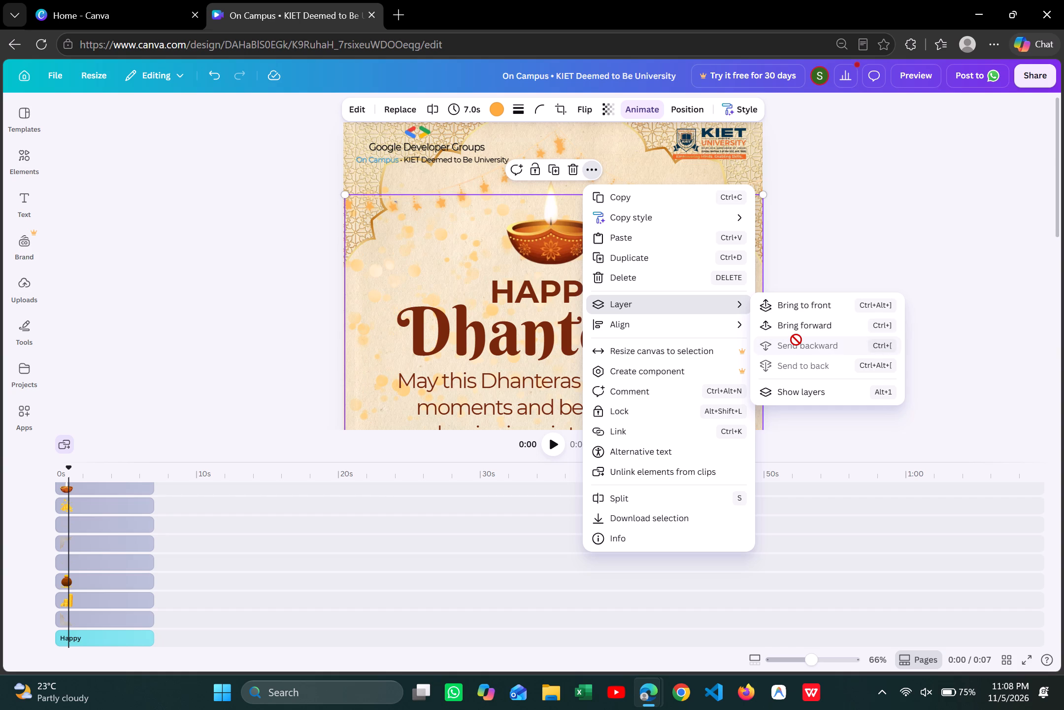
# Bring the hanging diya ornaments graphic forward layer by layer until it sits in front of the upper-left lattice ornament.
pyautogui.click(800, 330)
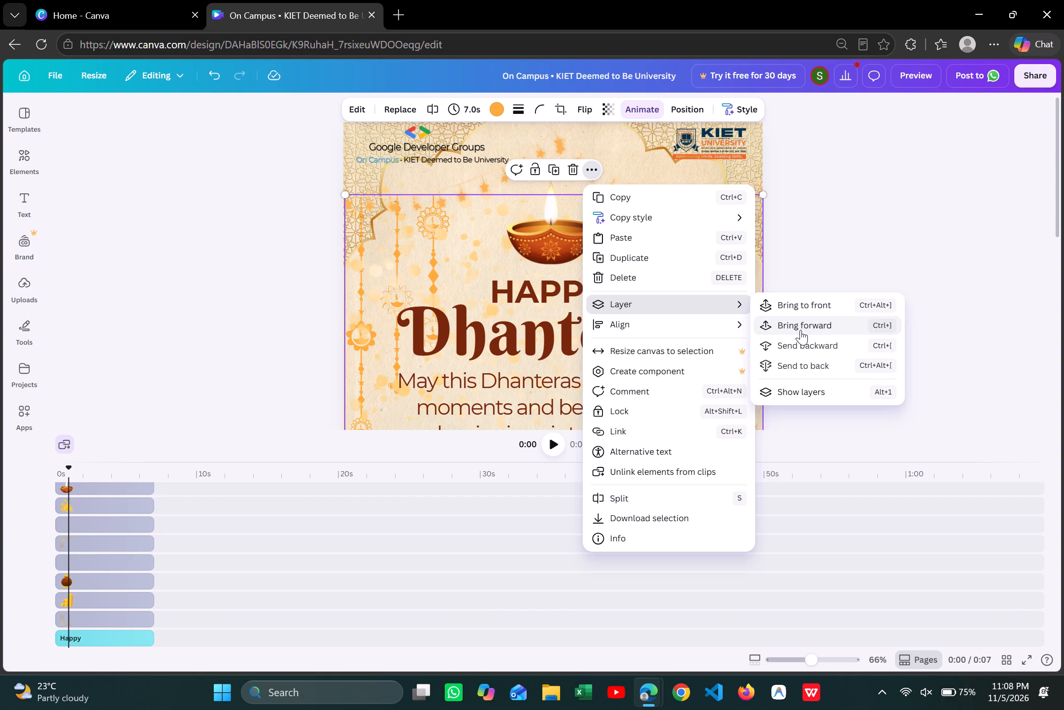
pyautogui.click(800, 330)
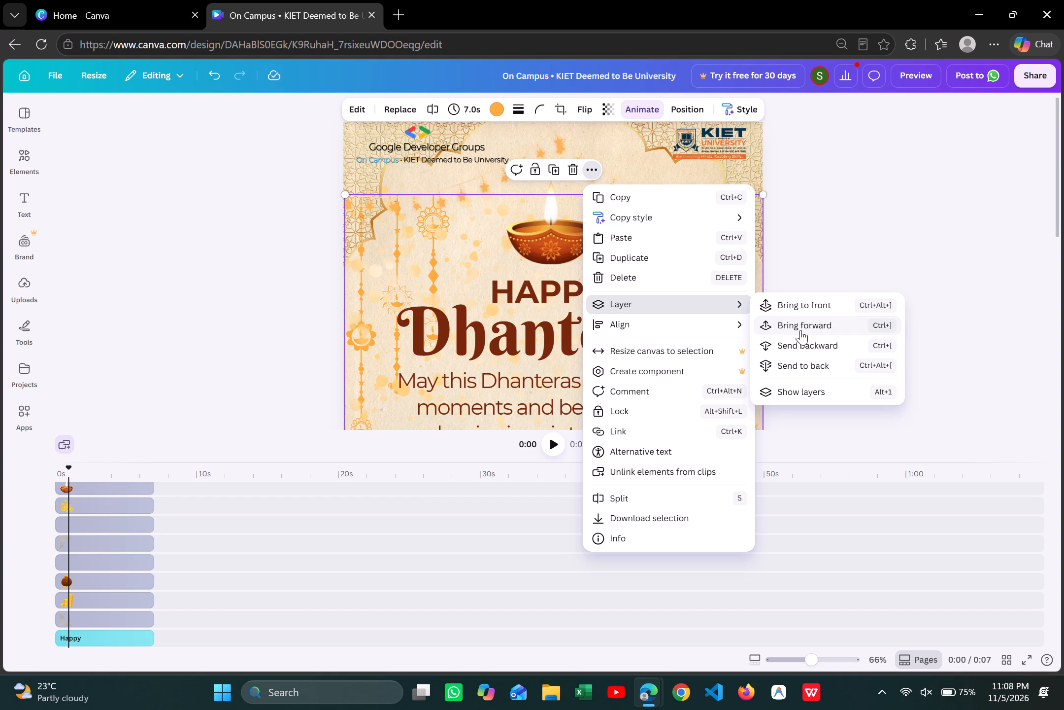
pyautogui.click(800, 330)
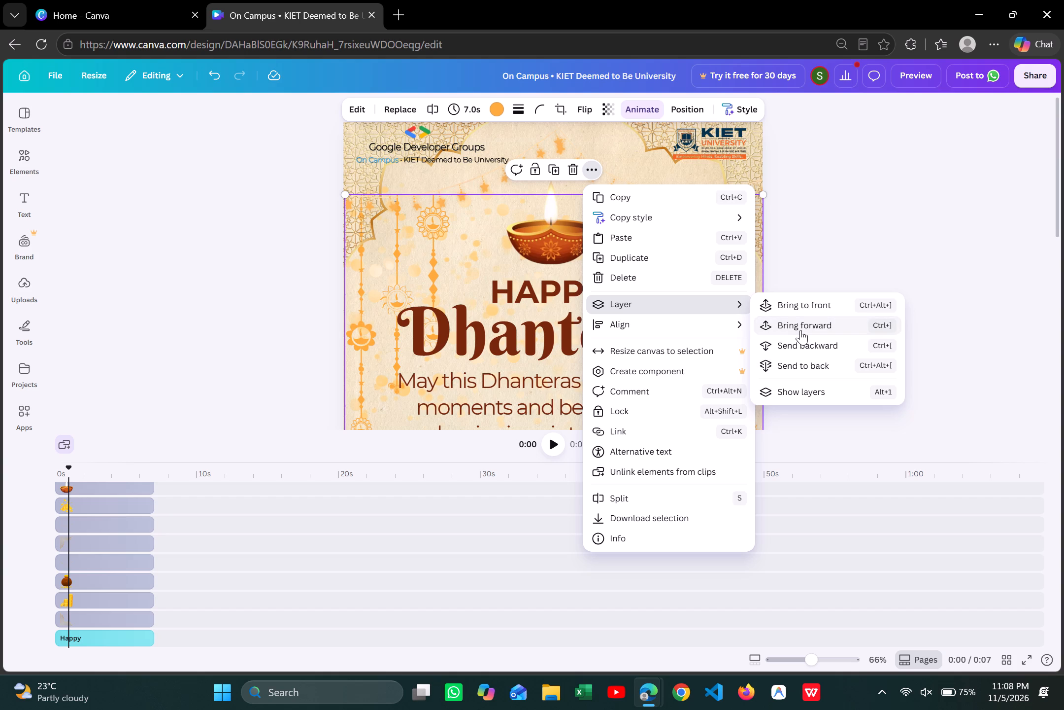
pyautogui.click(800, 330)
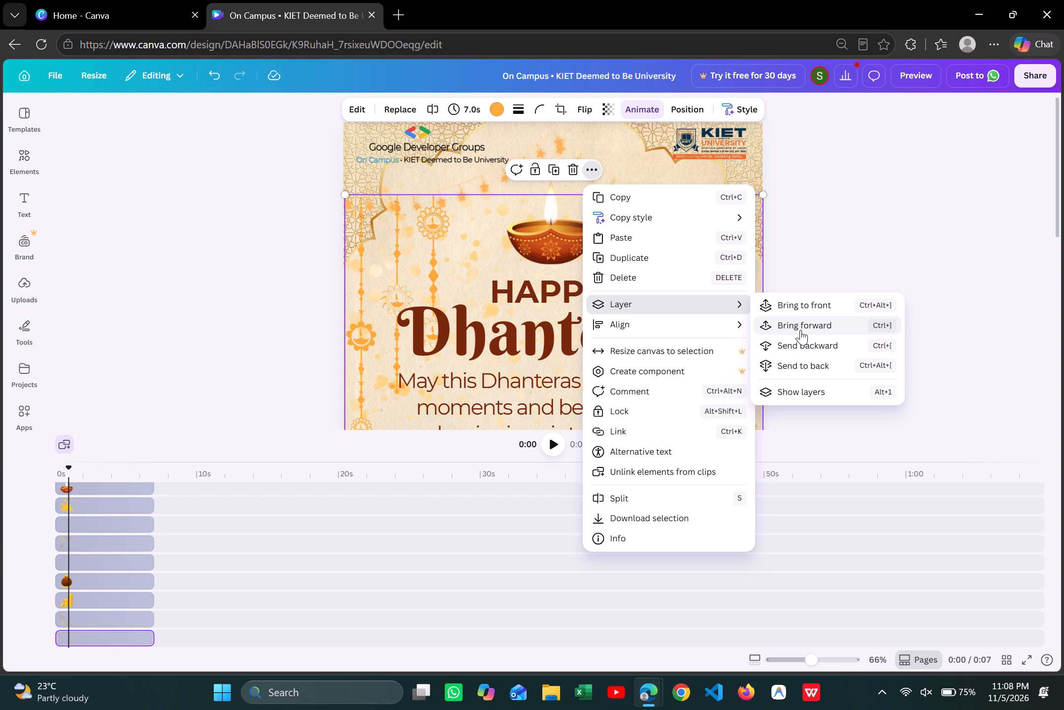
pyautogui.click(800, 330)
pyautogui.click(800, 330)
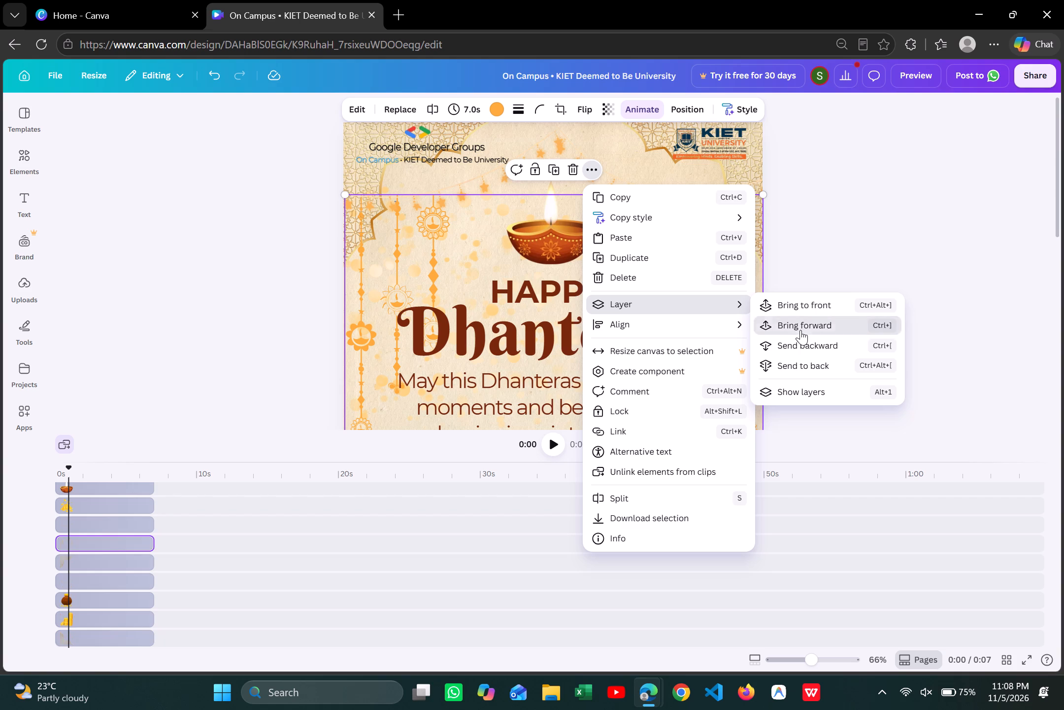
pyautogui.click(842, 250)
# Enlarge the KIET University logo by about a third from its lower-left corner and move it slightly lower on the page.
pyautogui.scroll(-1, 842, 250)
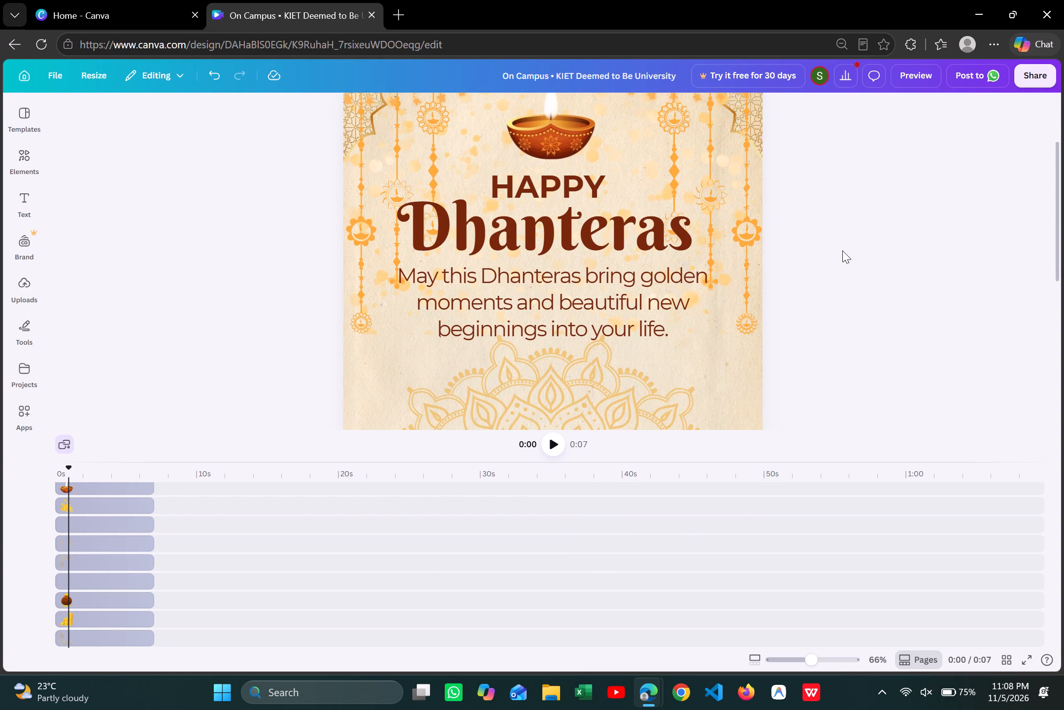
pyautogui.scroll(1, 842, 250)
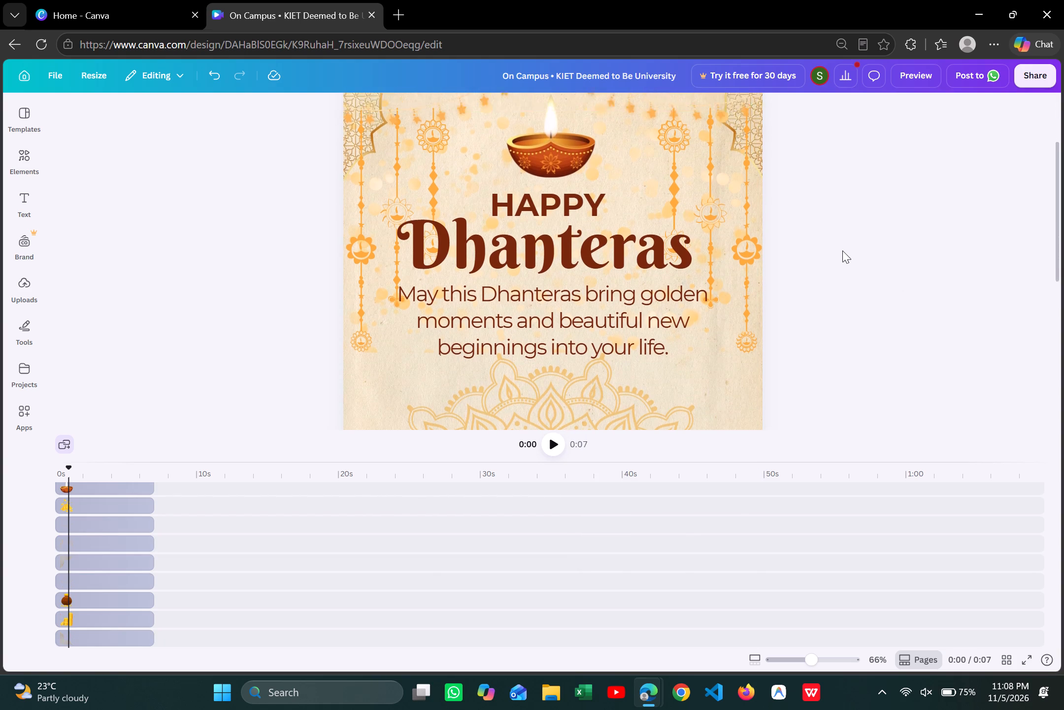
pyautogui.scroll(1, 842, 250)
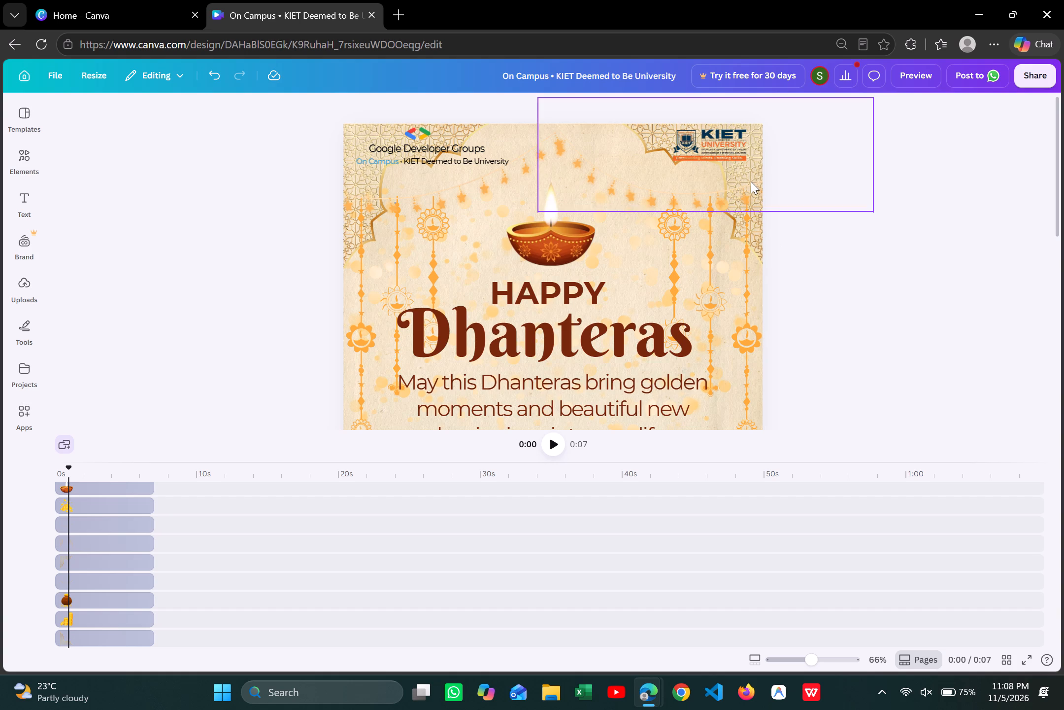
pyautogui.click(732, 152)
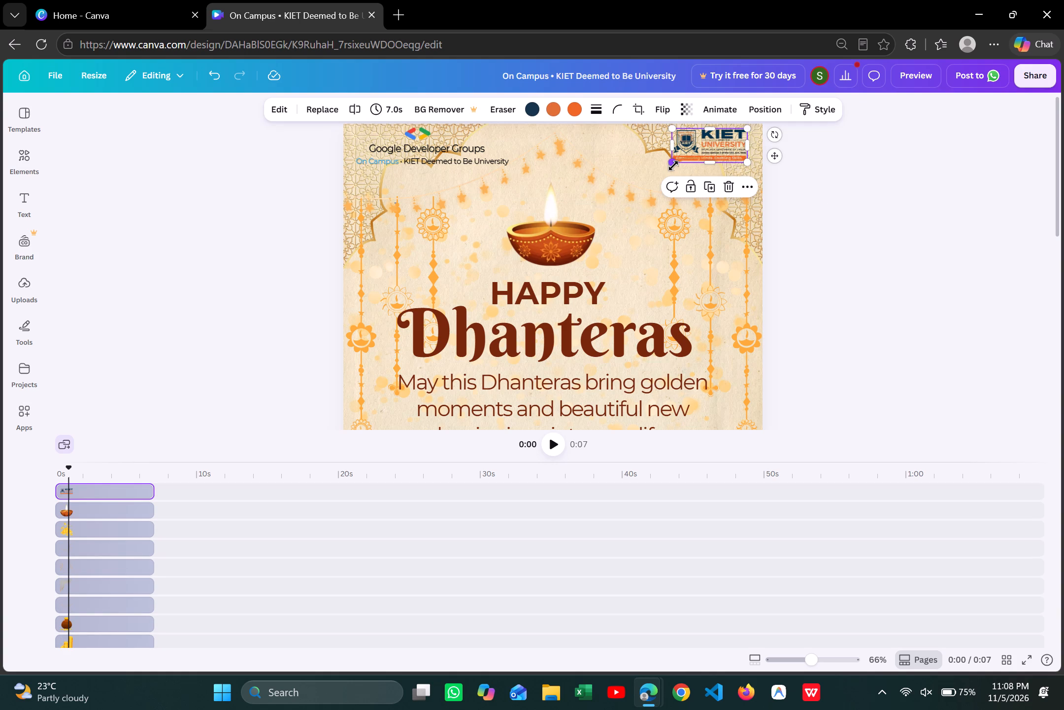
pyautogui.moveTo(673, 166); pyautogui.dragTo(630, 197)
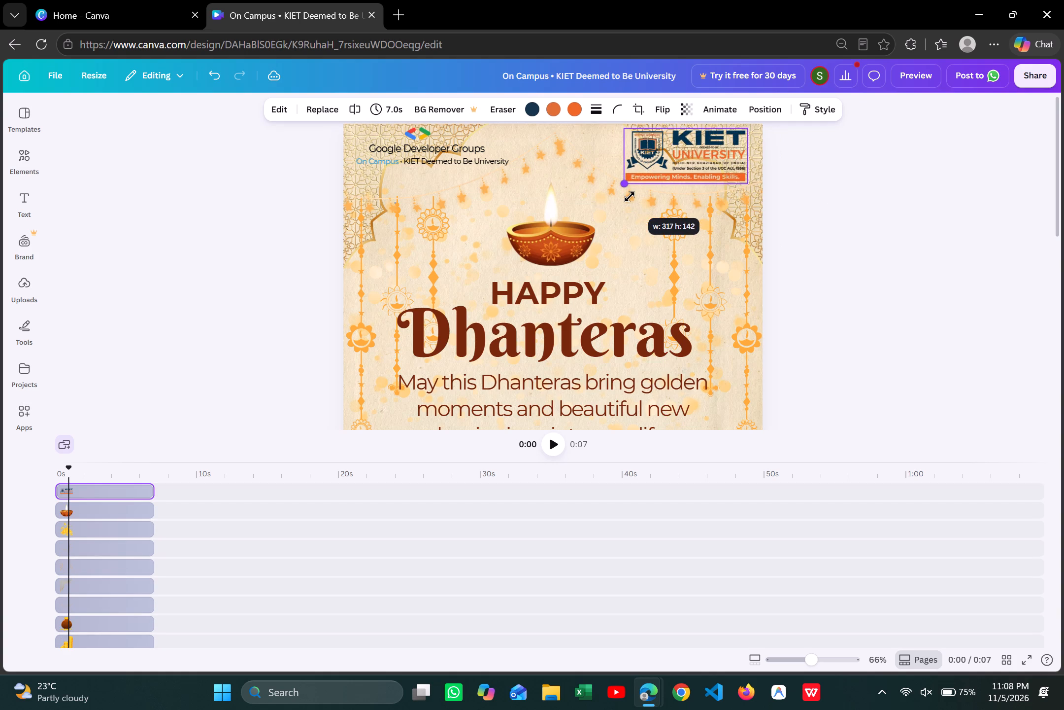
pyautogui.moveTo(630, 197); pyautogui.dragTo(650, 187)
pyautogui.click(834, 179)
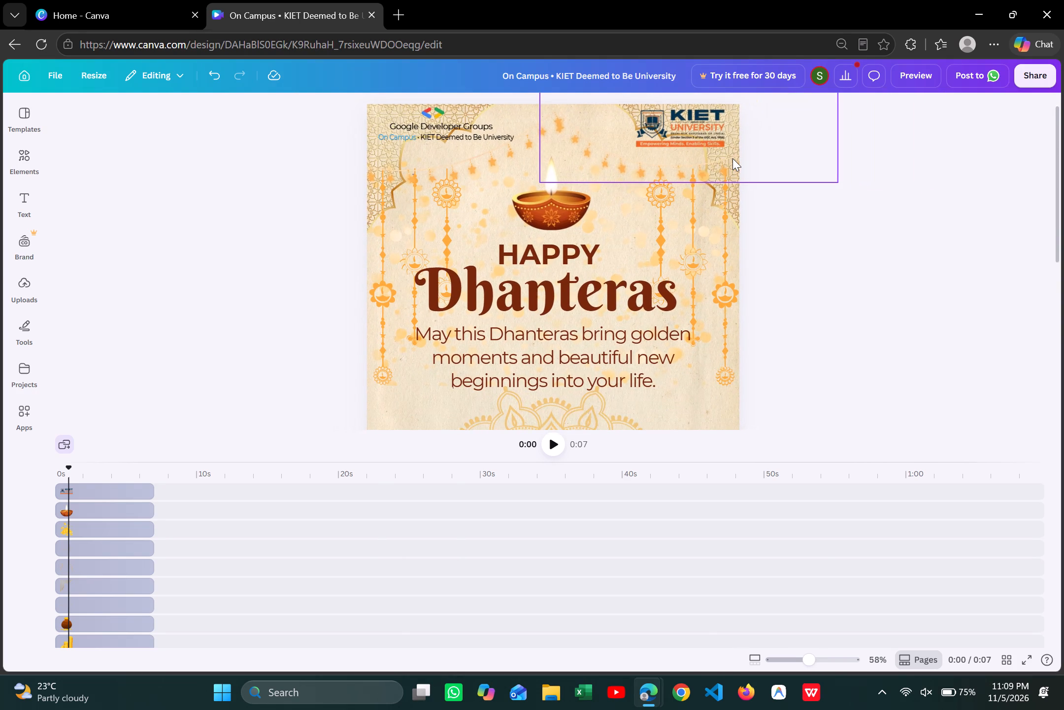
pyautogui.moveTo(684, 135); pyautogui.dragTo(684, 140)
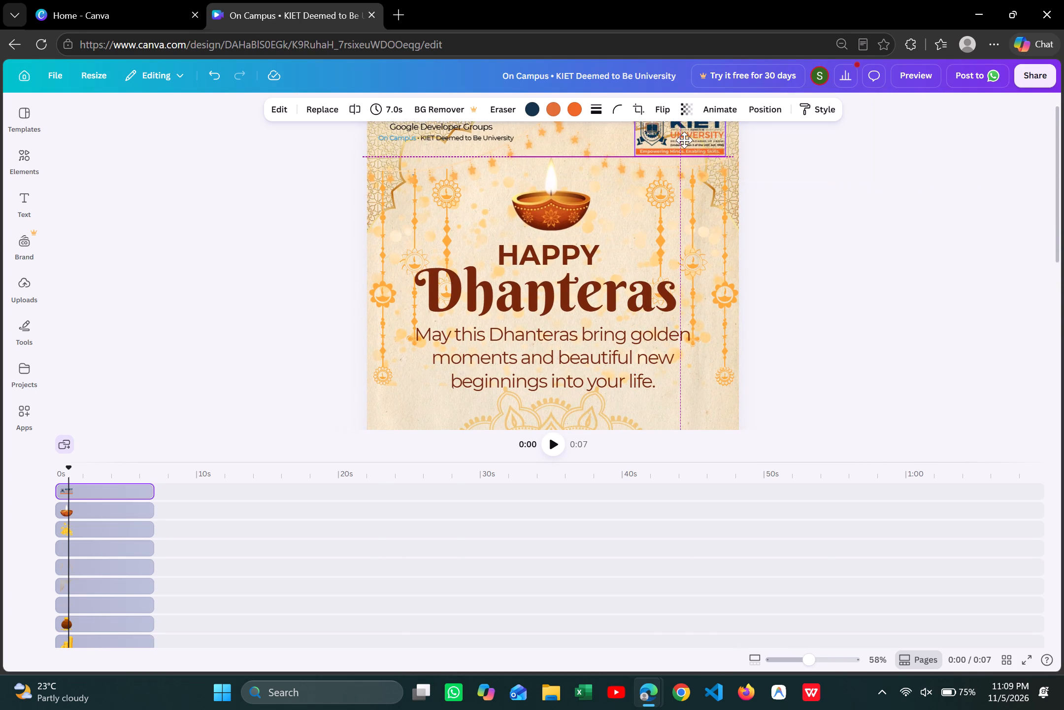
pyautogui.moveTo(684, 140); pyautogui.dragTo(685, 140)
pyautogui.click(835, 177)
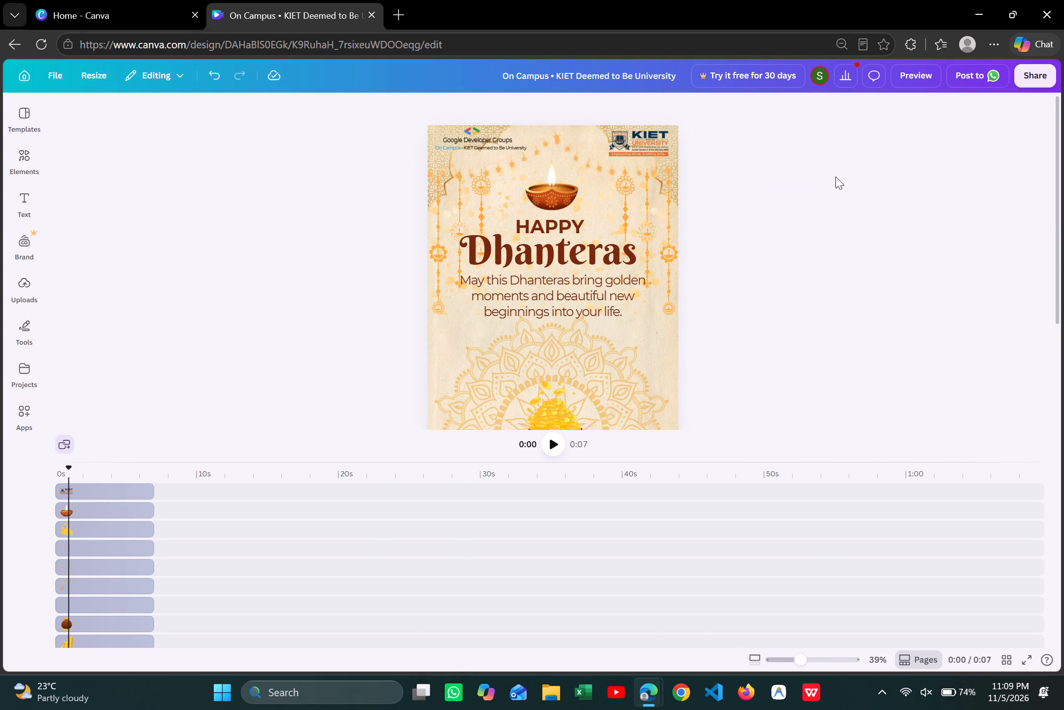
# Move the Google Developer Groups logo group slightly lower so its top aligns with the KIET University logo.
pyautogui.click(476, 139)
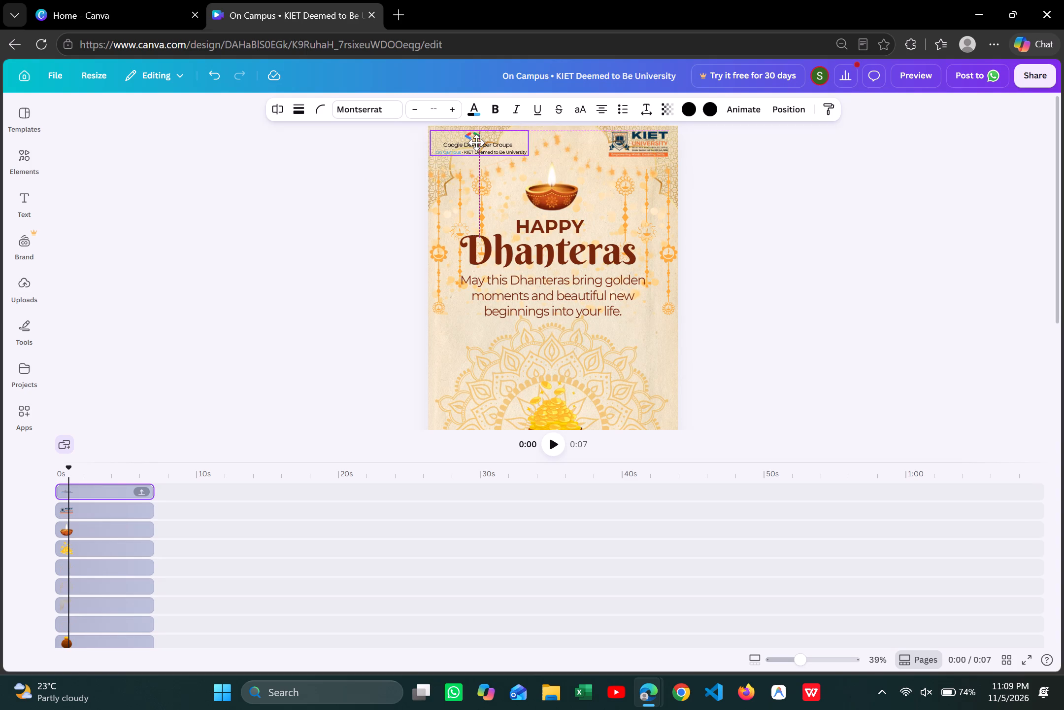
pyautogui.click(781, 179)
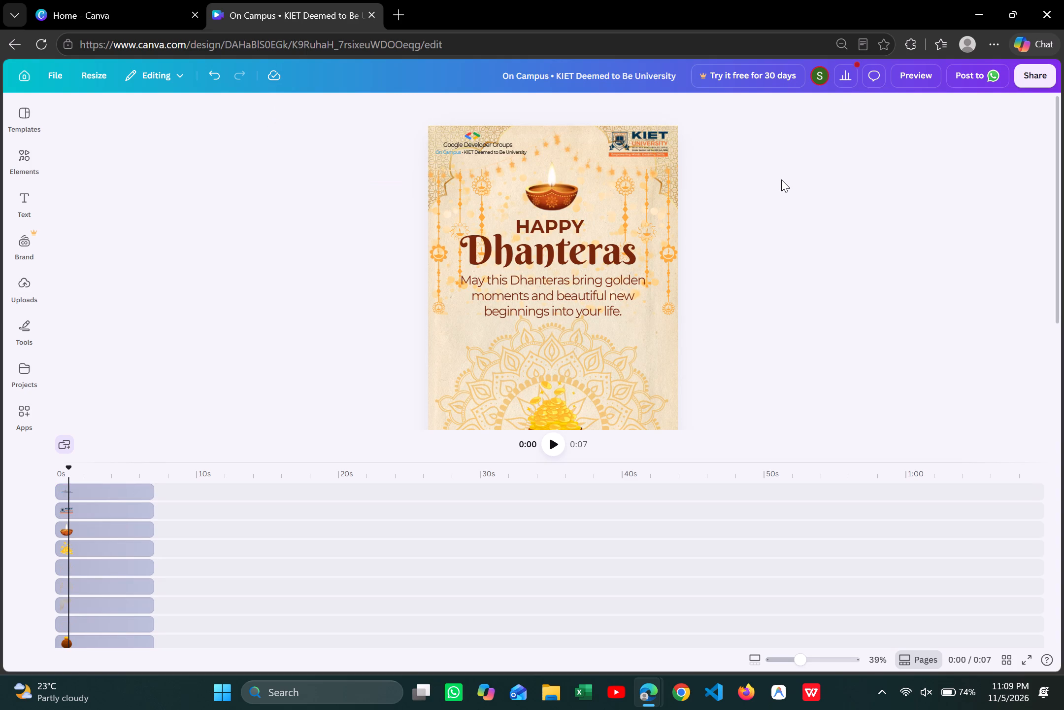
pyautogui.click(499, 148)
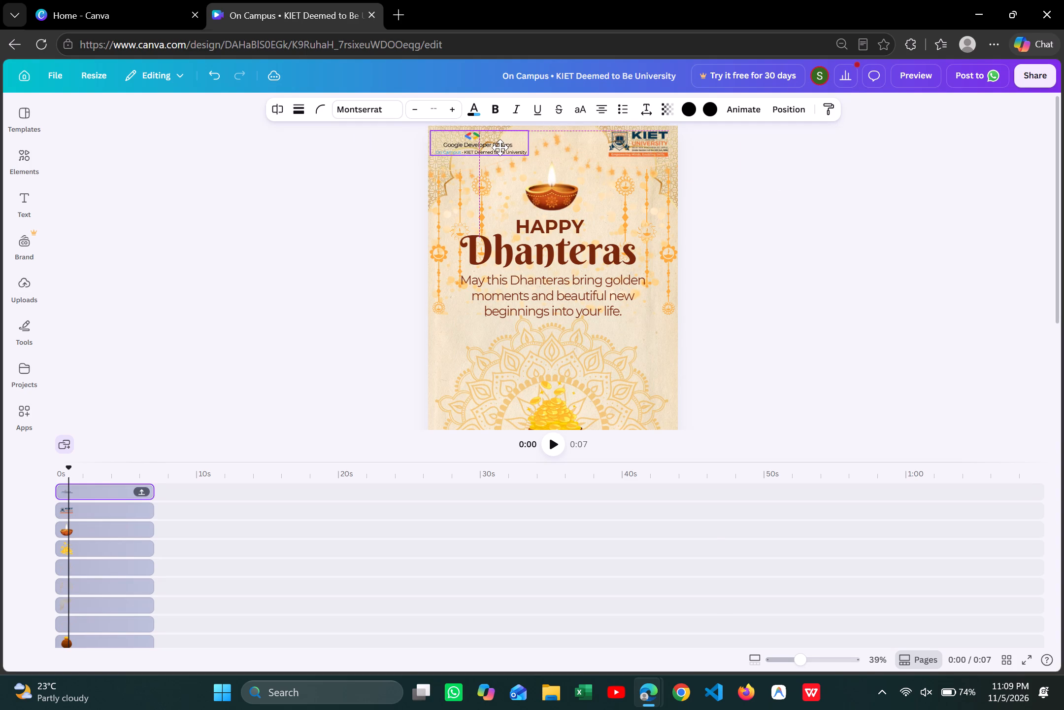
pyautogui.click(769, 153)
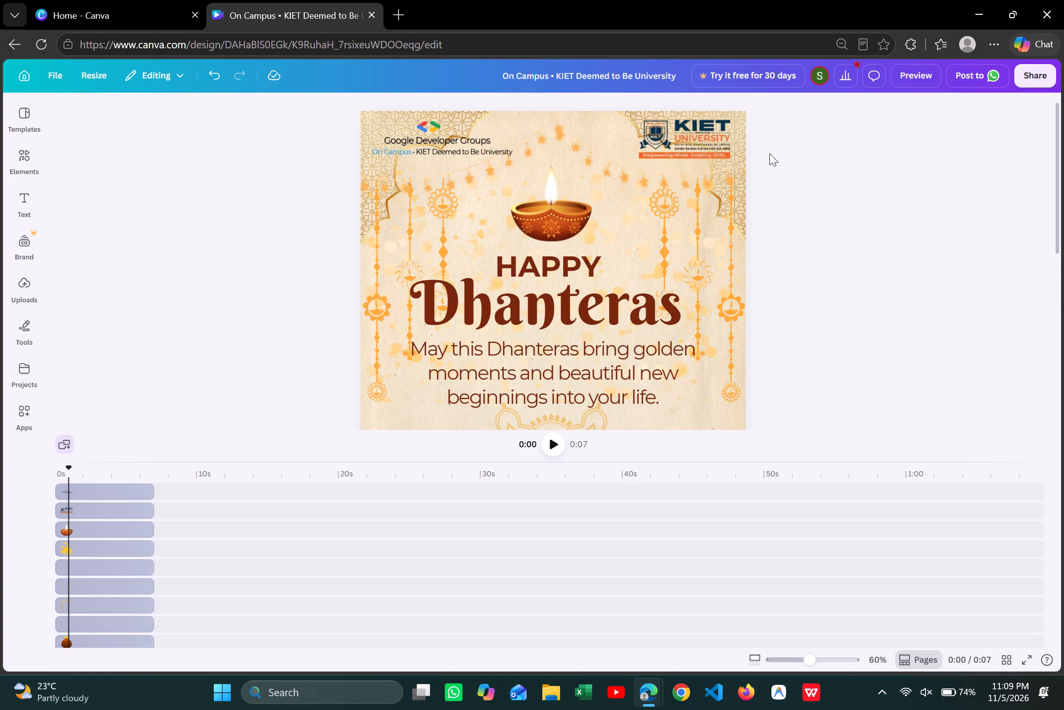
pyautogui.scroll(1, 769, 153)
pyautogui.click(440, 167)
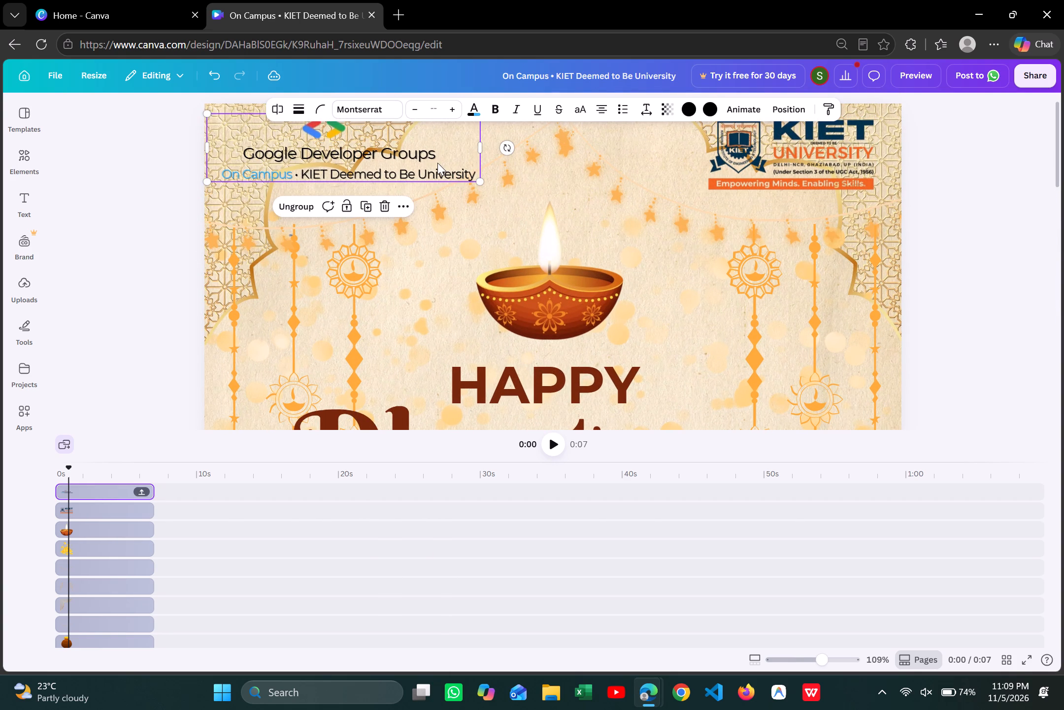
pyautogui.click(934, 143)
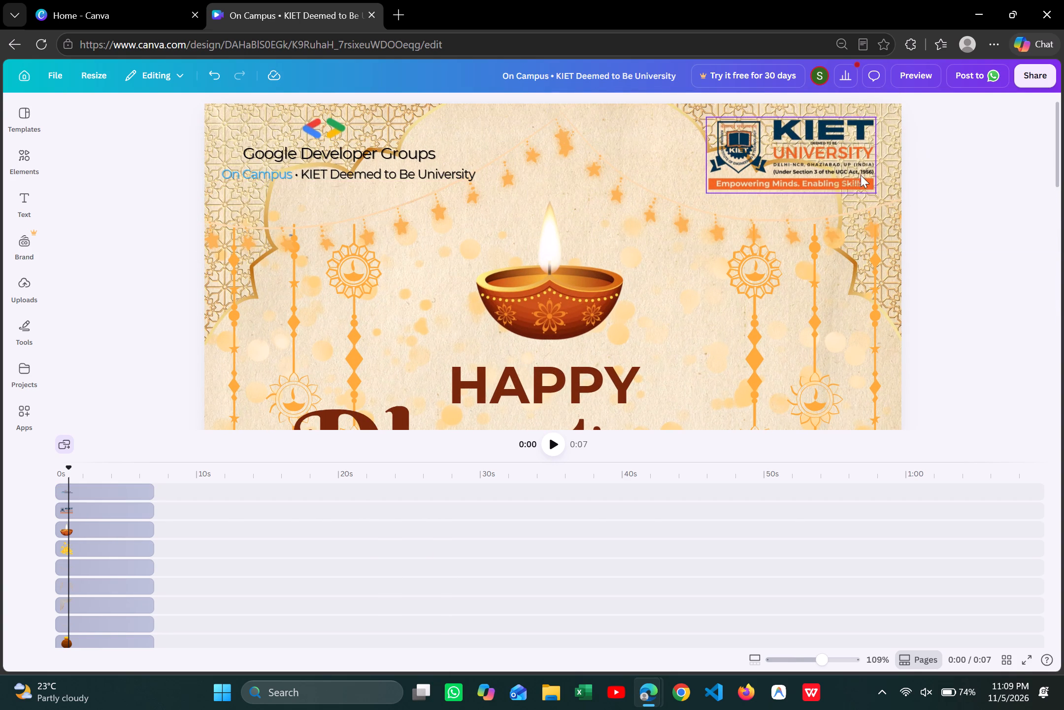
# Shift the KIET University logo slightly inward from the design's right edge, keeping its height on the page.
pyautogui.moveTo(818, 183); pyautogui.dragTo(808, 184)
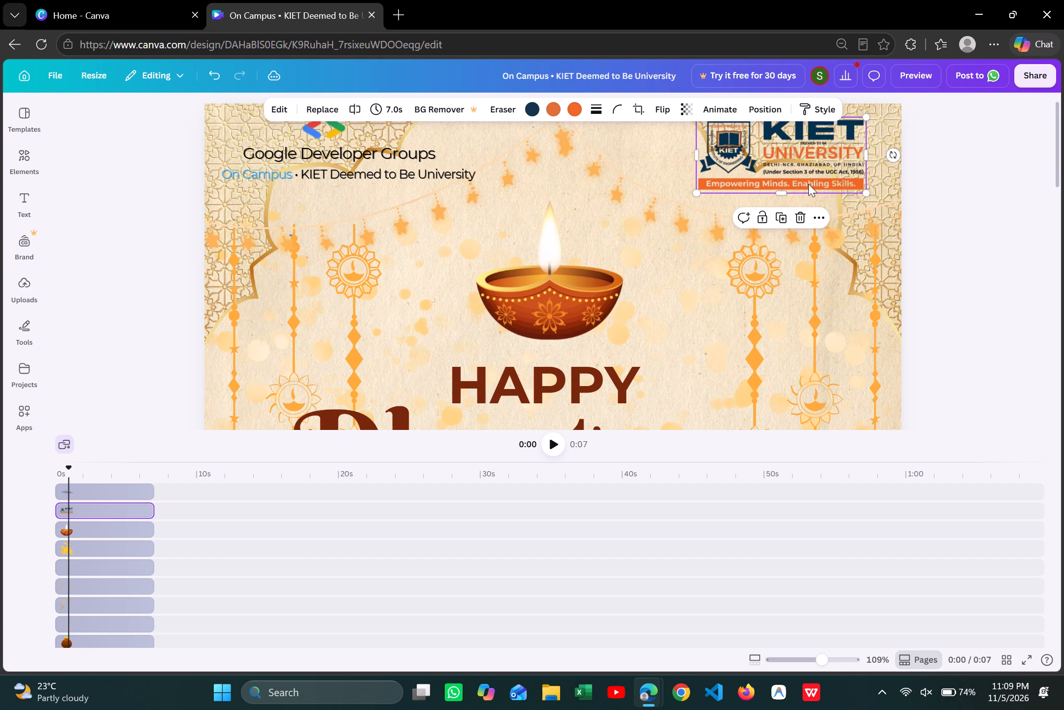
# Play the video from the start with the whole page in view to check the layout and animations.
pyautogui.click(958, 191)
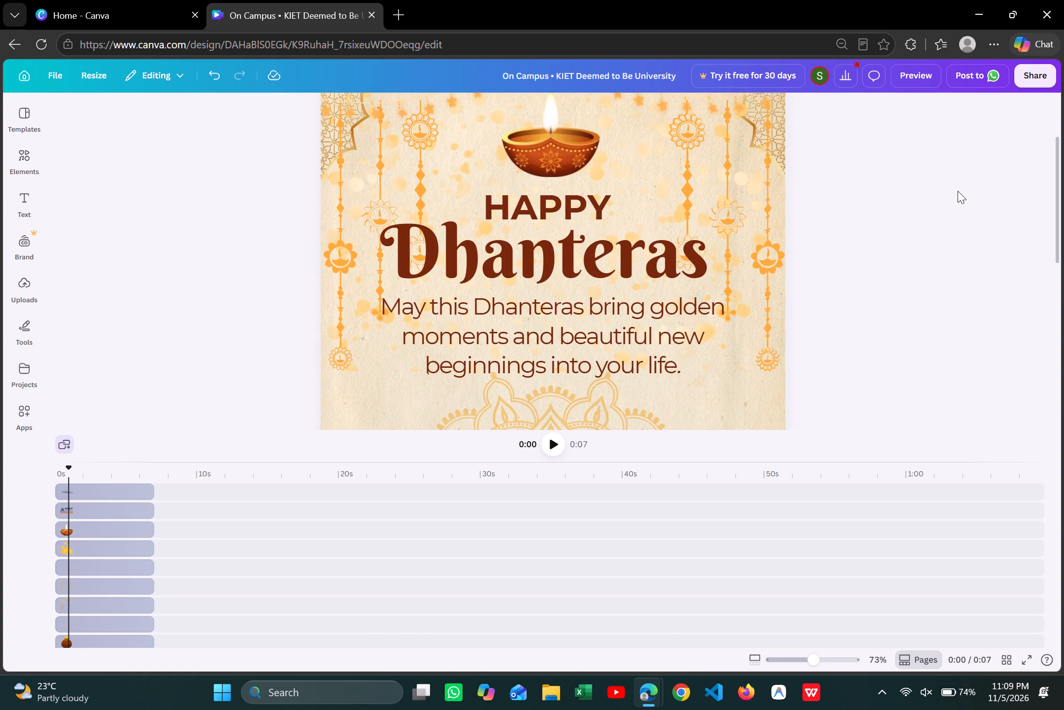
pyautogui.scroll(-5, 958, 191)
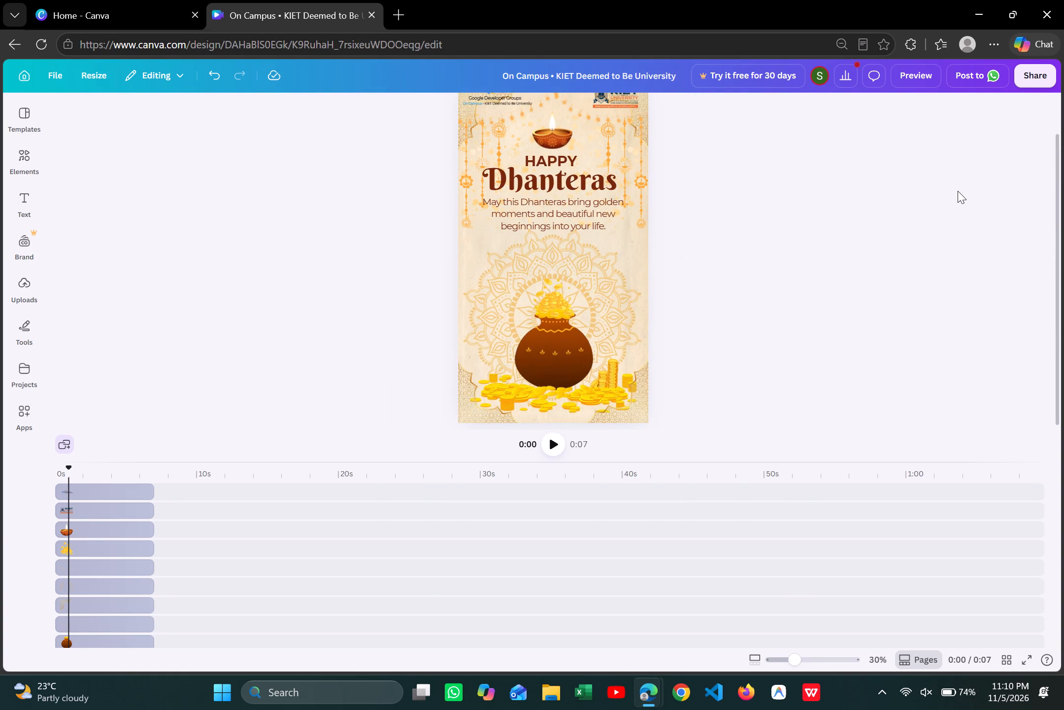
pyautogui.scroll(1, 958, 191)
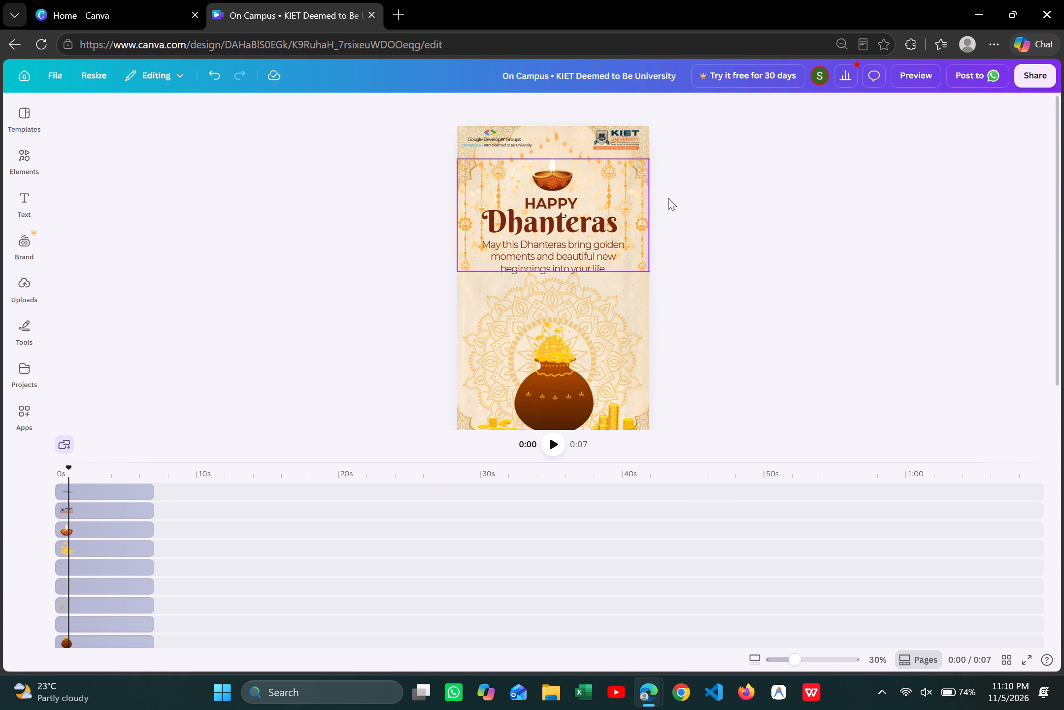
pyautogui.scroll(-3, 668, 198)
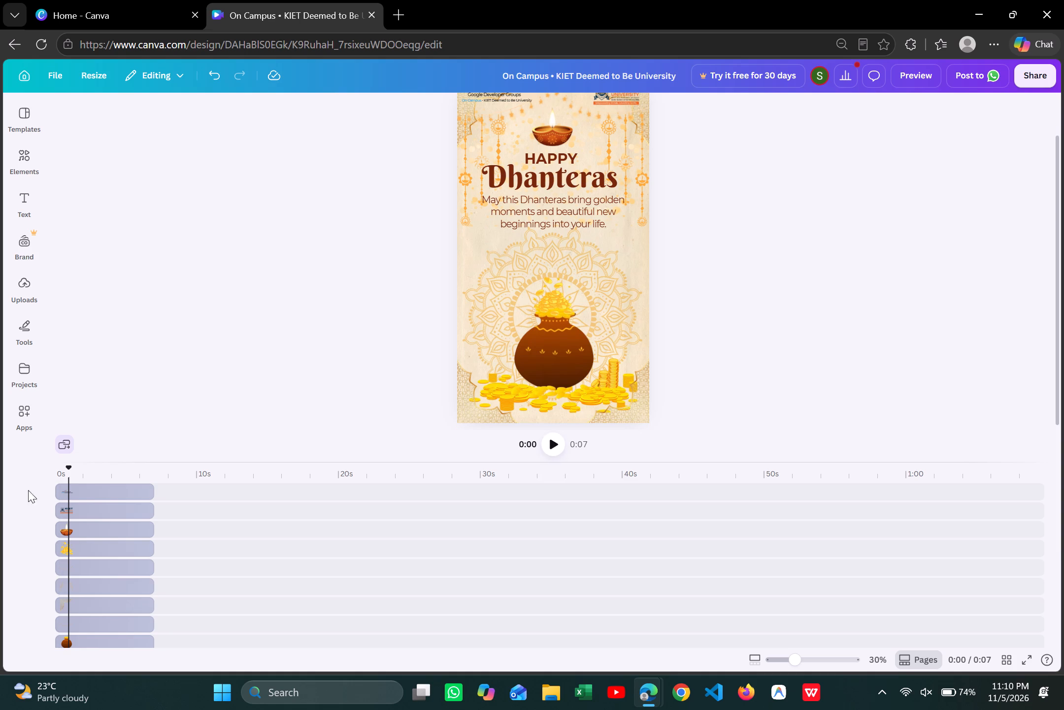
pyautogui.click(57, 482)
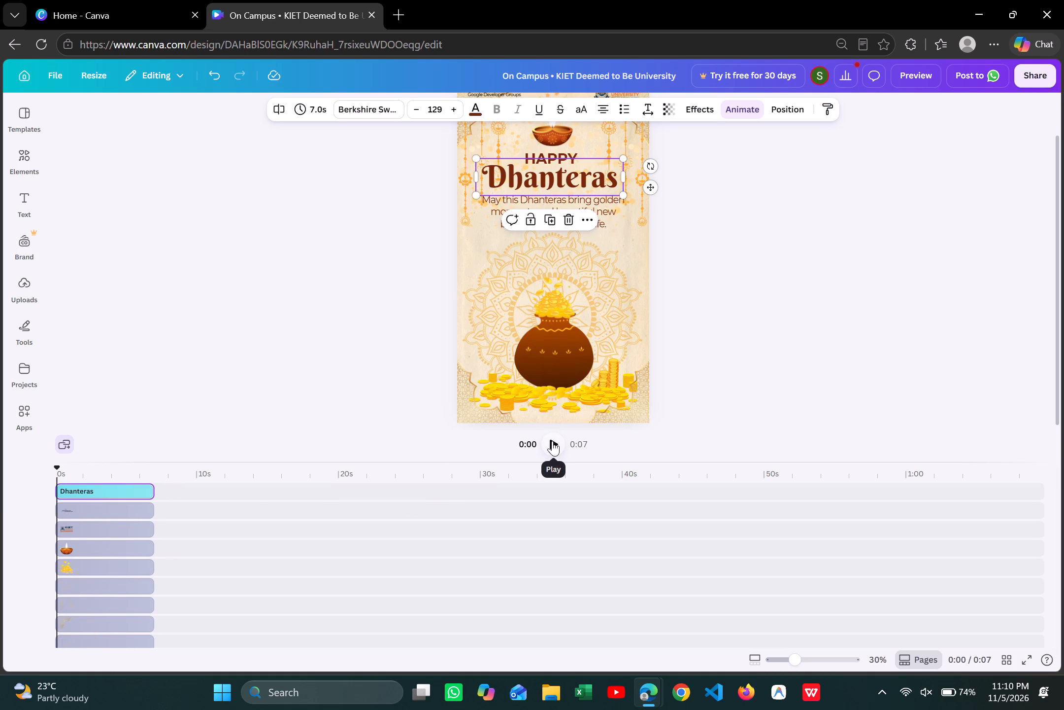
pyautogui.click(804, 341)
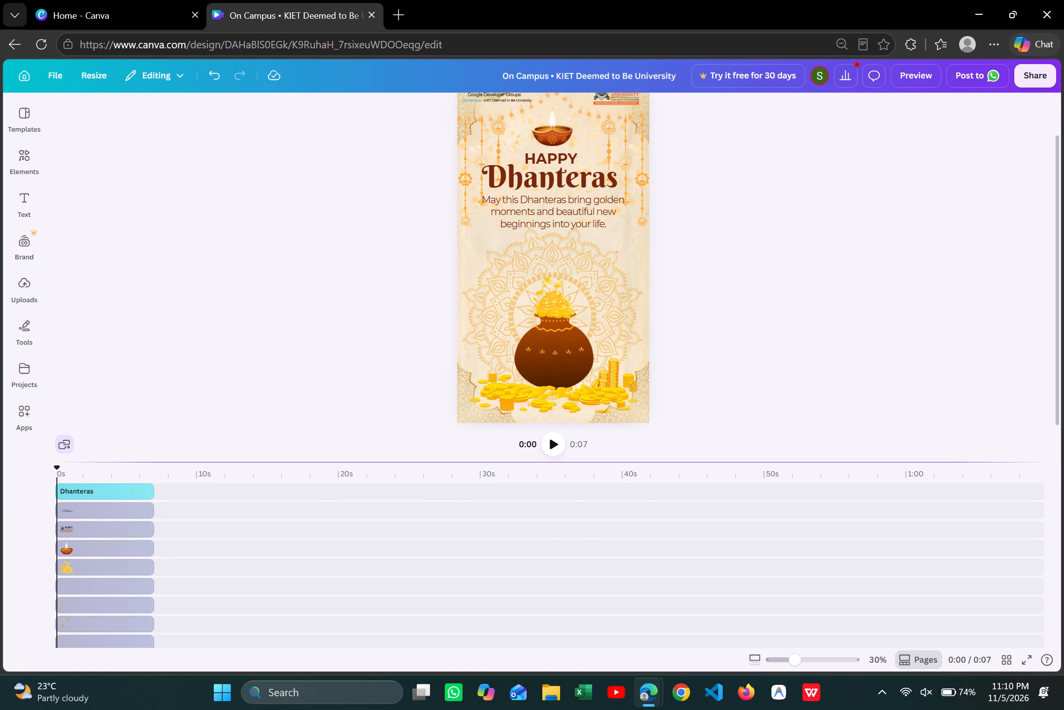
pyautogui.click(553, 451)
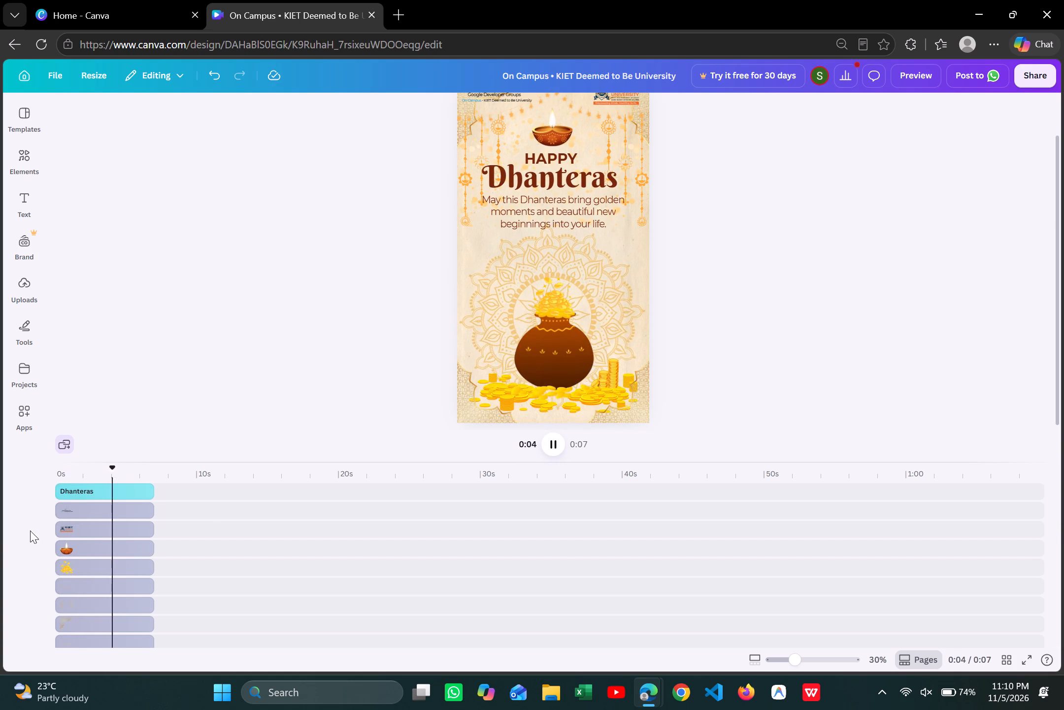
# Replay the opening animation several times, then play the video from the start with the header logos in view.
pyautogui.click(56, 479)
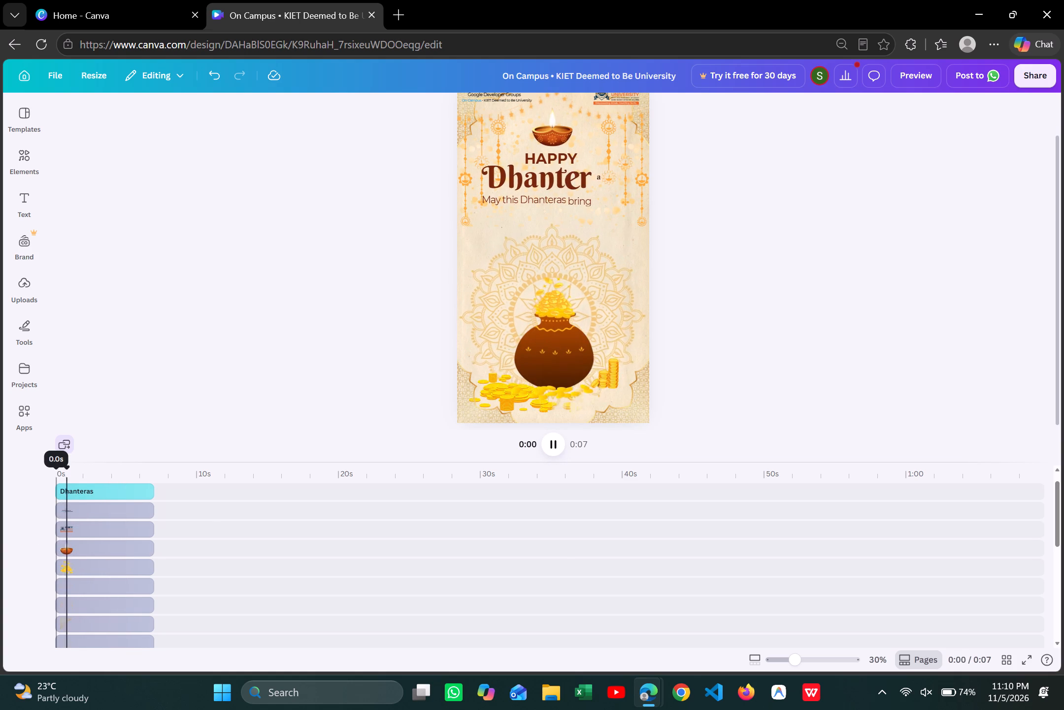
pyautogui.click(56, 479)
pyautogui.click(56, 479)
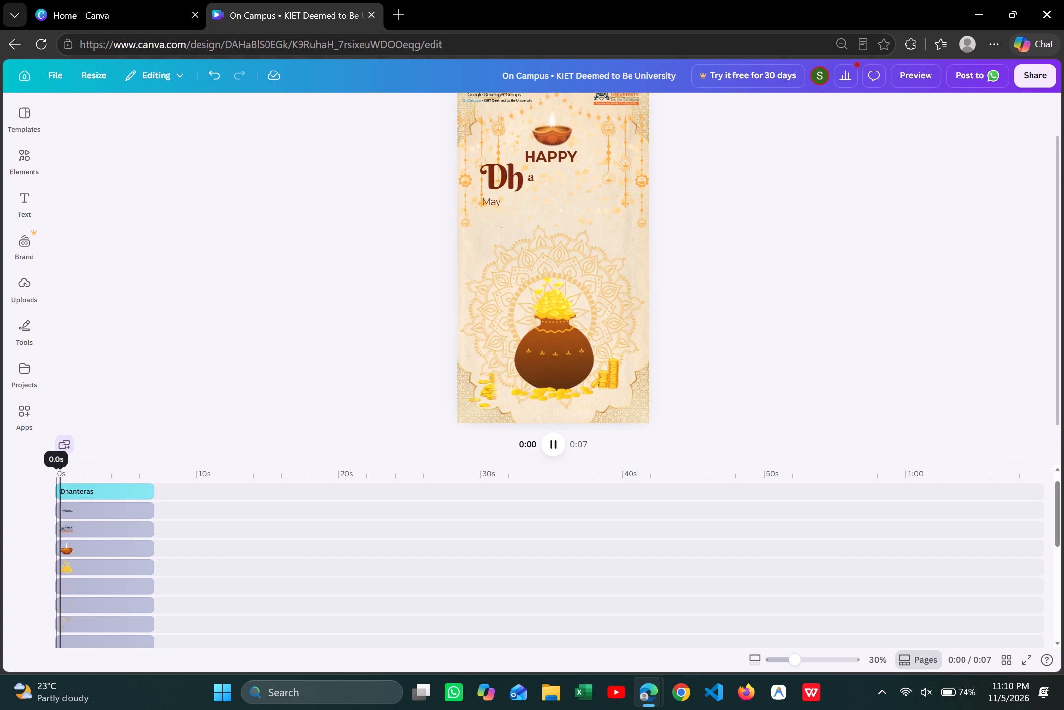
pyautogui.click(56, 479)
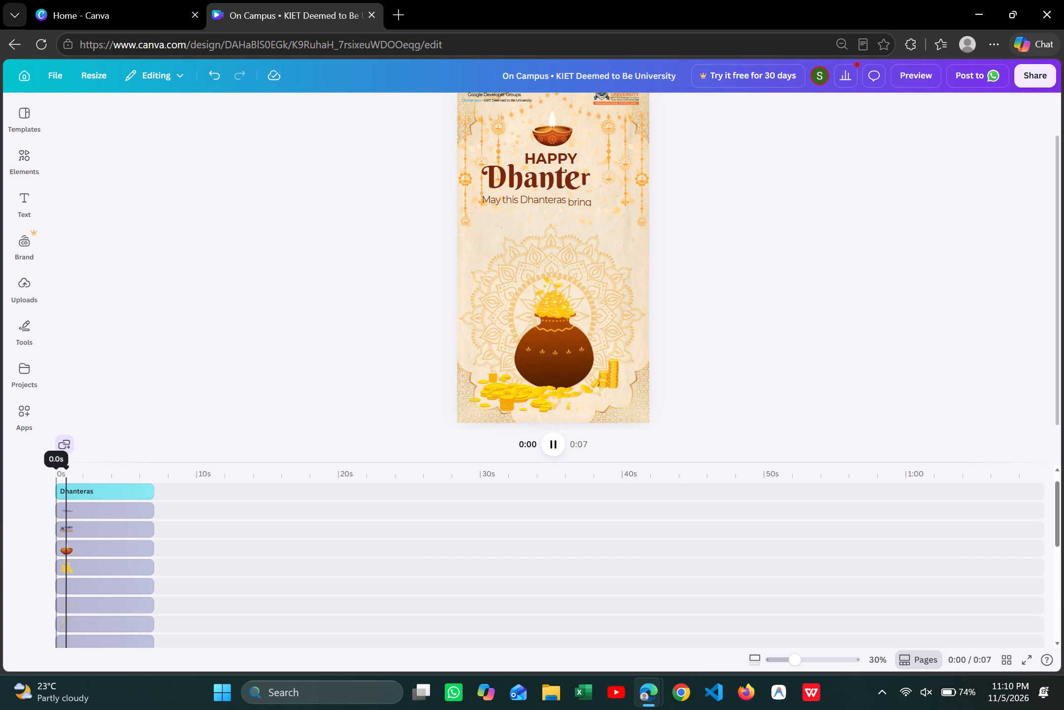
pyautogui.click(56, 479)
pyautogui.click(56, 479)
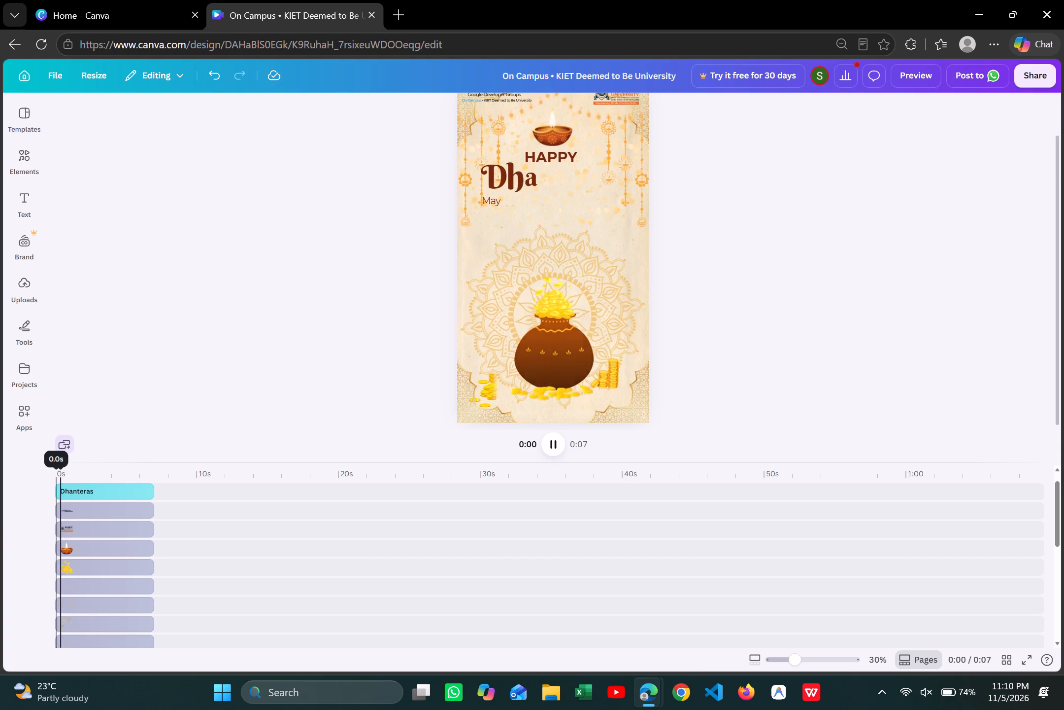
pyautogui.click(56, 479)
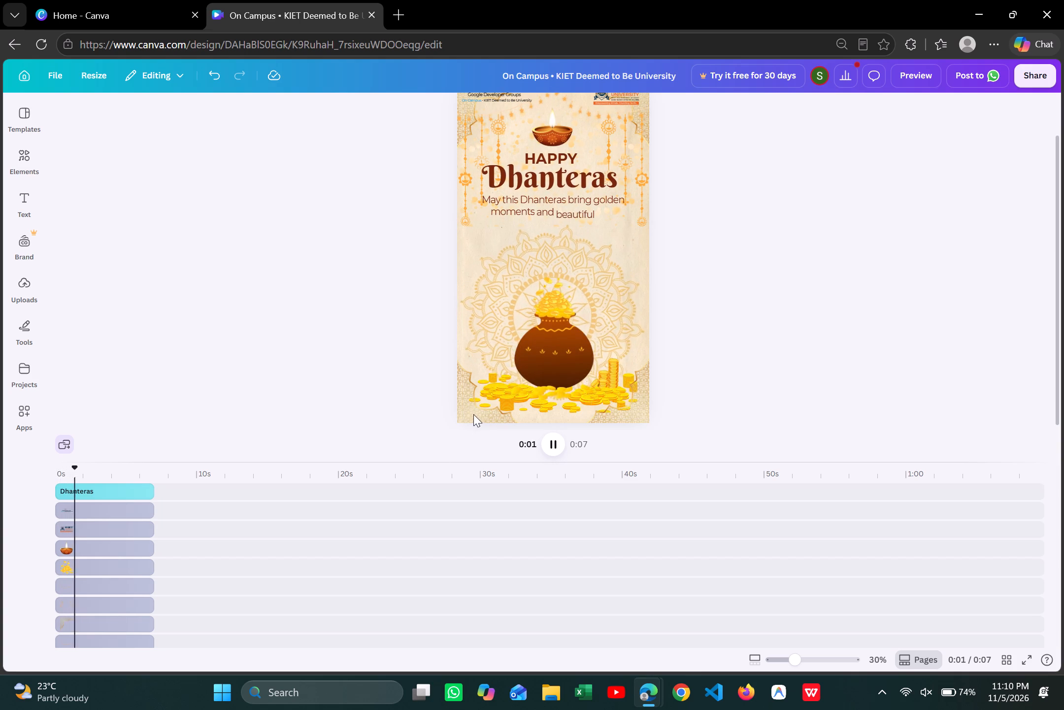
pyautogui.click(557, 447)
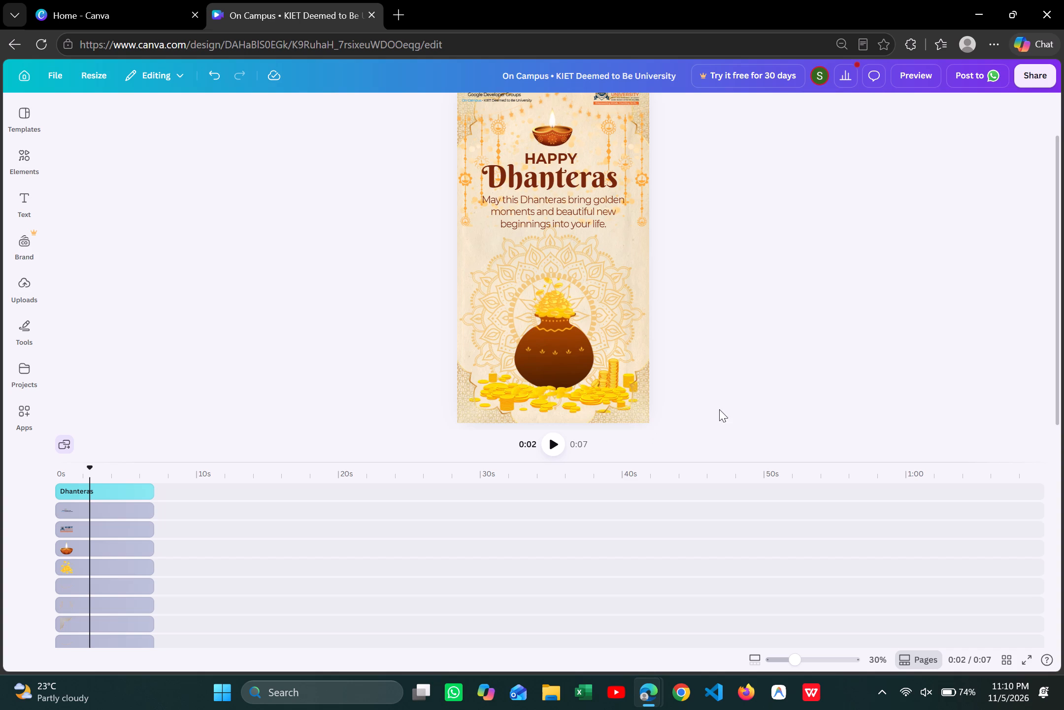
pyautogui.scroll(2, 752, 367)
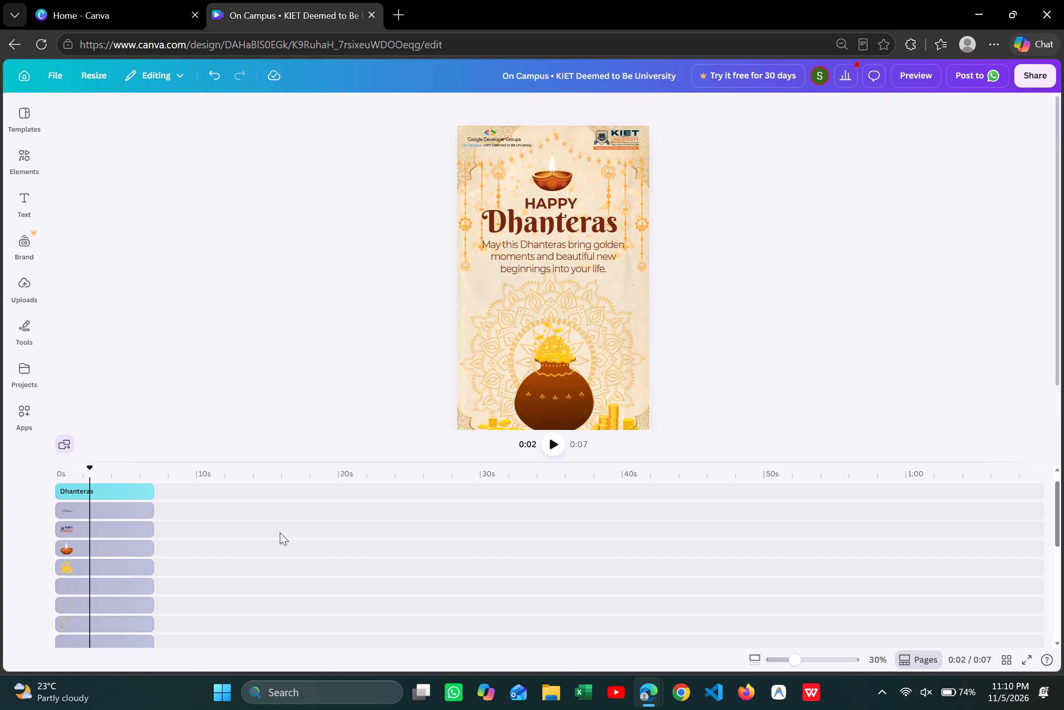
pyautogui.click(56, 475)
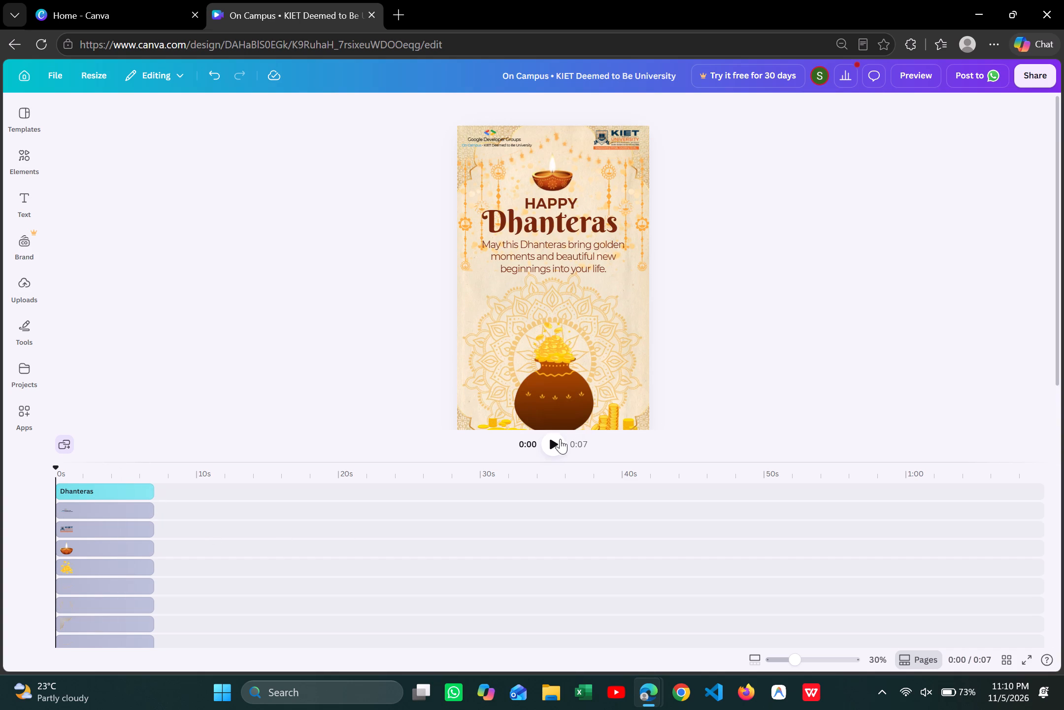
pyautogui.click(551, 441)
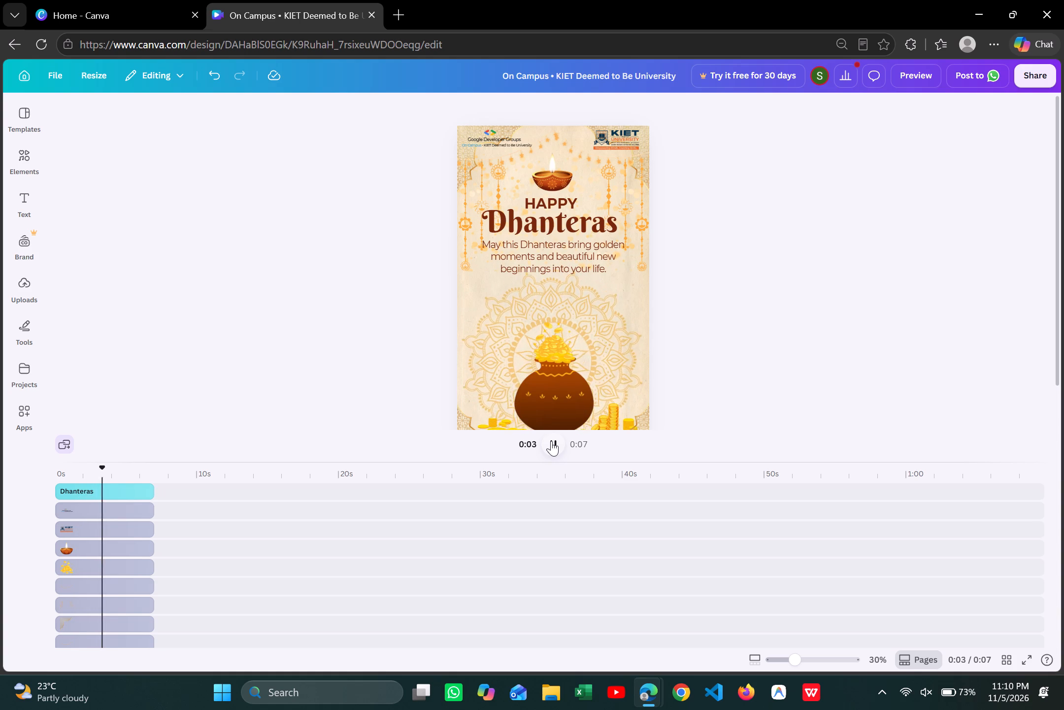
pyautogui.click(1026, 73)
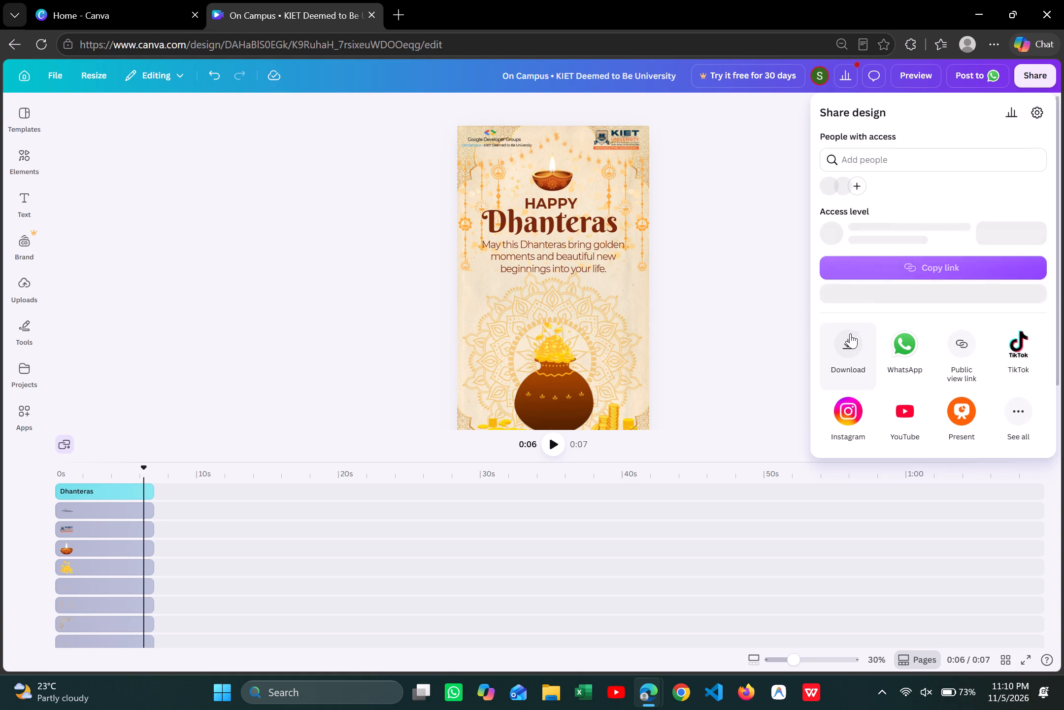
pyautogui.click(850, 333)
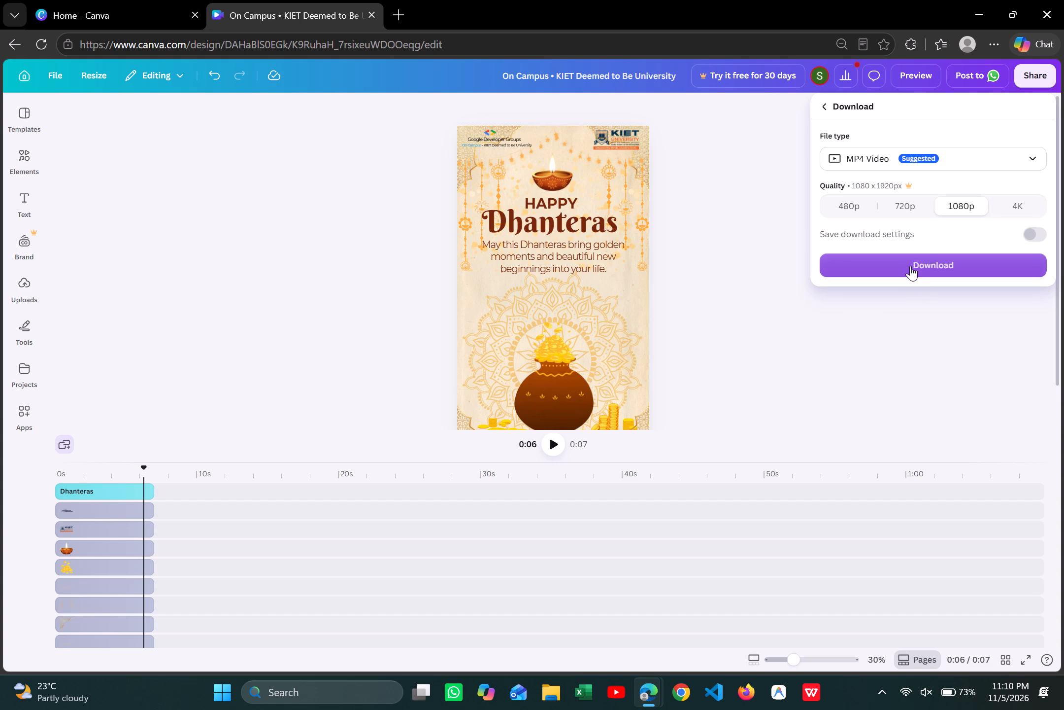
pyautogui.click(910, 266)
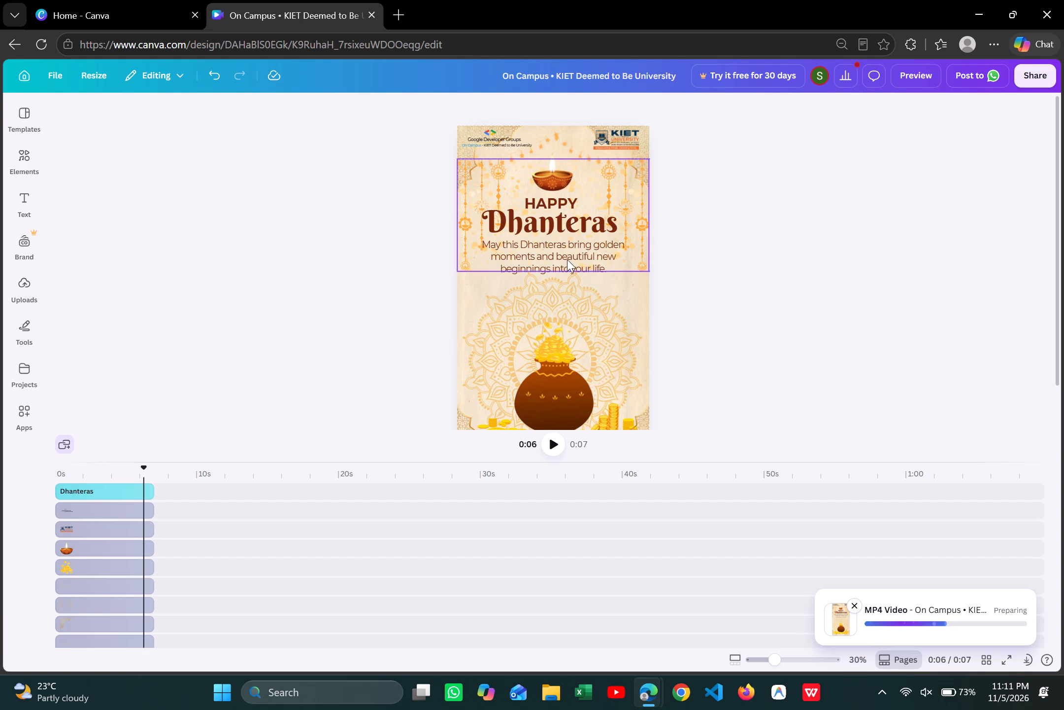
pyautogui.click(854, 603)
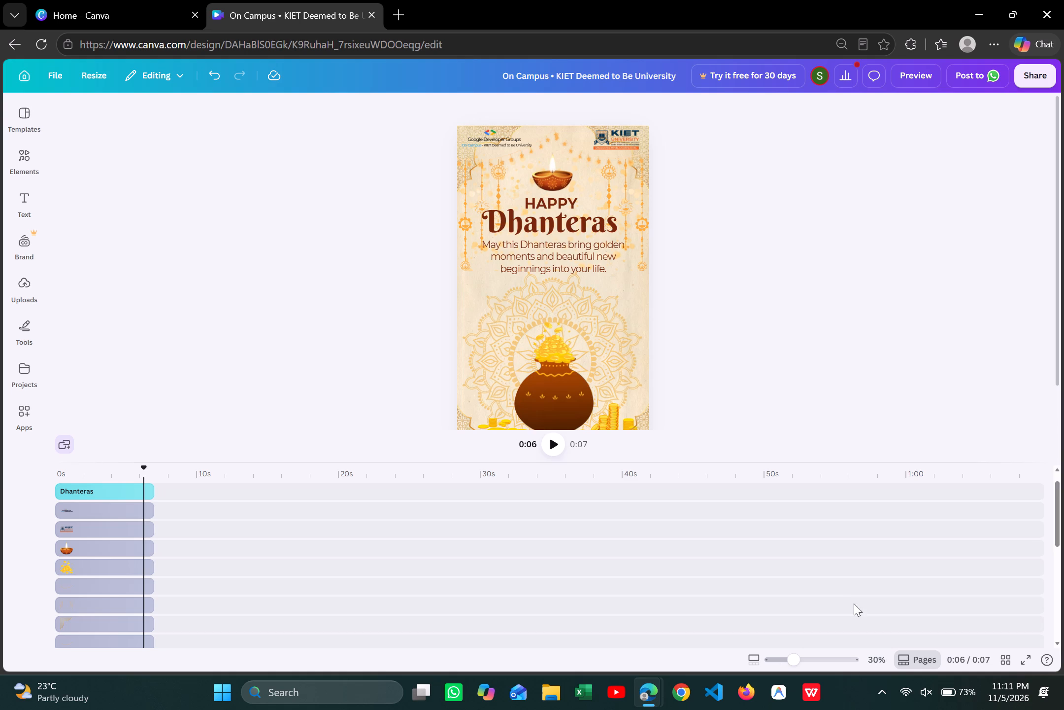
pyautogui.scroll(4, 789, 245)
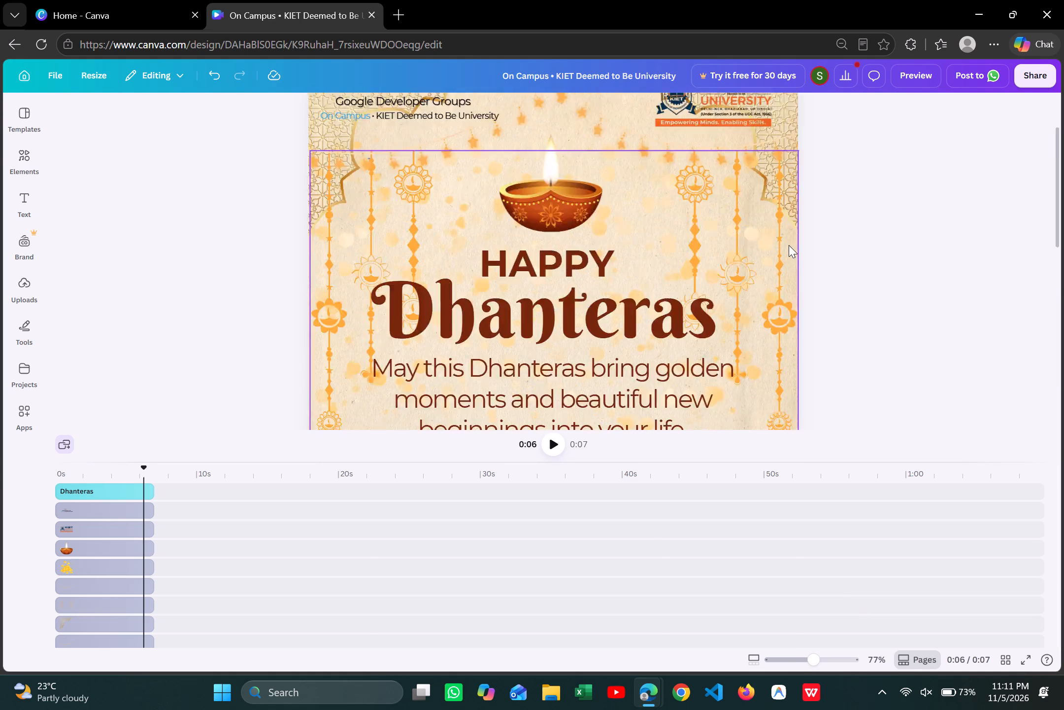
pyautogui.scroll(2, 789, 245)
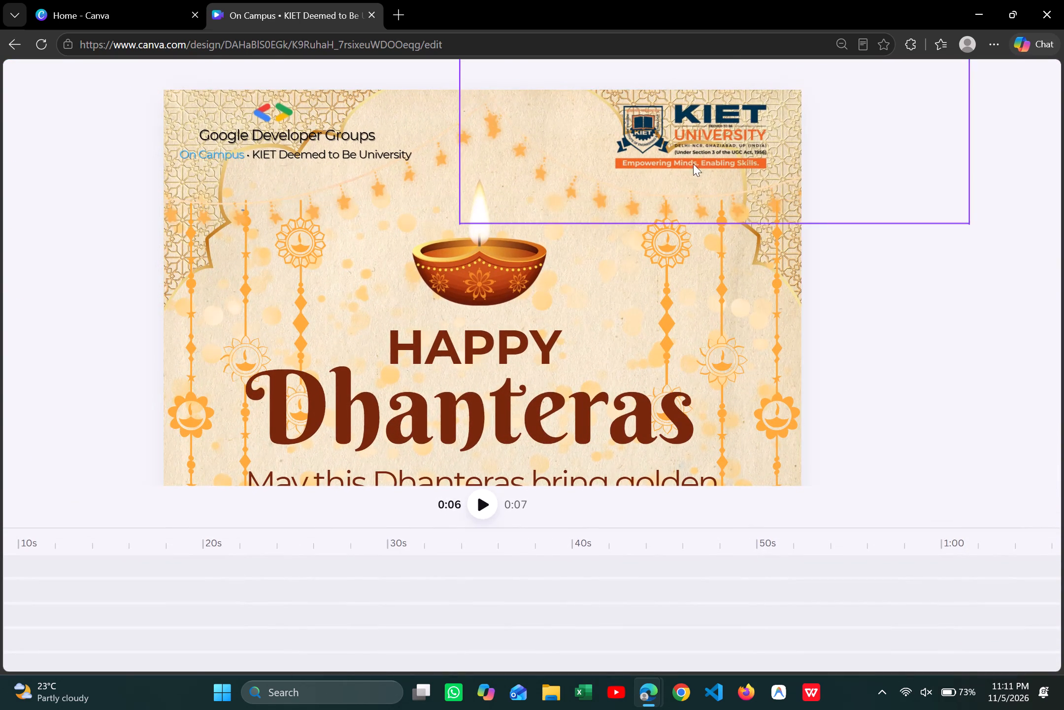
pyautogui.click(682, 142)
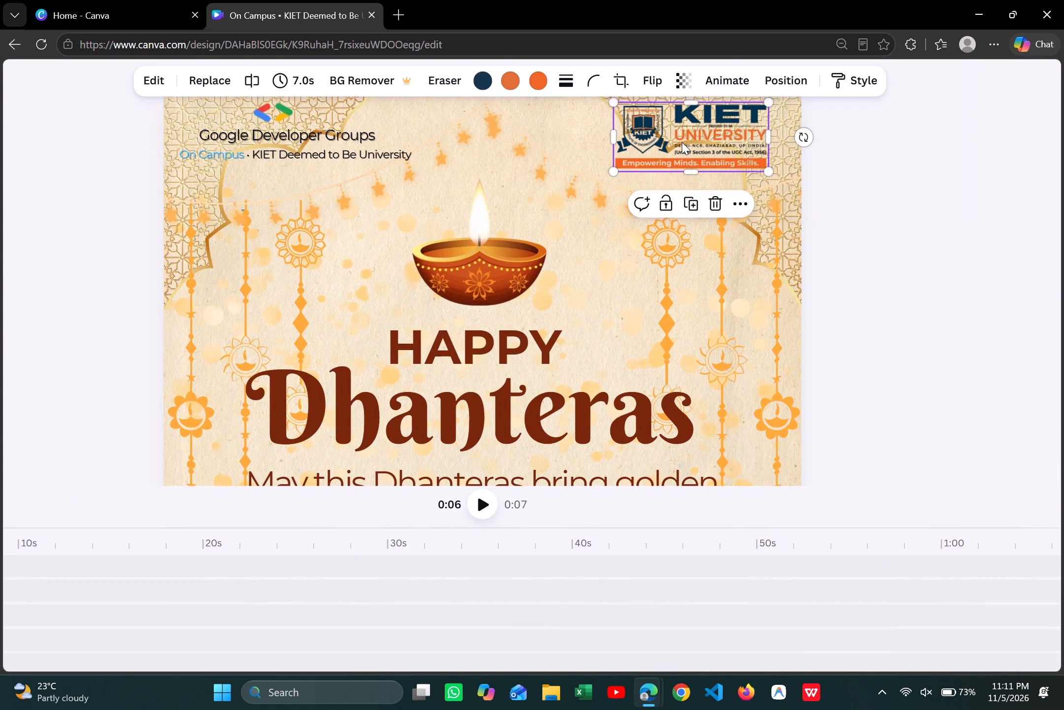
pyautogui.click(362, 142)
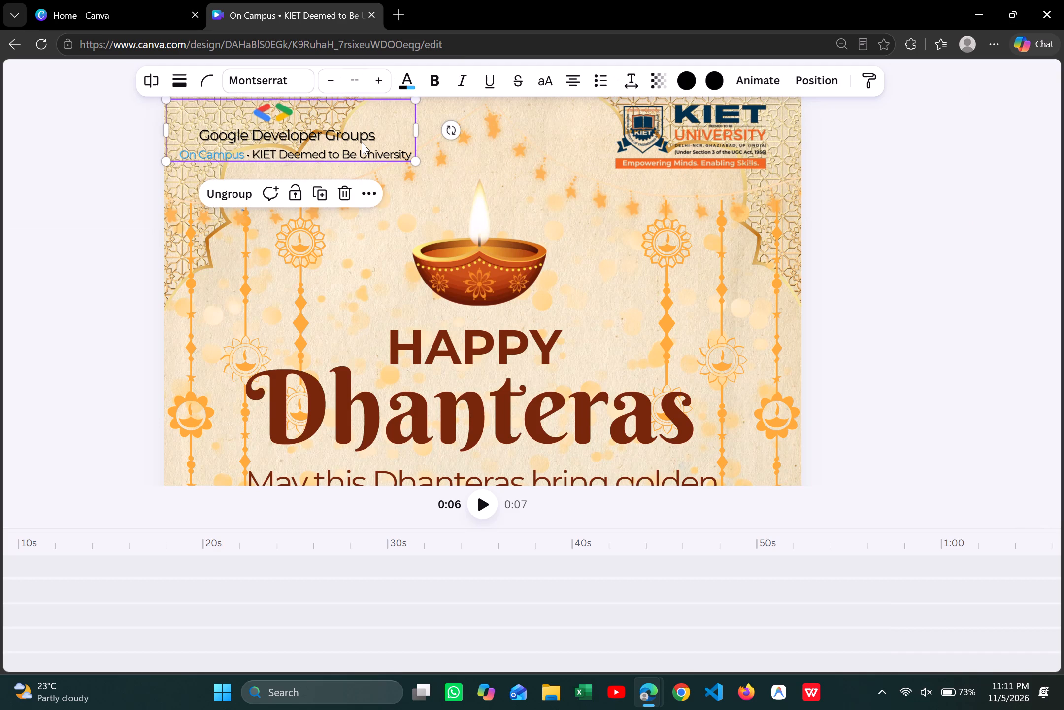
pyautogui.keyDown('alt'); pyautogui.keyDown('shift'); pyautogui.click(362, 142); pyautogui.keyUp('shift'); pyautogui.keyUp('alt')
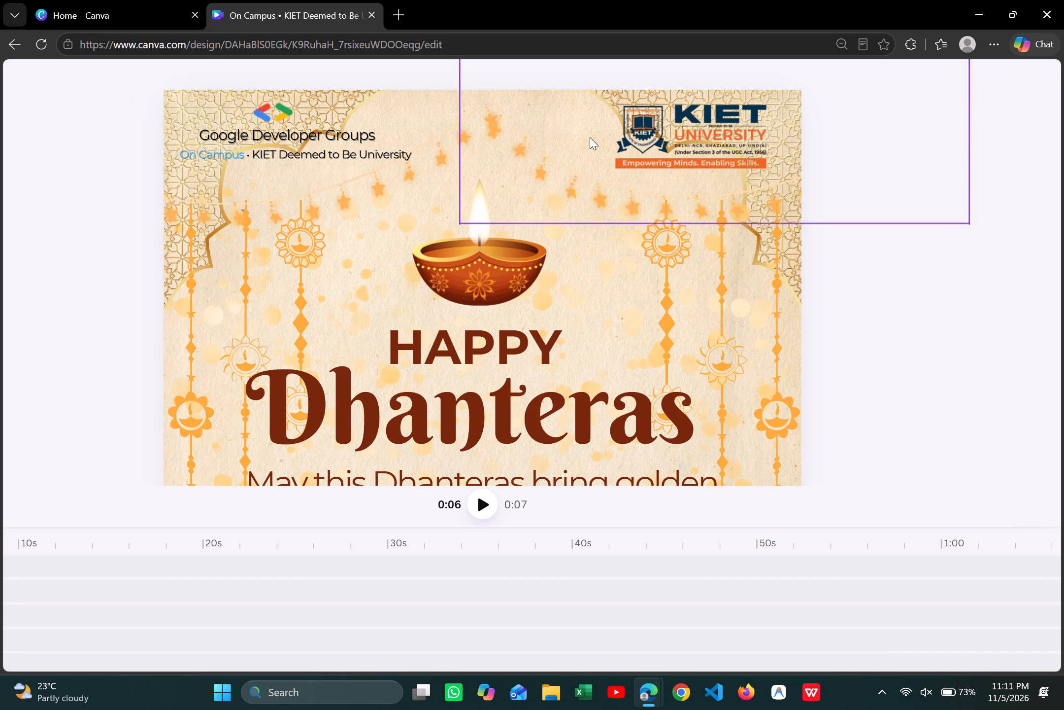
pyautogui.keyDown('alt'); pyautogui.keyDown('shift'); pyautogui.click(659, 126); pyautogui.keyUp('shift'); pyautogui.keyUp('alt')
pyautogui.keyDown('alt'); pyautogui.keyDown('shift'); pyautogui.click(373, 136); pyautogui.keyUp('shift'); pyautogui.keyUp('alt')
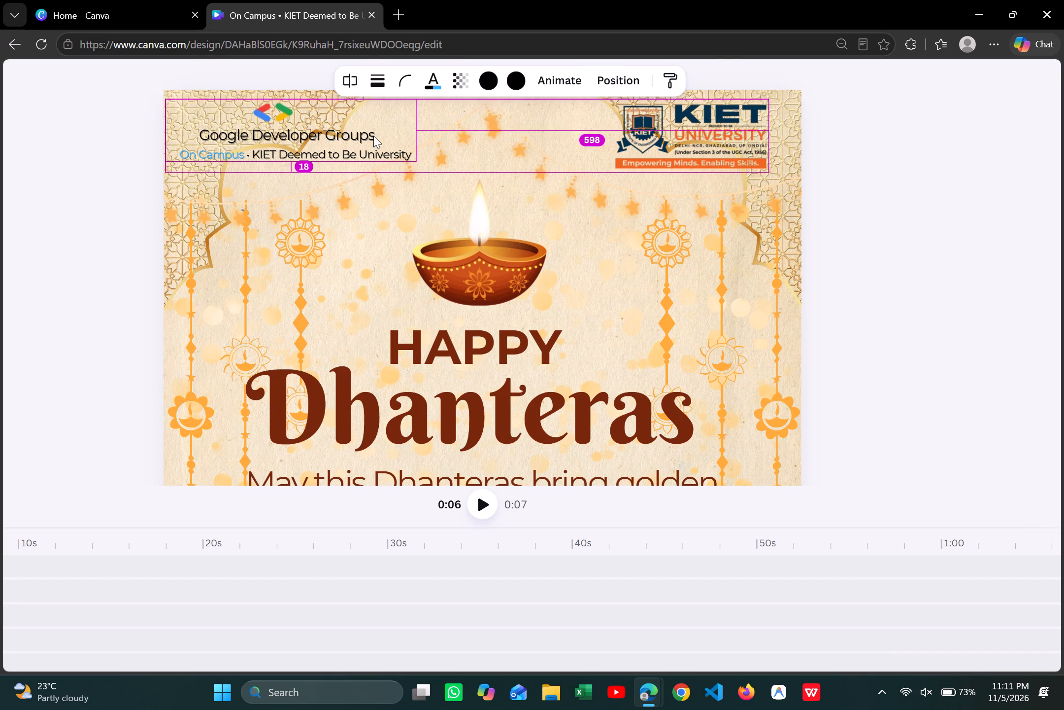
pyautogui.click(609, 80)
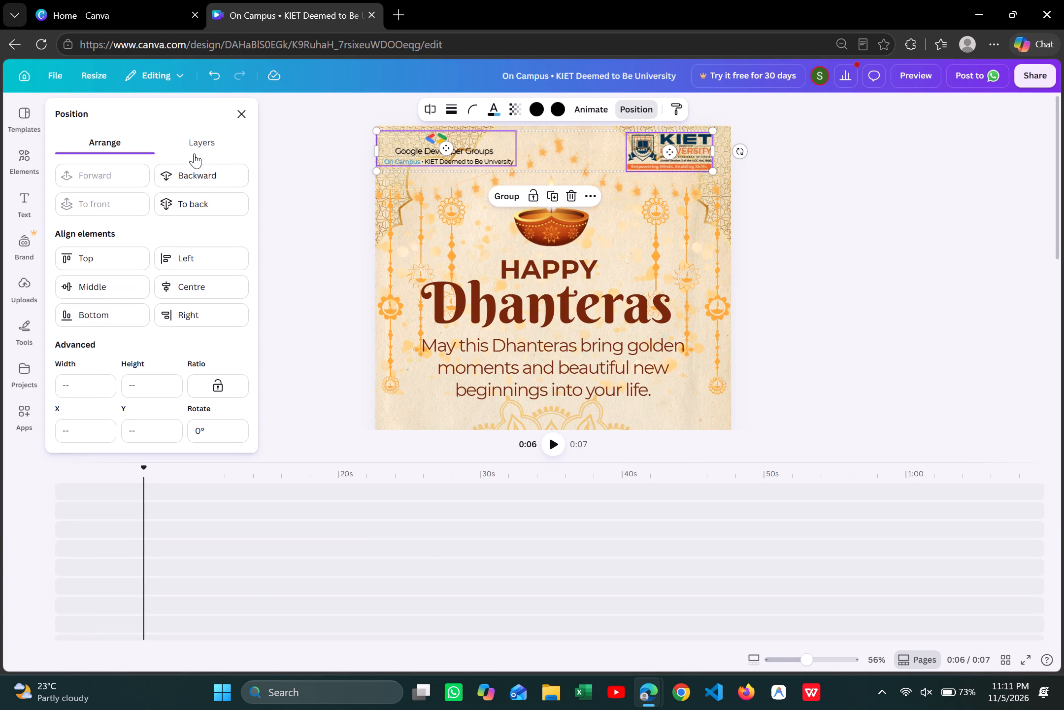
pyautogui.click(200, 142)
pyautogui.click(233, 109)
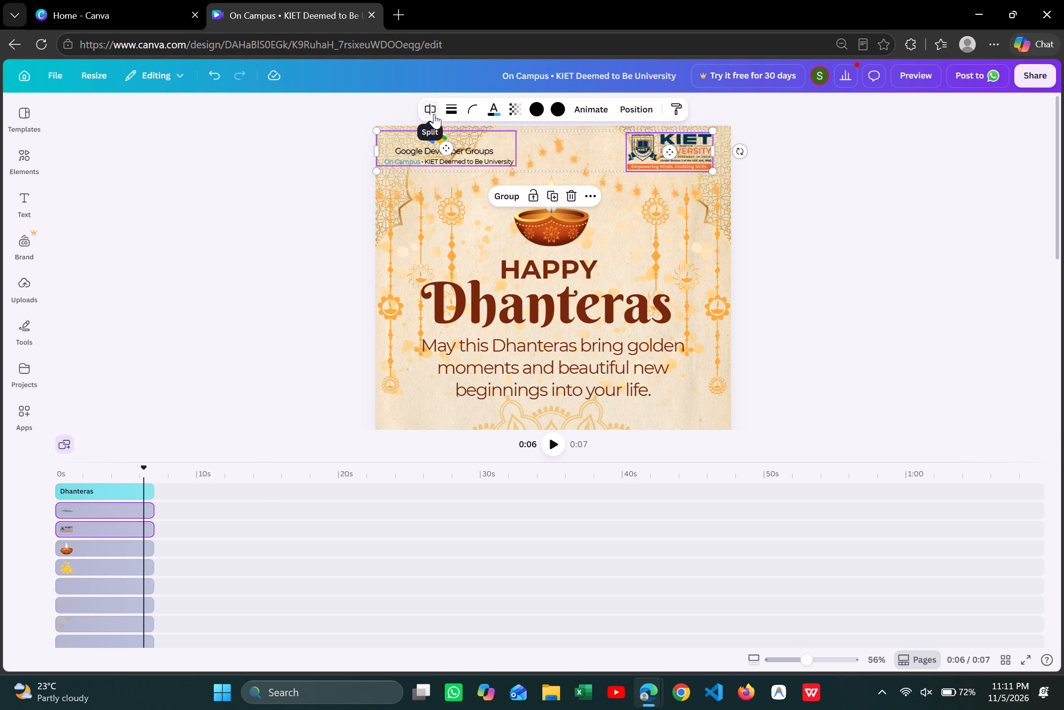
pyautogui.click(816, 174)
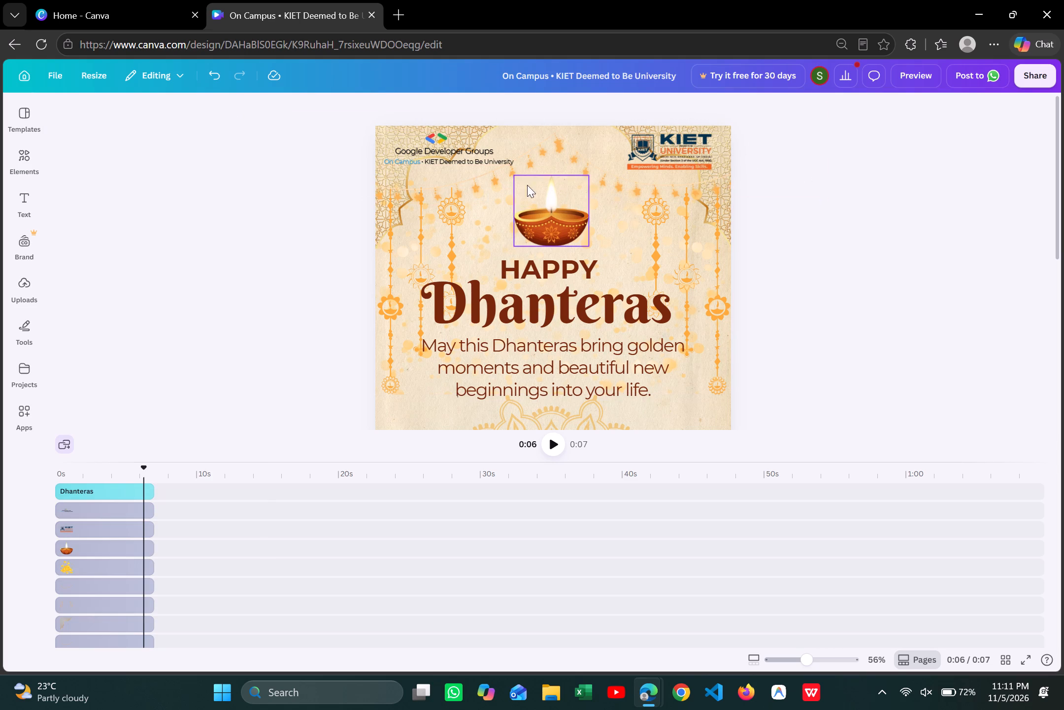
# Move the Google Developer Groups logo group slightly lower, level with the KIET University logo's top, against the design's left edge with its text on one line.
pyautogui.moveTo(465, 160); pyautogui.dragTo(467, 159)
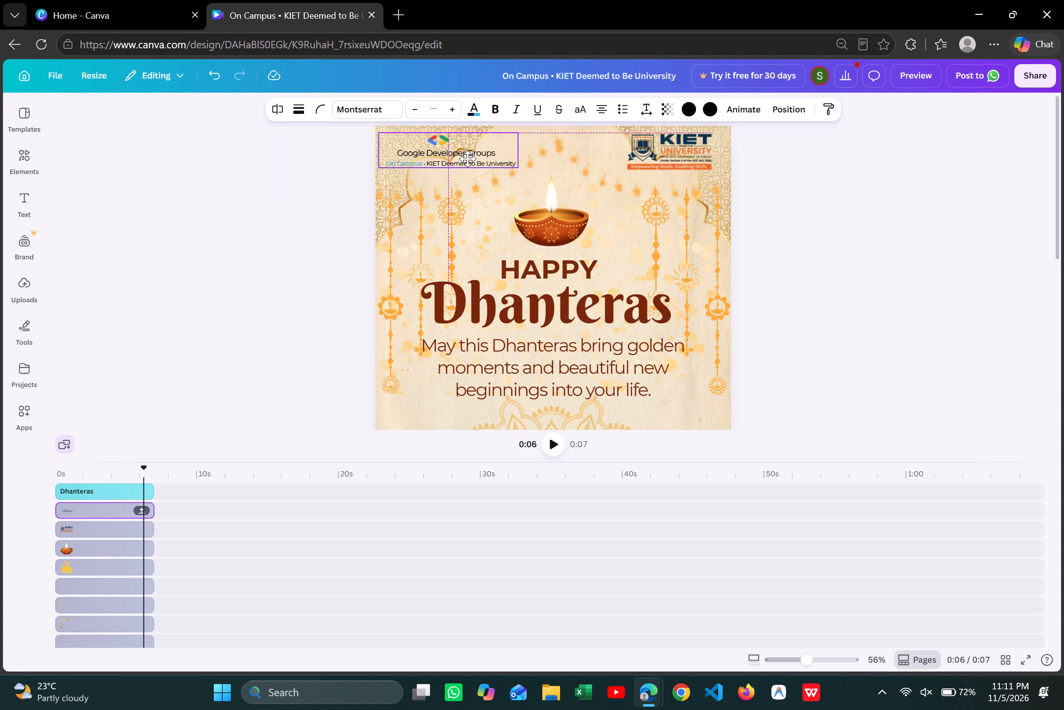
pyautogui.moveTo(467, 159); pyautogui.dragTo(472, 160)
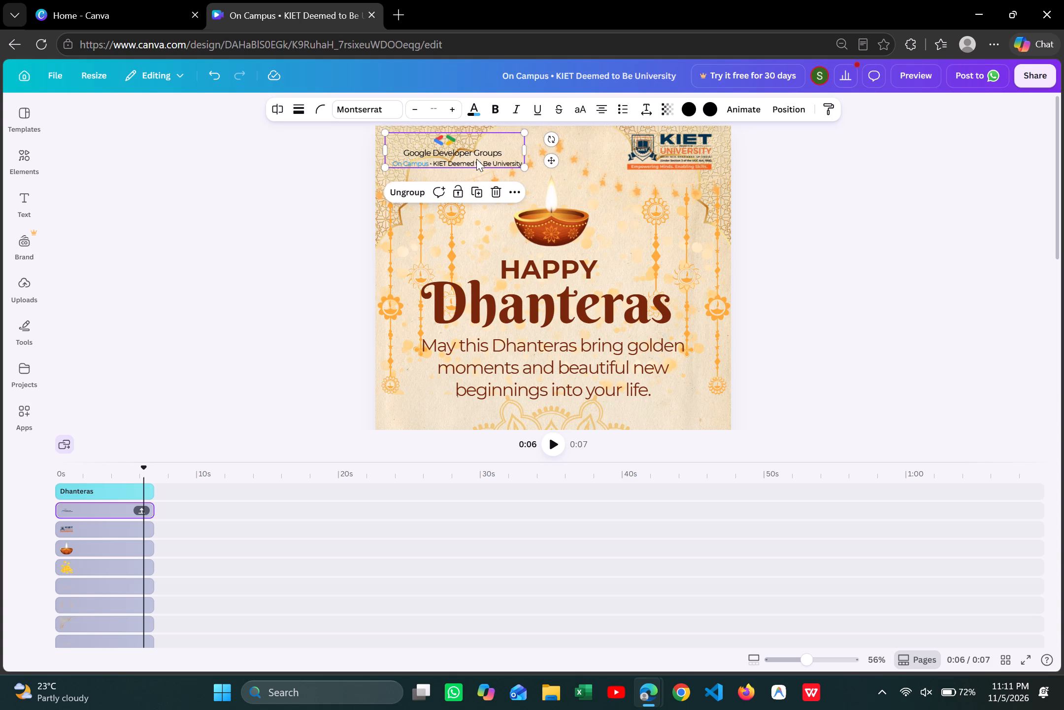
pyautogui.moveTo(525, 146); pyautogui.dragTo(518, 147)
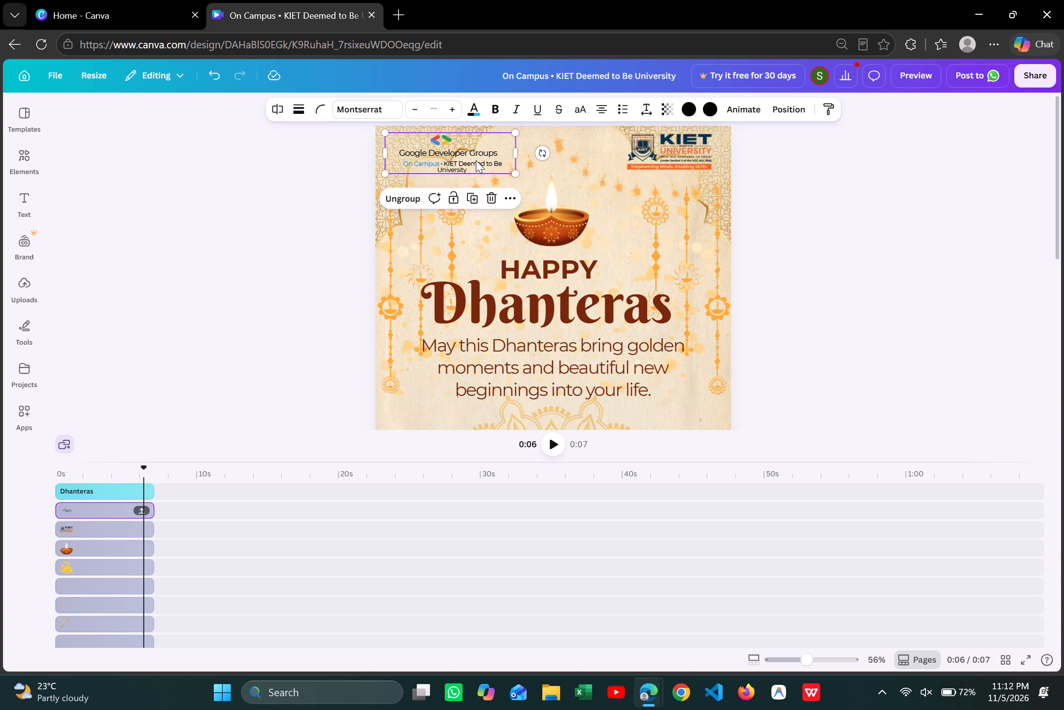
pyautogui.moveTo(476, 160); pyautogui.dragTo(470, 161)
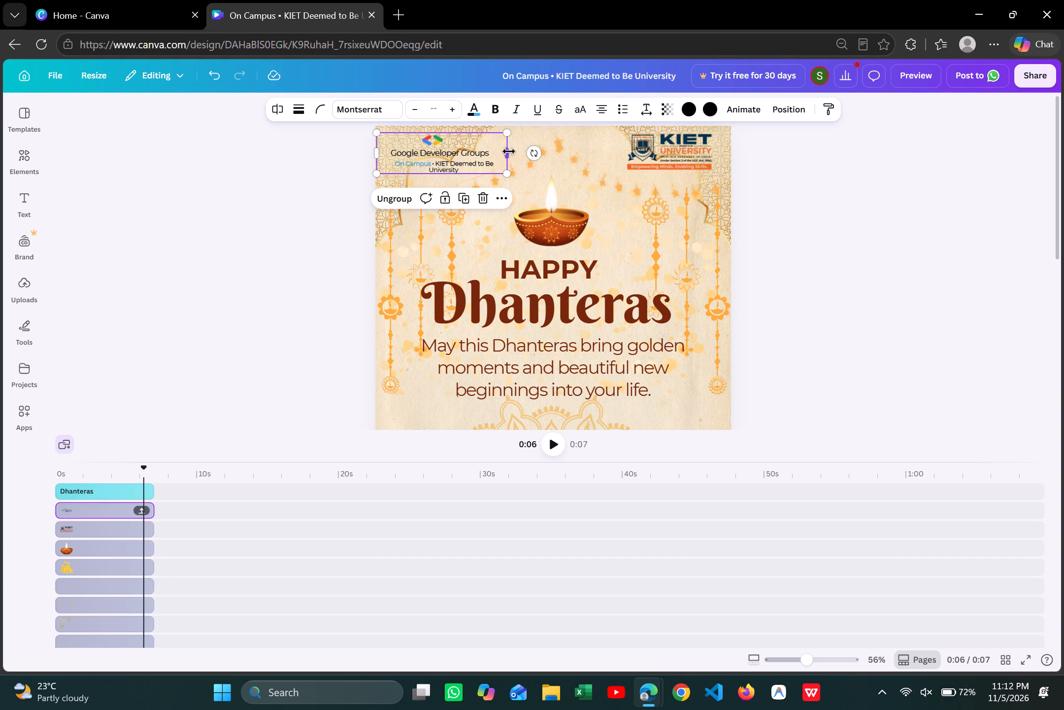
pyautogui.moveTo(509, 152); pyautogui.dragTo(517, 151)
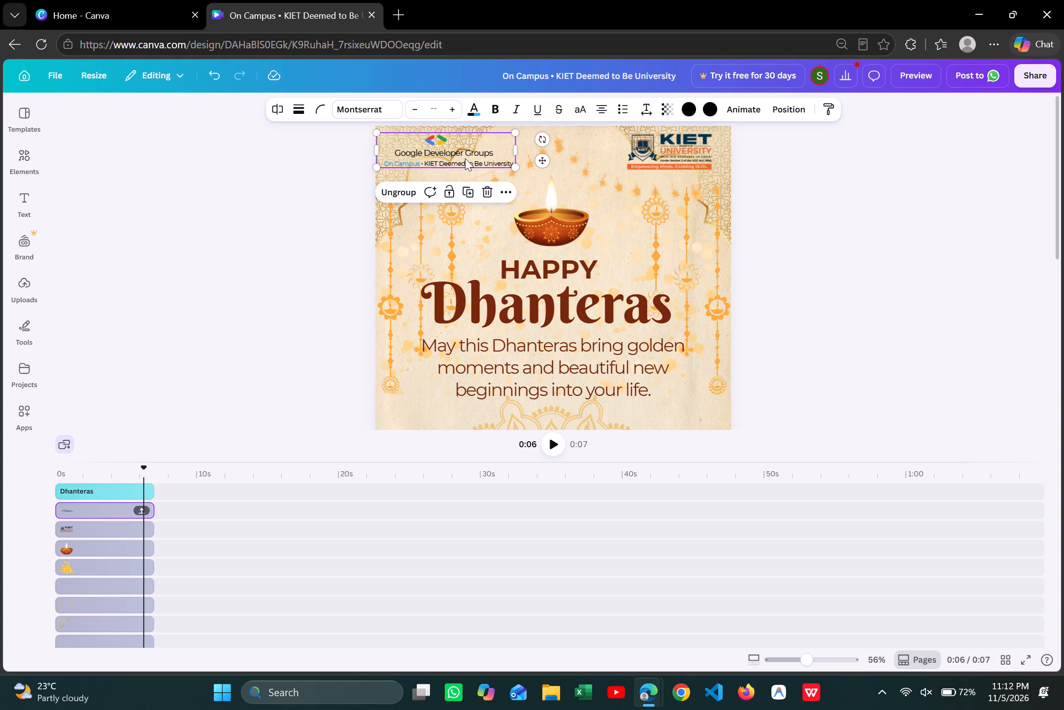
pyautogui.click(465, 158)
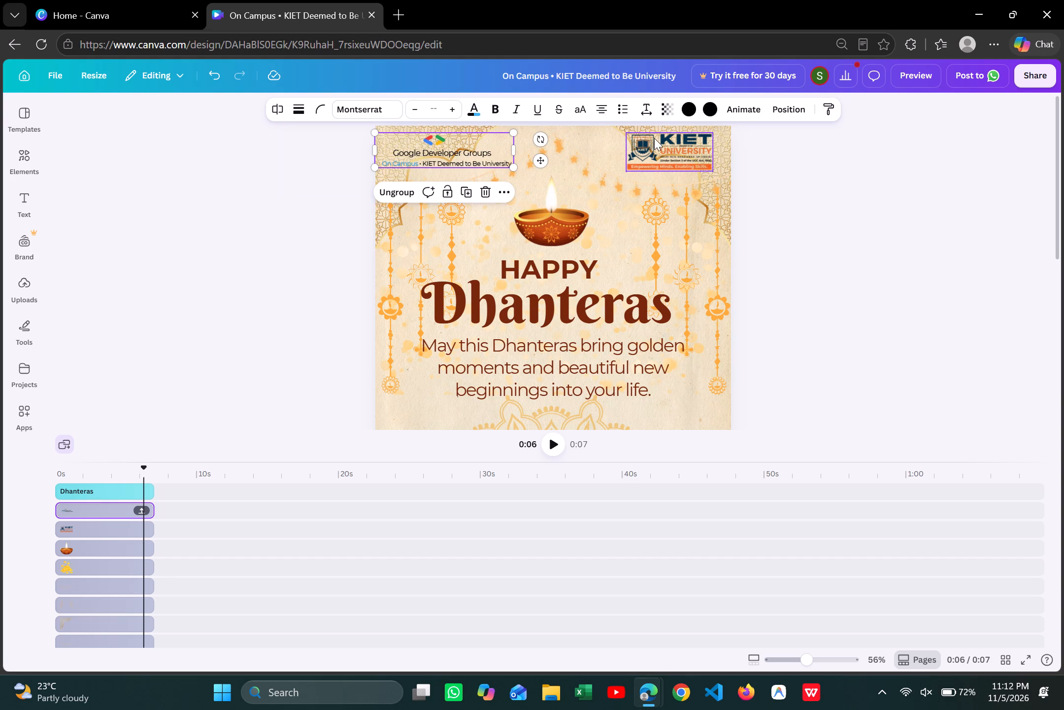
# Shrink the KIET University logo slightly and place it a little lower and further in from the design's right edge.
pyautogui.moveTo(656, 139); pyautogui.dragTo(650, 140)
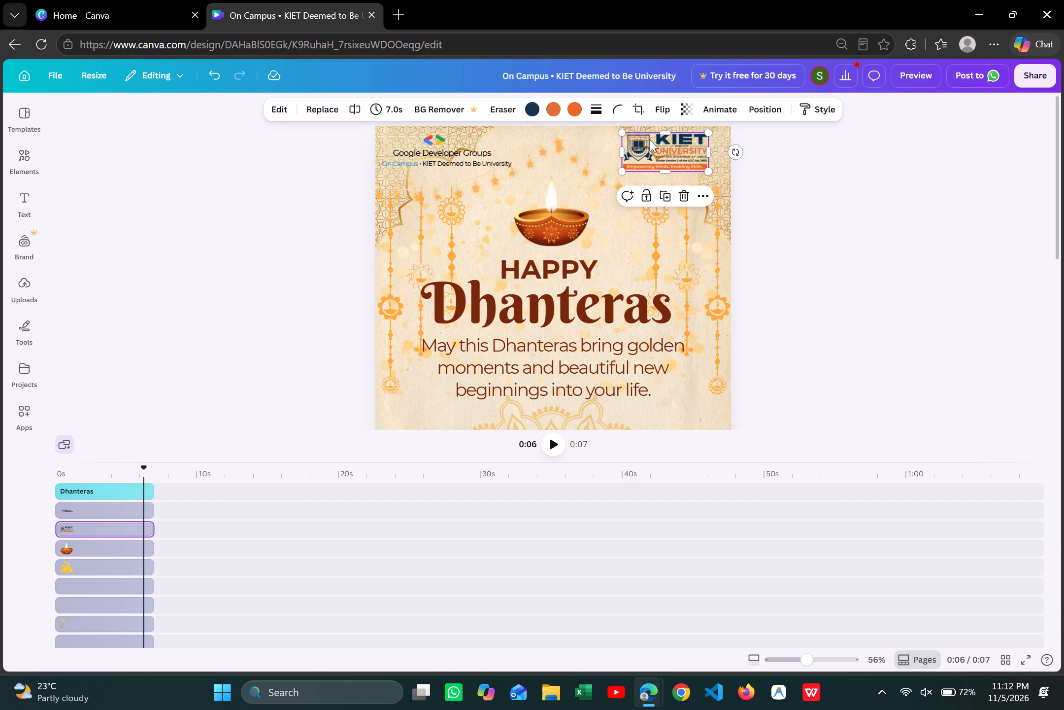
pyautogui.moveTo(709, 134); pyautogui.dragTo(701, 141)
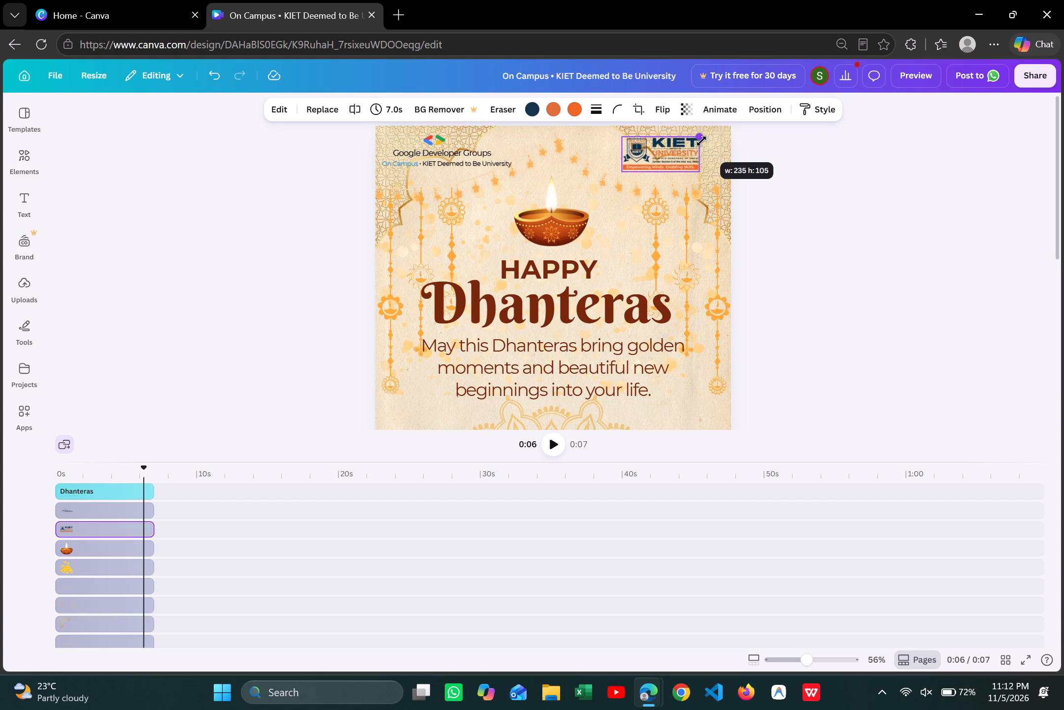
pyautogui.moveTo(701, 141); pyautogui.dragTo(700, 143)
pyautogui.moveTo(677, 153); pyautogui.dragTo(672, 162)
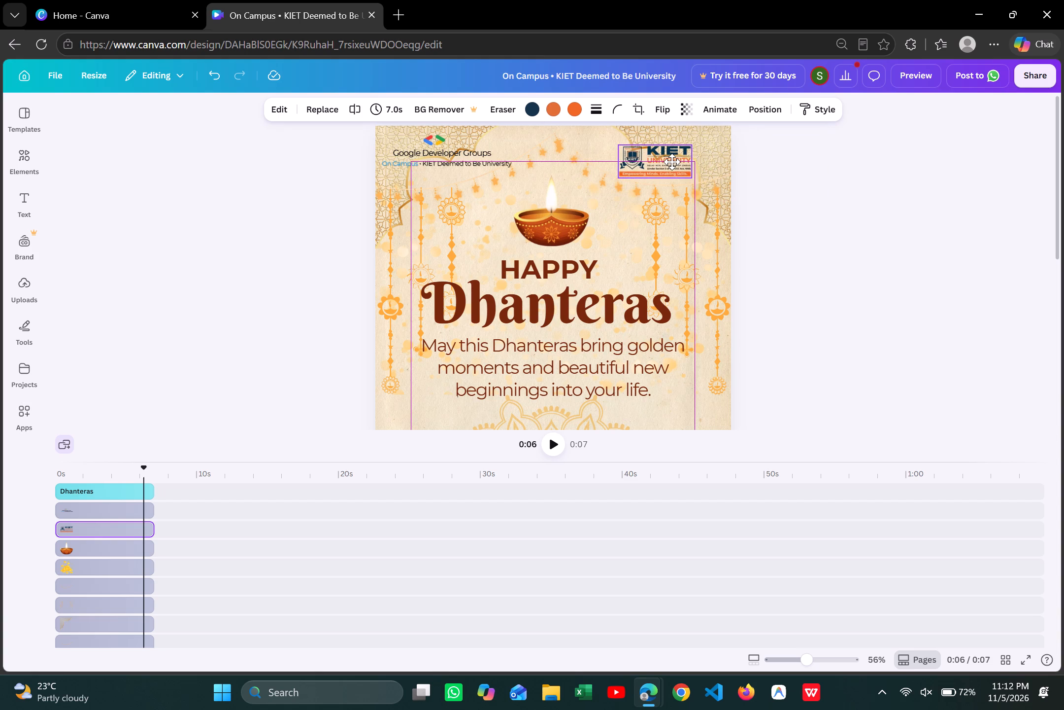
pyautogui.moveTo(672, 162); pyautogui.dragTo(673, 159)
# Scale down the Google Developer Groups logo group slightly and nudge it in from the design's left edge.
pyautogui.click(487, 161)
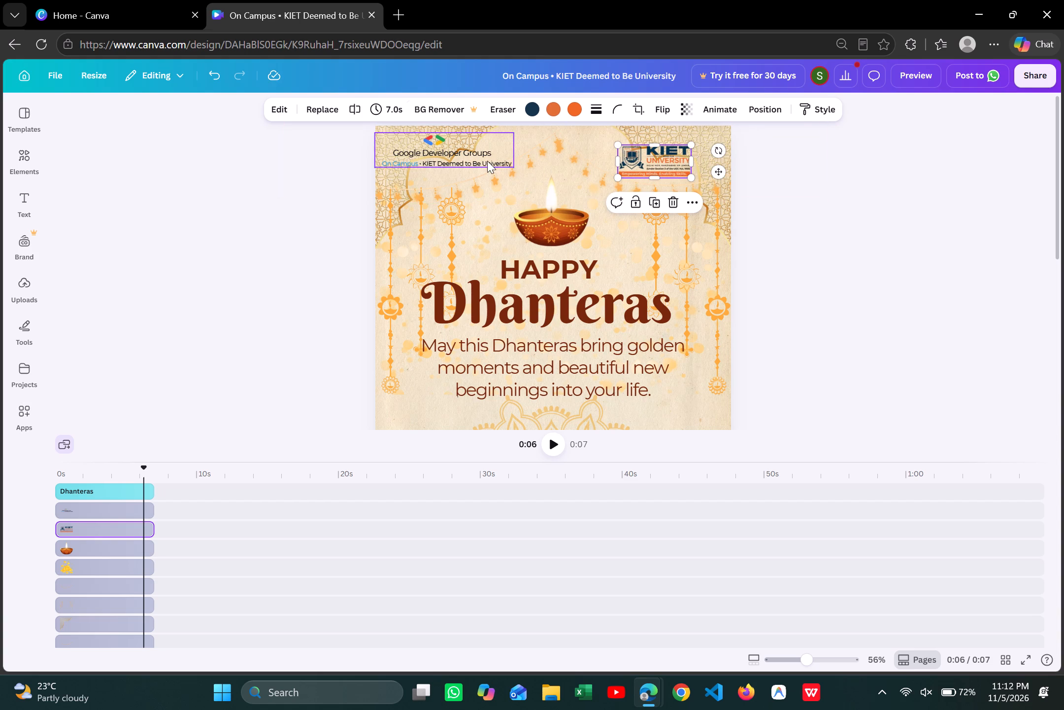
pyautogui.moveTo(511, 131); pyautogui.dragTo(498, 142)
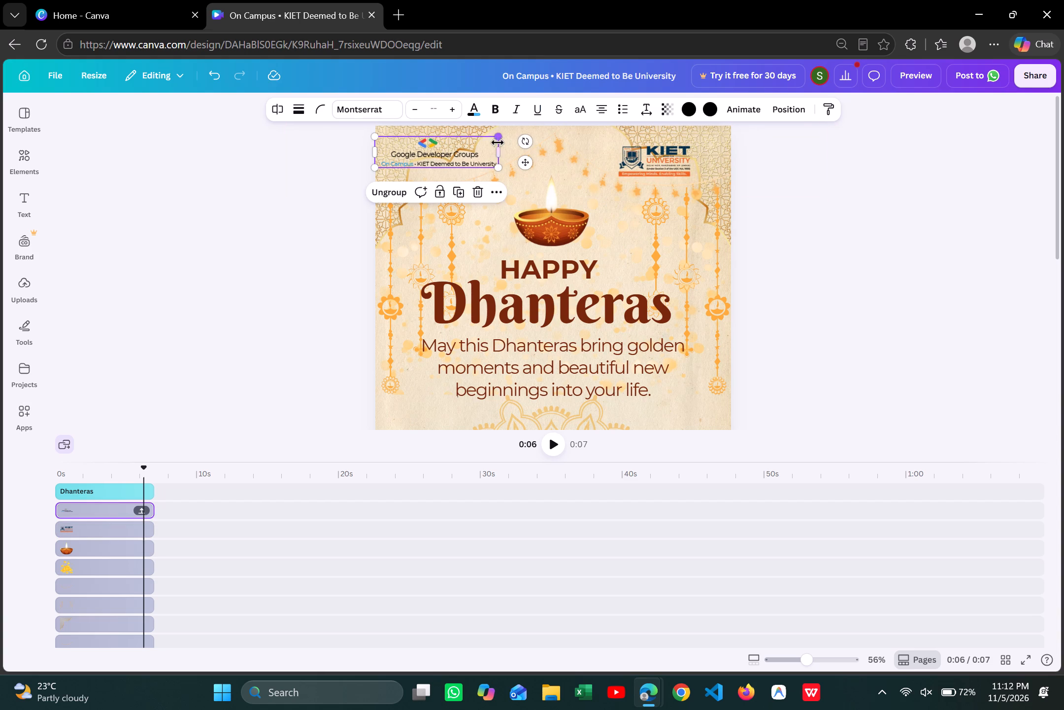
pyautogui.click(452, 151)
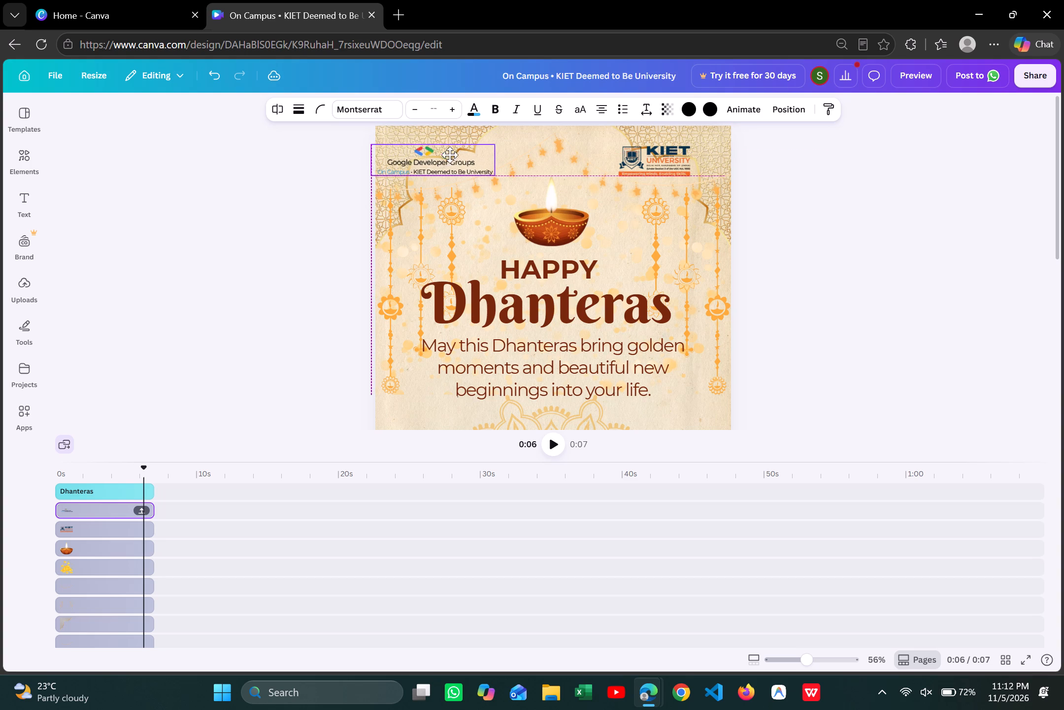
# Raise the KIET University logo and shrink it to about 210 × 94, matching the Google Developer Groups group's height.
pyautogui.moveTo(656, 146); pyautogui.dragTo(646, 135)
pyautogui.click(649, 137)
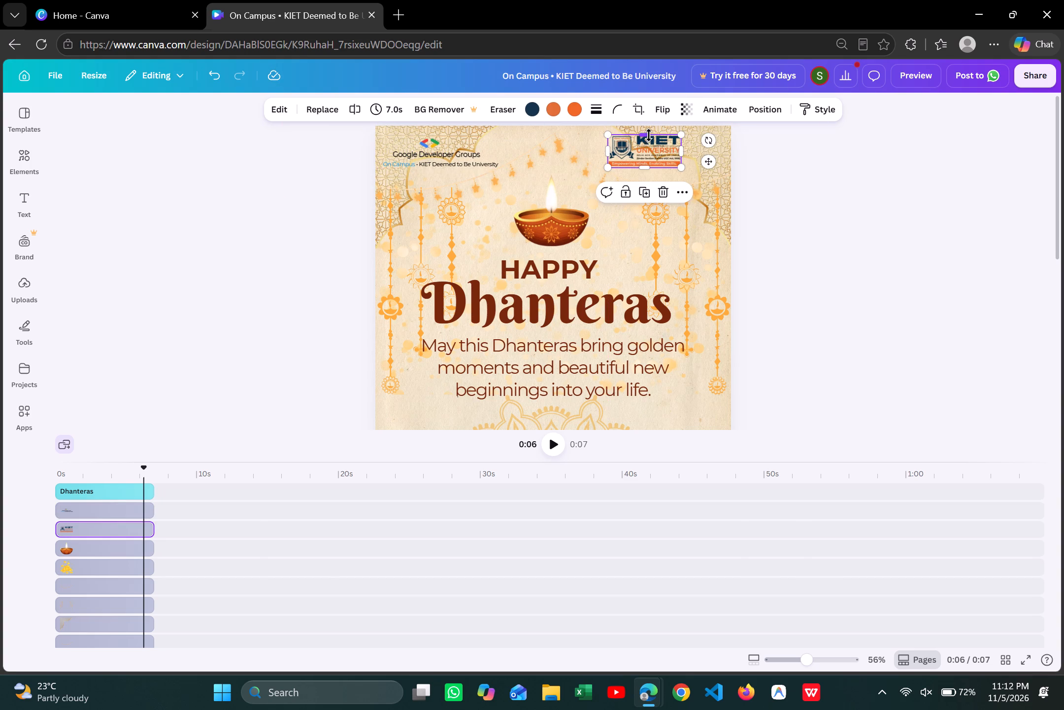
pyautogui.moveTo(680, 134); pyautogui.dragTo(679, 137)
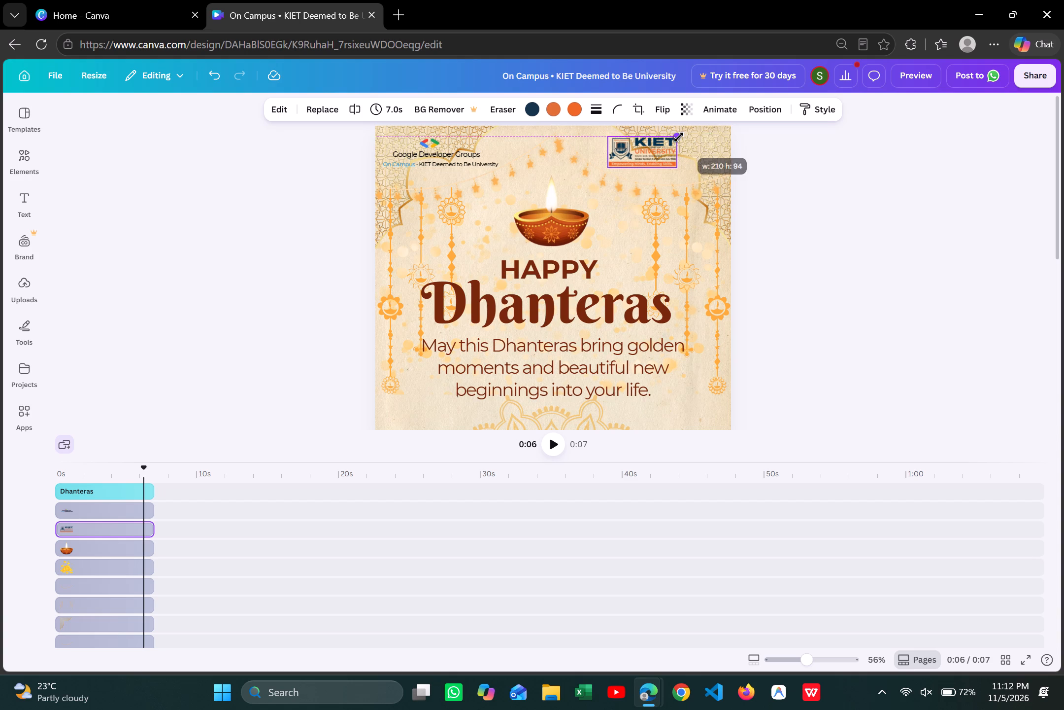
pyautogui.moveTo(679, 137); pyautogui.dragTo(679, 139)
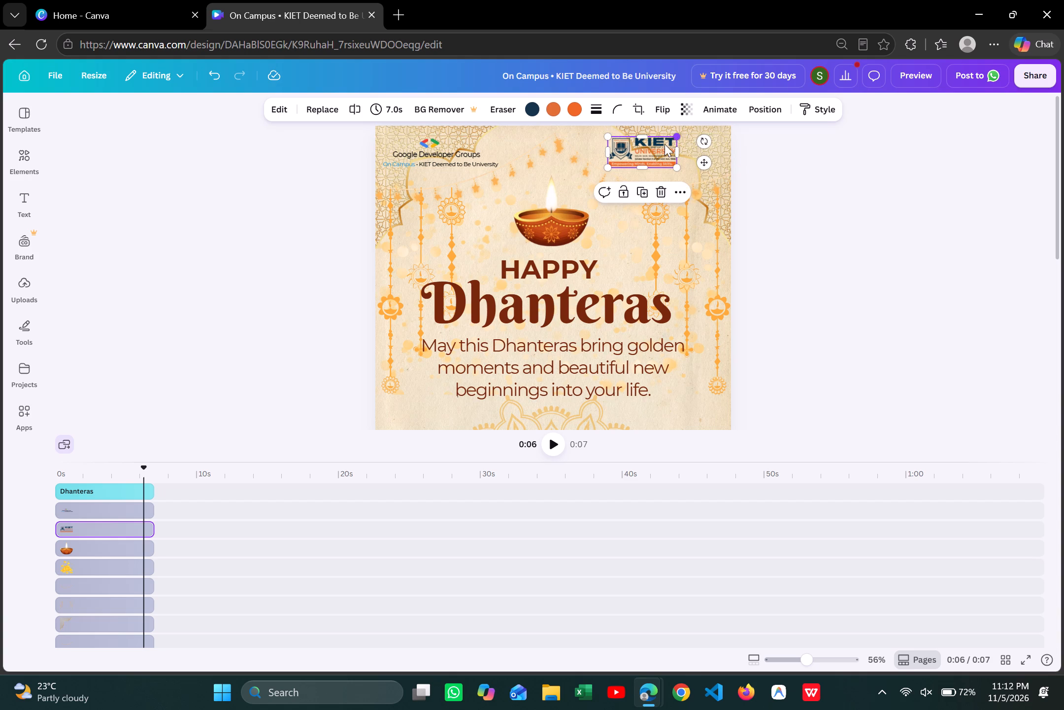
# Shift the KIET University logo towards the design's right edge, keeping it level with the Google Developer Groups group.
pyautogui.moveTo(658, 146); pyautogui.dragTo(666, 146)
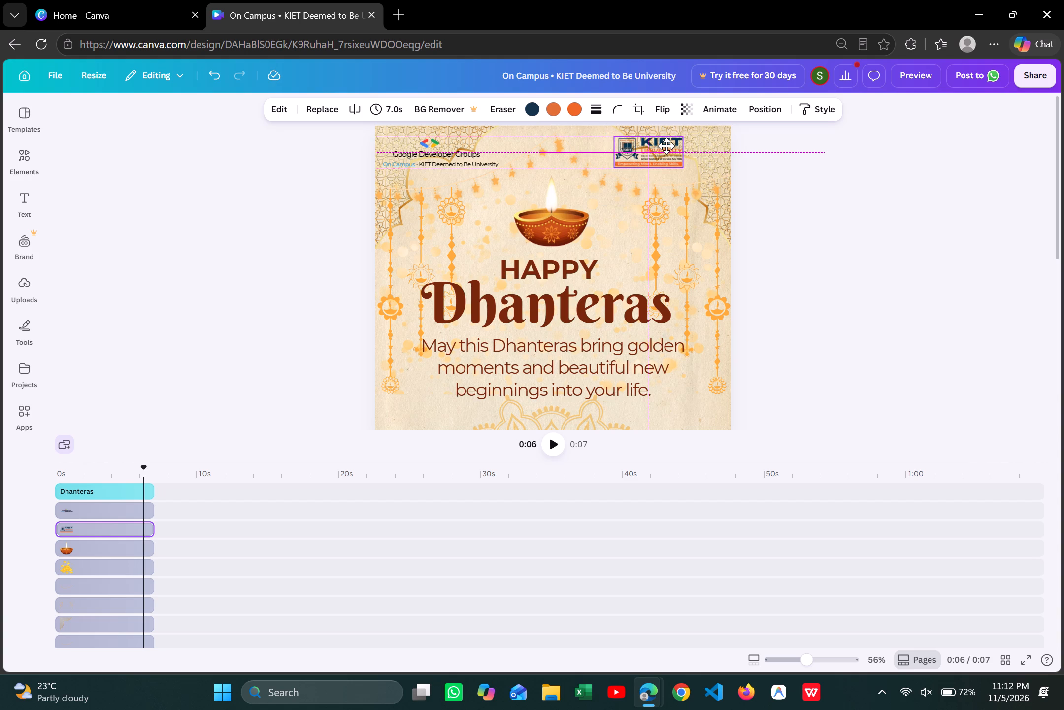
pyautogui.moveTo(666, 146); pyautogui.dragTo(675, 146)
pyautogui.click(823, 166)
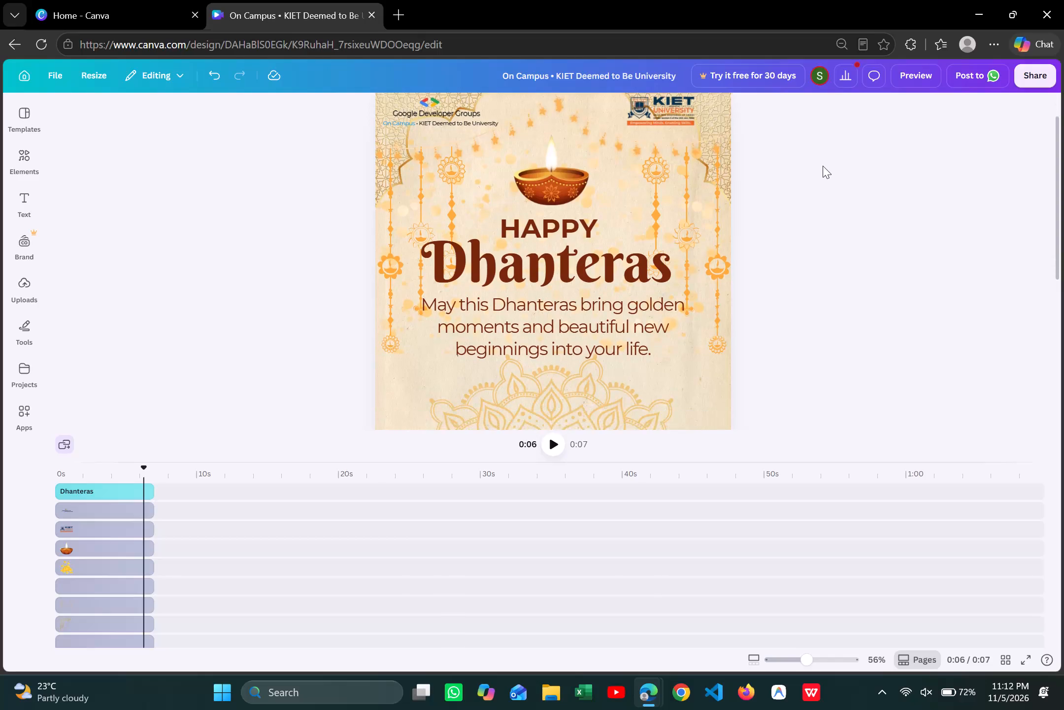
pyautogui.moveTo(676, 155); pyautogui.dragTo(671, 155)
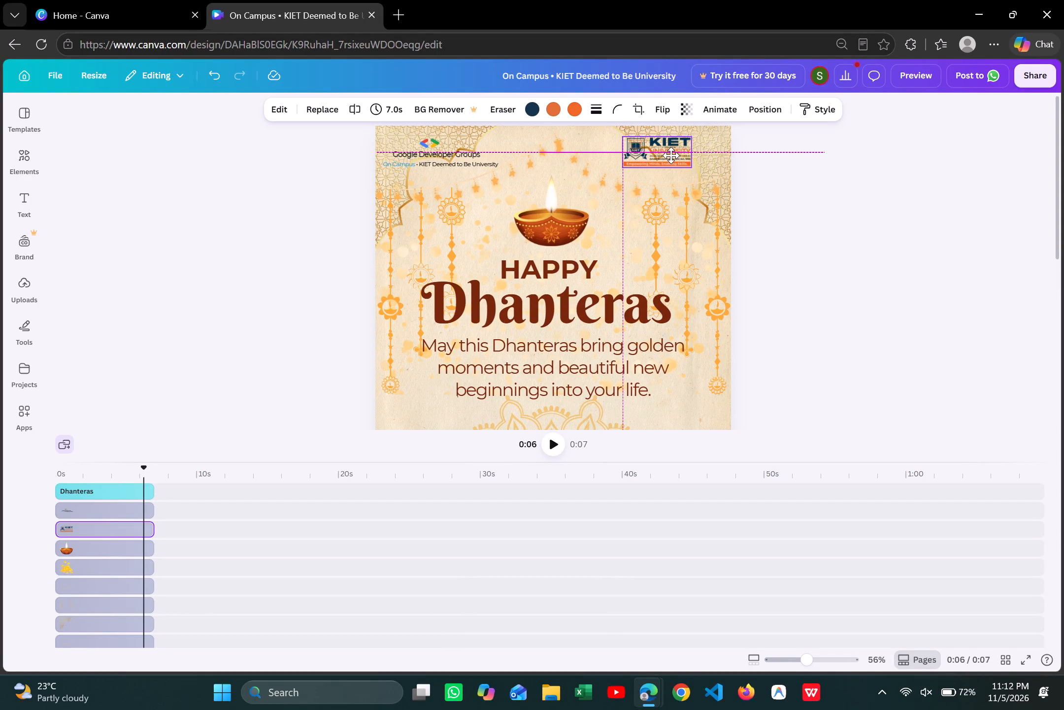
pyautogui.moveTo(671, 155); pyautogui.dragTo(679, 163)
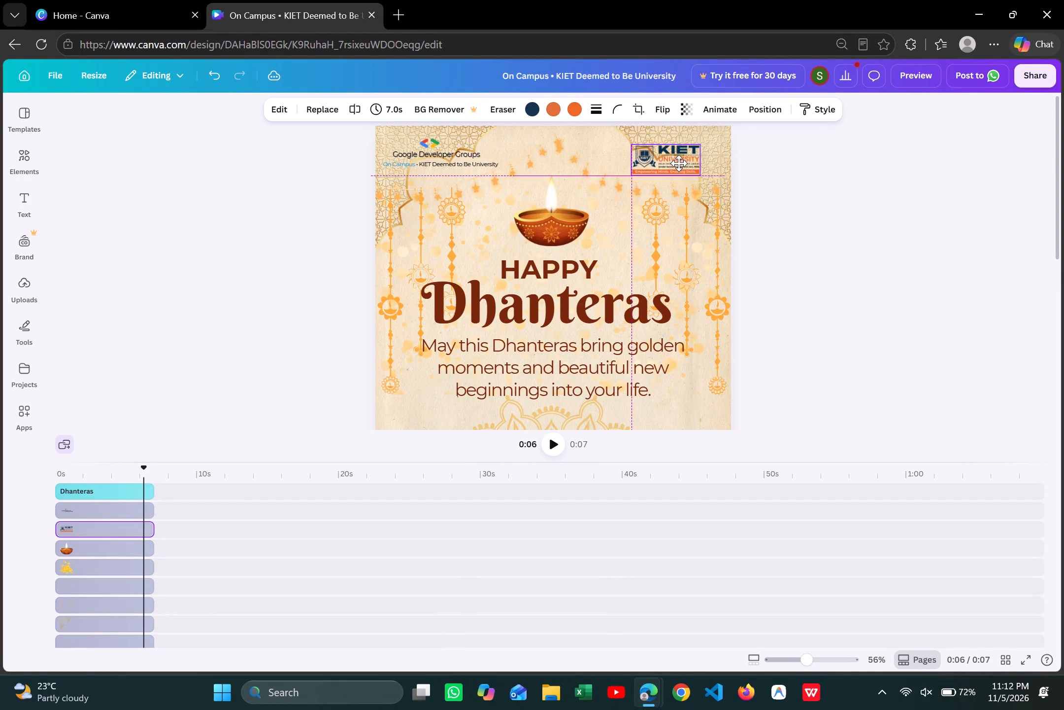
pyautogui.moveTo(679, 163); pyautogui.dragTo(679, 154)
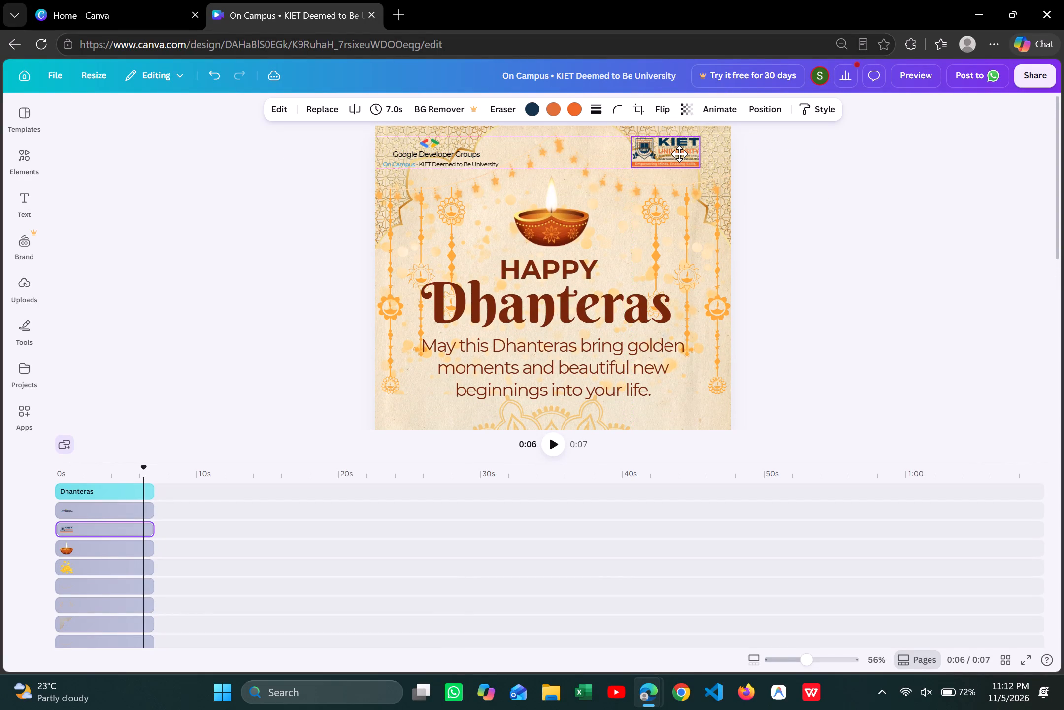
pyautogui.moveTo(679, 154); pyautogui.dragTo(676, 154)
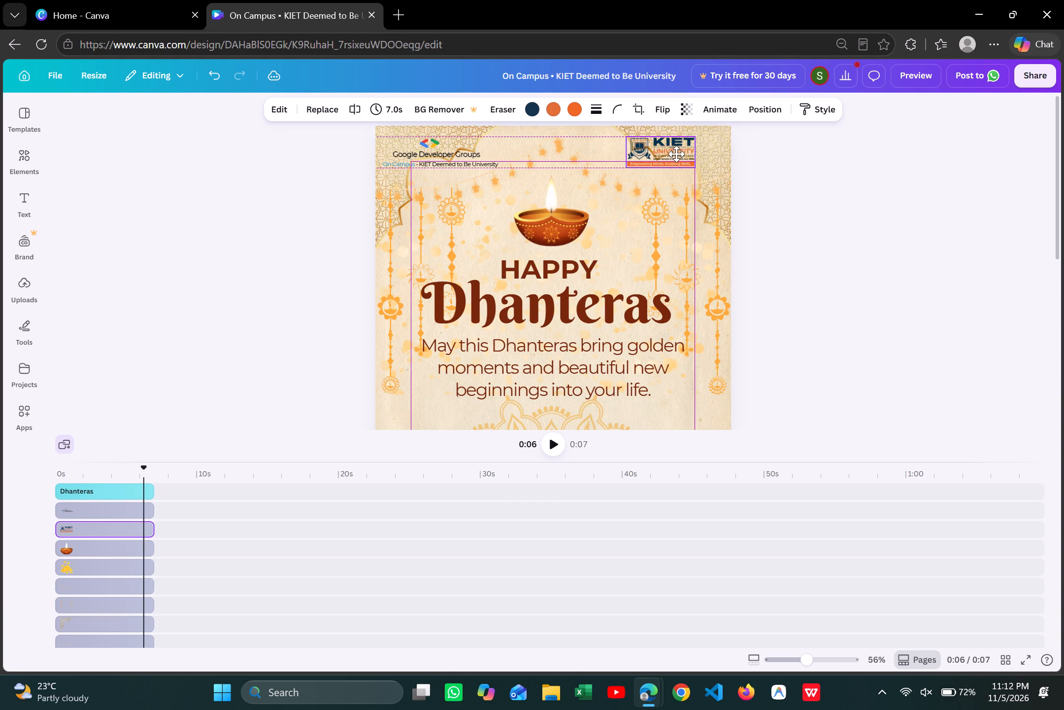
pyautogui.moveTo(676, 154); pyautogui.dragTo(671, 153)
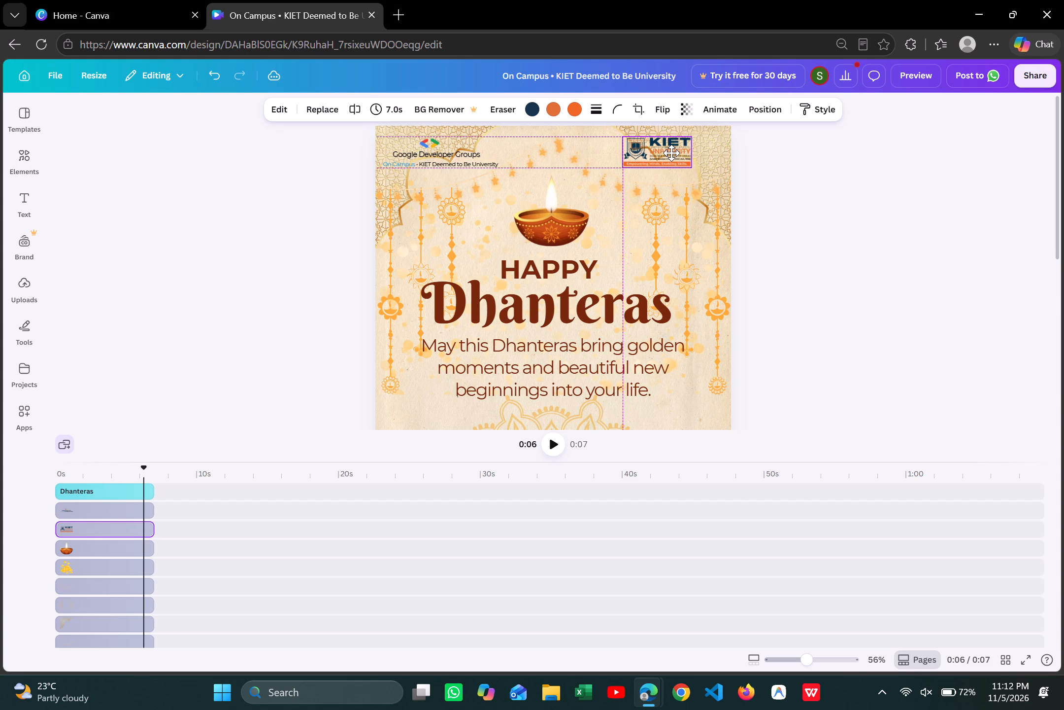
pyautogui.moveTo(671, 153); pyautogui.dragTo(683, 154)
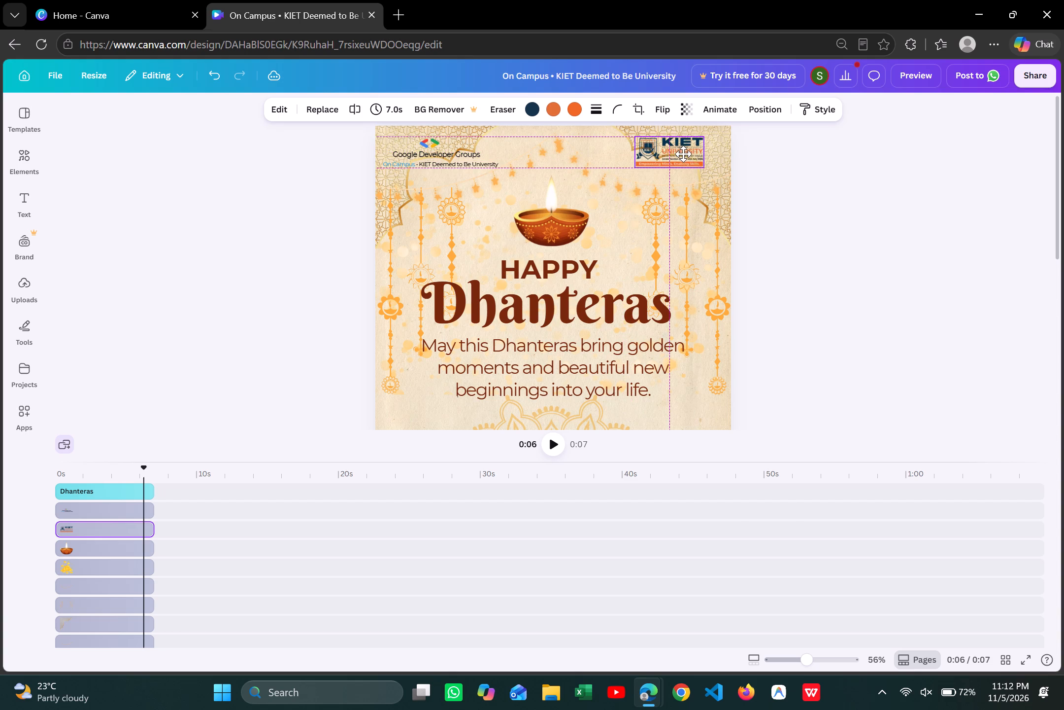
pyautogui.moveTo(683, 154); pyautogui.dragTo(689, 154)
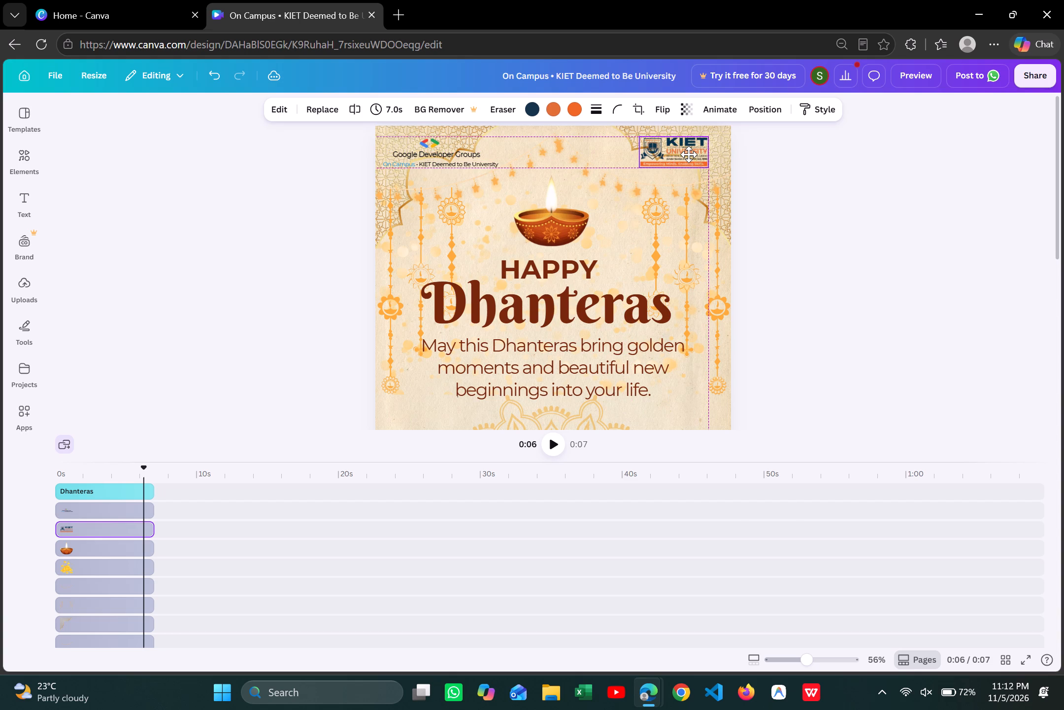
pyautogui.moveTo(689, 154); pyautogui.dragTo(688, 155)
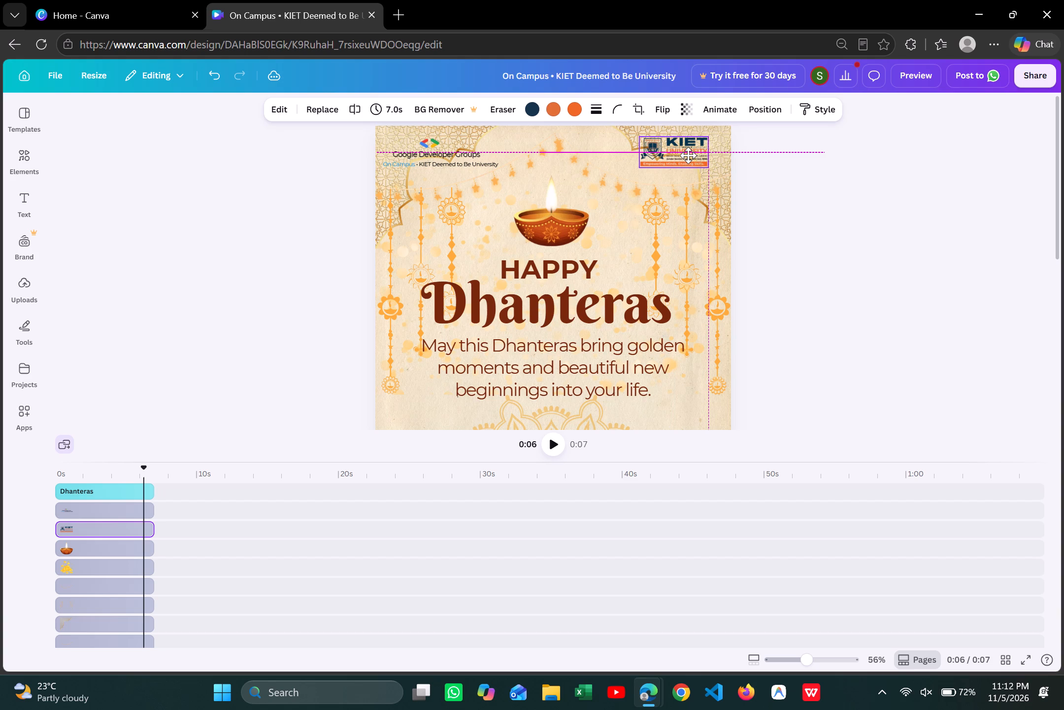
pyautogui.moveTo(688, 155); pyautogui.dragTo(693, 155)
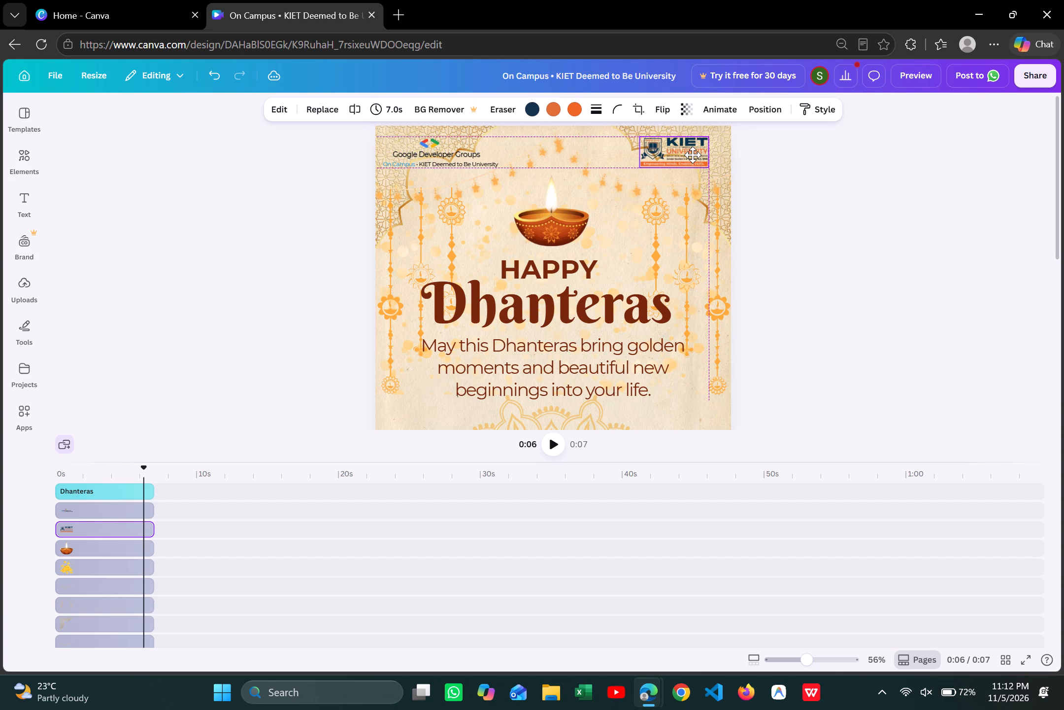
pyautogui.moveTo(693, 155); pyautogui.dragTo(692, 155)
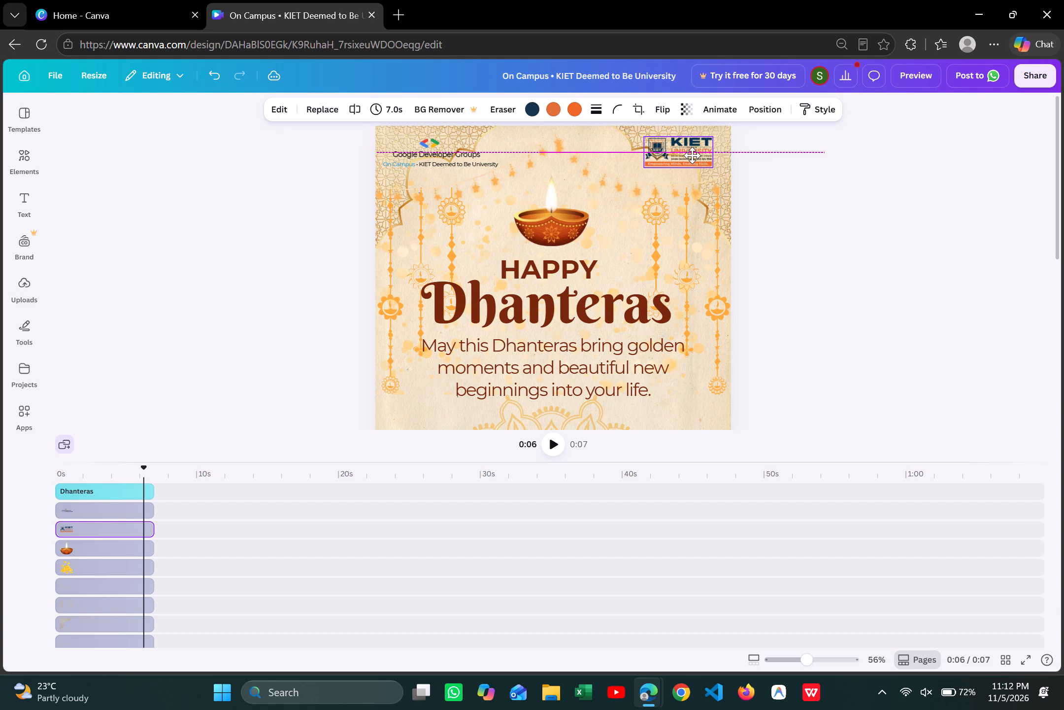
pyautogui.moveTo(692, 155); pyautogui.dragTo(692, 155)
pyautogui.click(832, 180)
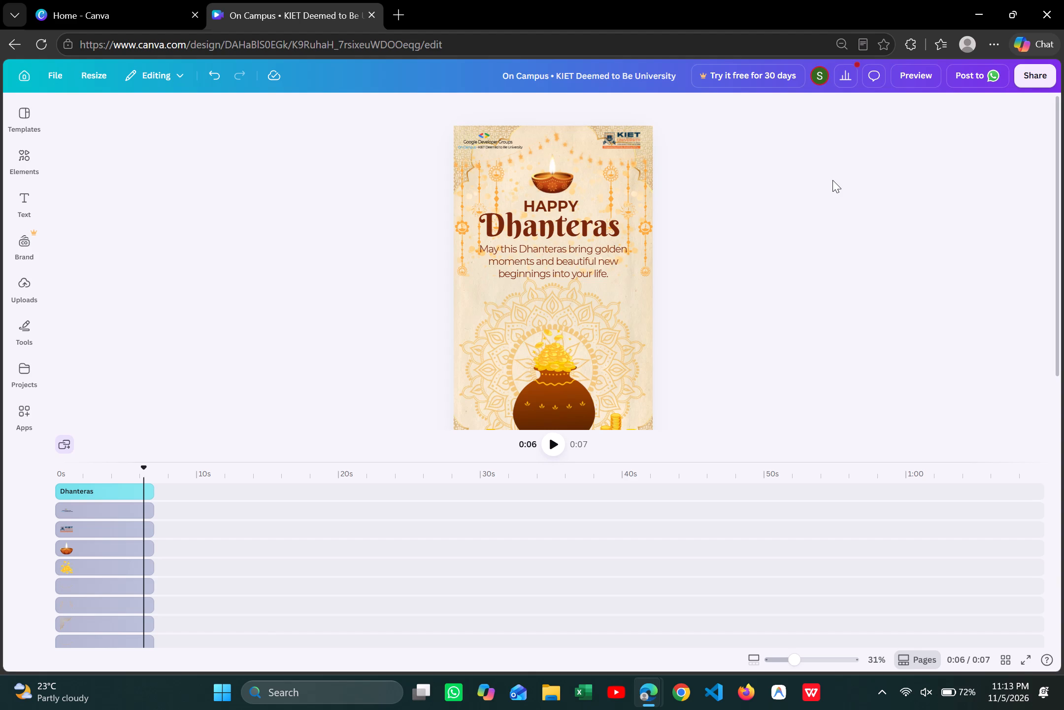
# Nudge the KIET University logo slightly closer to the design's right edge at the same height, with the whole header in view.
pyautogui.moveTo(625, 143); pyautogui.dragTo(632, 143)
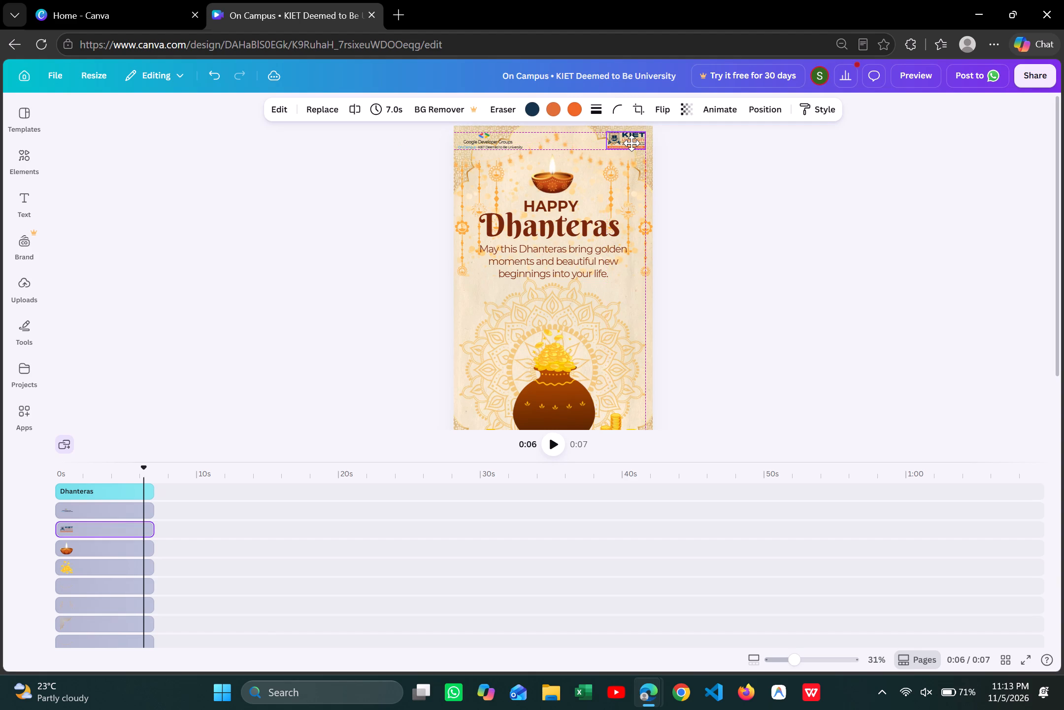
pyautogui.moveTo(632, 143); pyautogui.dragTo(632, 143)
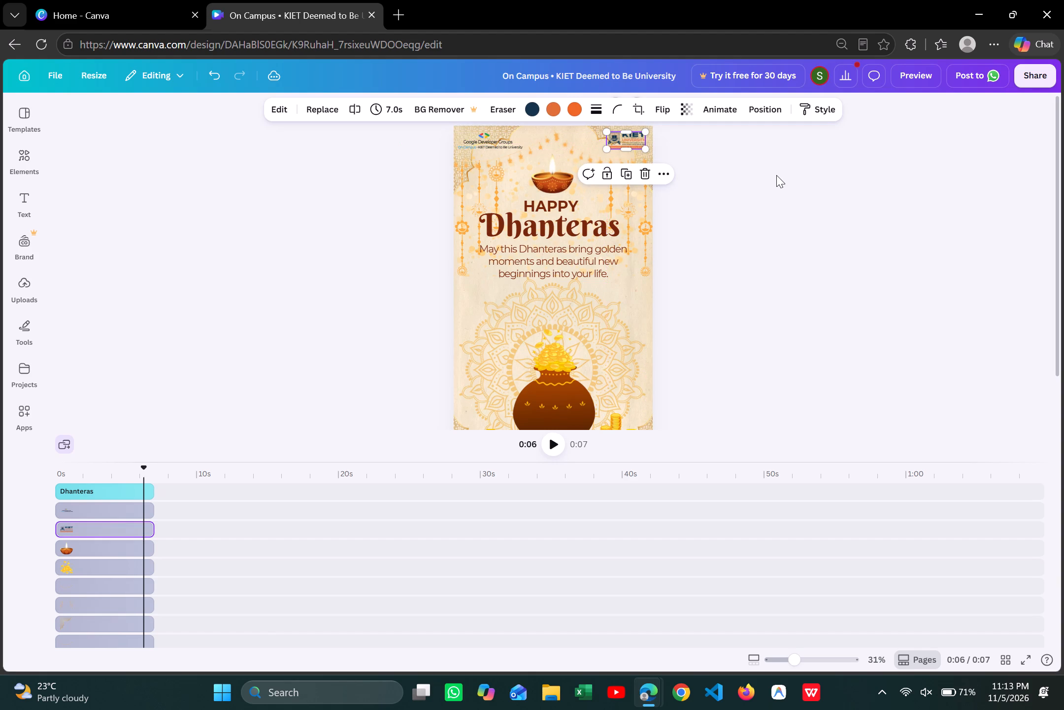
pyautogui.click(776, 175)
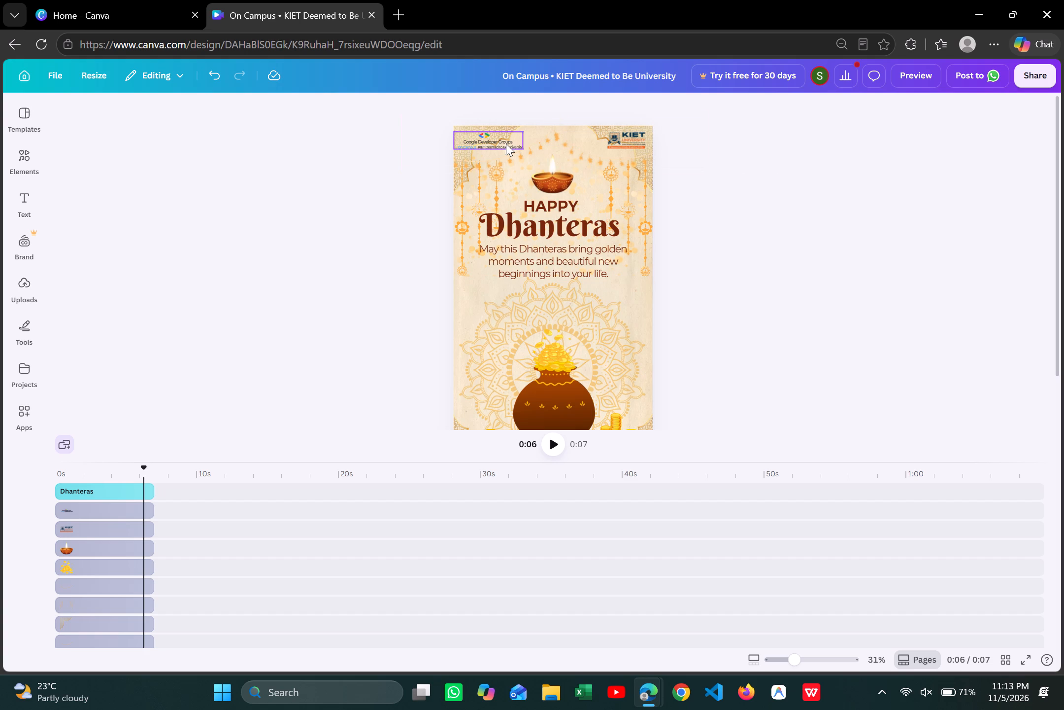
# Move the Google Developer Groups logo group slightly inward from the design's left edge, level with the KIET University logo.
pyautogui.moveTo(506, 143); pyautogui.dragTo(511, 143)
pyautogui.click(743, 177)
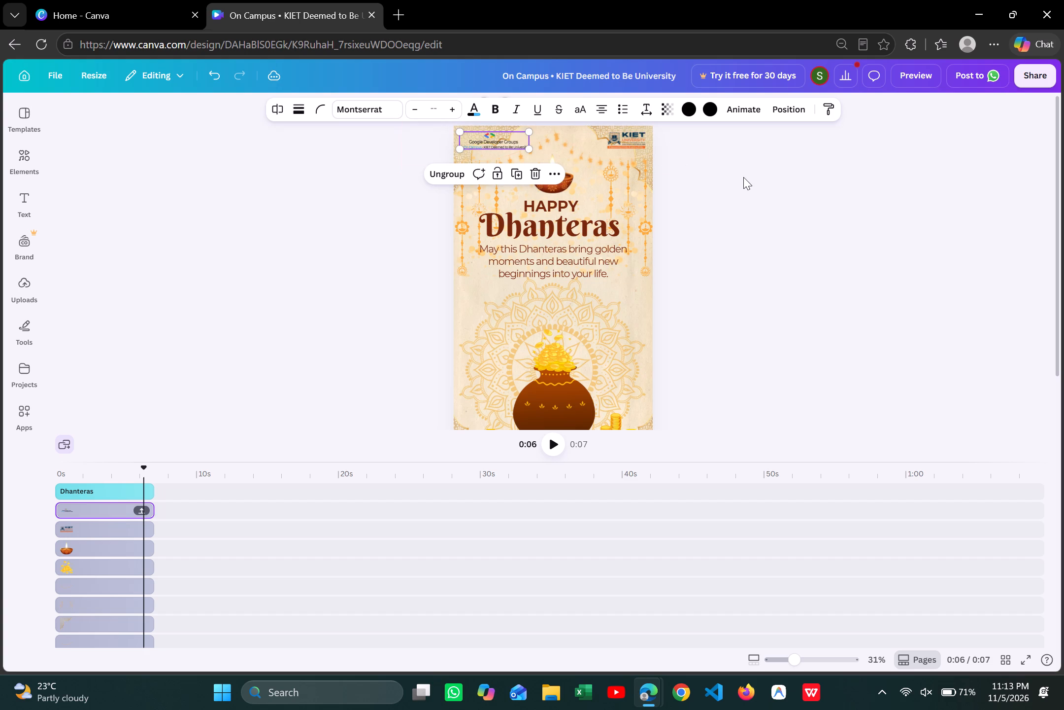
pyautogui.click(506, 145)
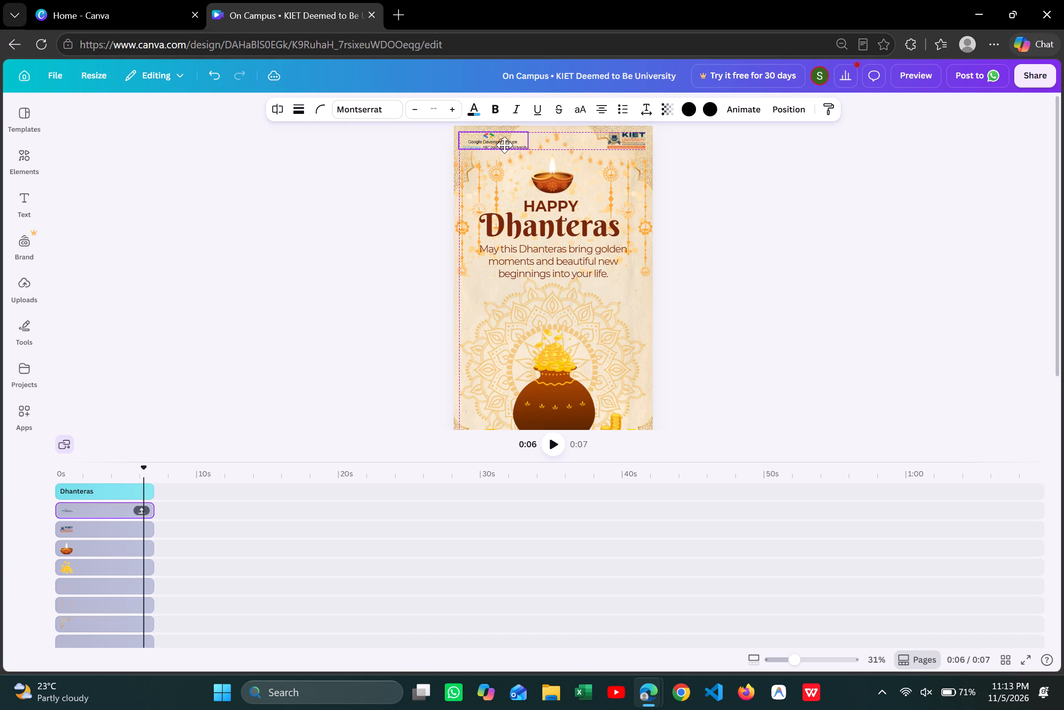
pyautogui.click(504, 145)
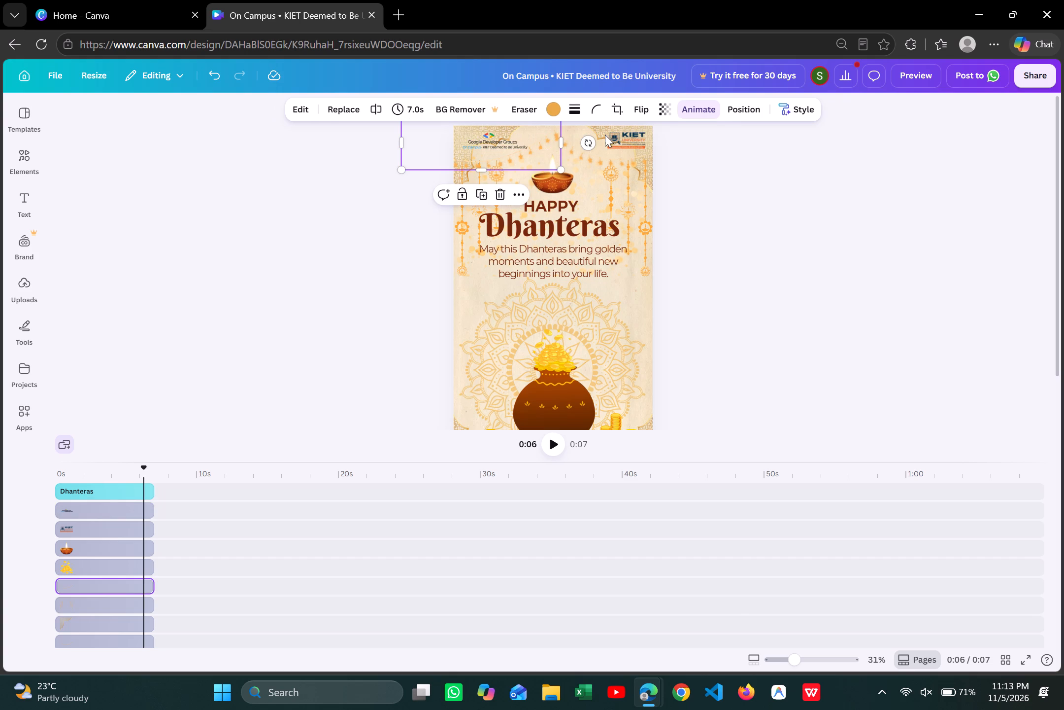
pyautogui.click(805, 167)
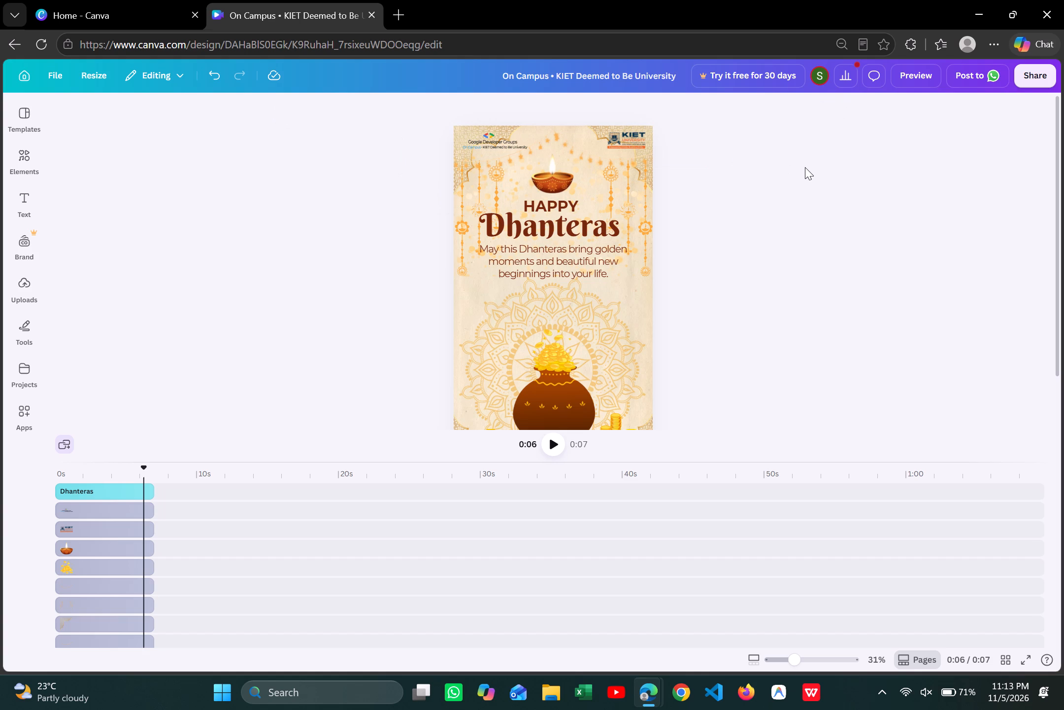
# Shrink the Google Developer Groups logo group from its lower inner corner to about 363 × 91.
pyautogui.hscroll(1, 805, 167)
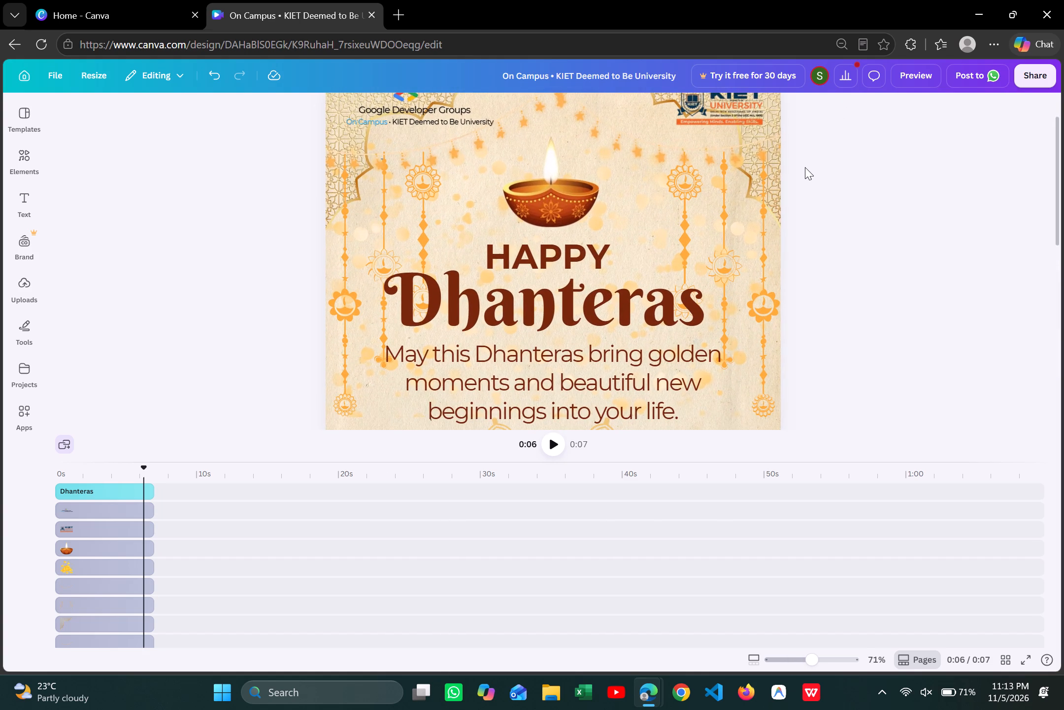
pyautogui.scroll(1, 522, 147)
pyautogui.click(471, 169)
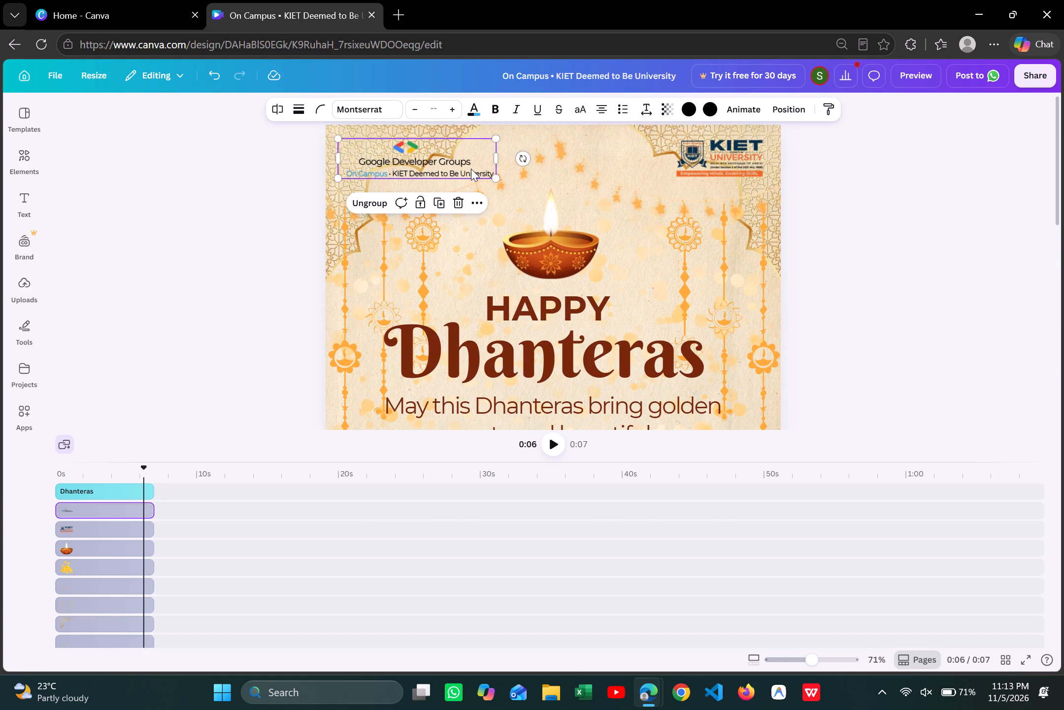
pyautogui.moveTo(494, 175); pyautogui.dragTo(489, 174)
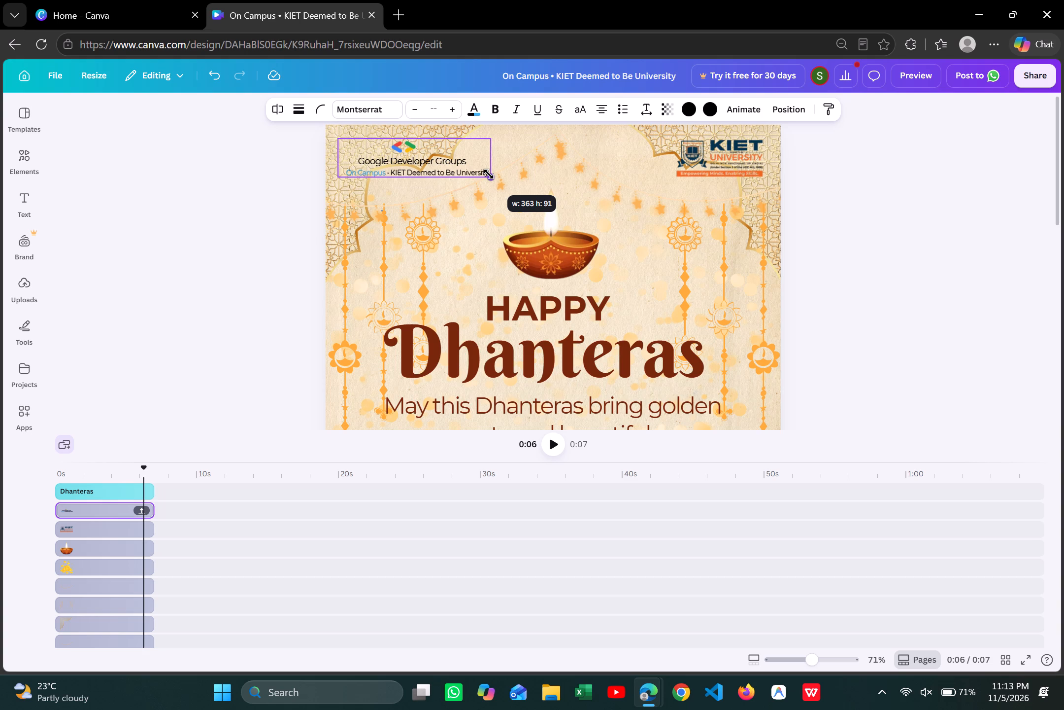
pyautogui.moveTo(489, 174); pyautogui.dragTo(486, 173)
pyautogui.click(439, 166)
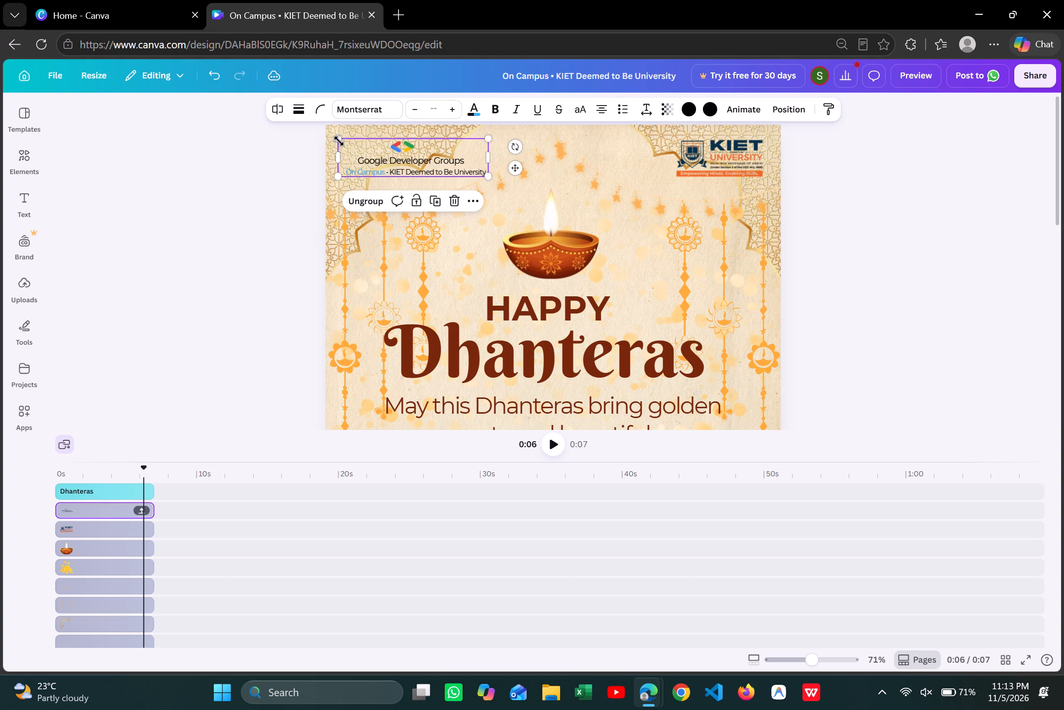
# Enlarge the Google Developer Groups group slightly towards the design's top-left corner and reposition it level with the KIET University logo.
pyautogui.moveTo(339, 141); pyautogui.dragTo(333, 138)
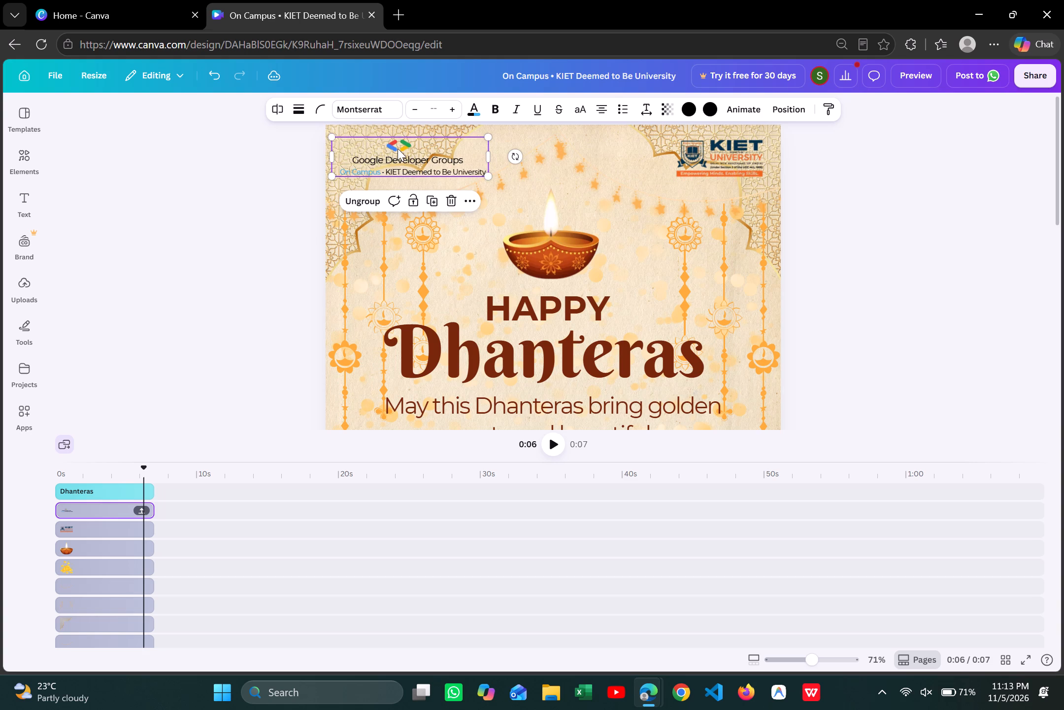
pyautogui.click(398, 148)
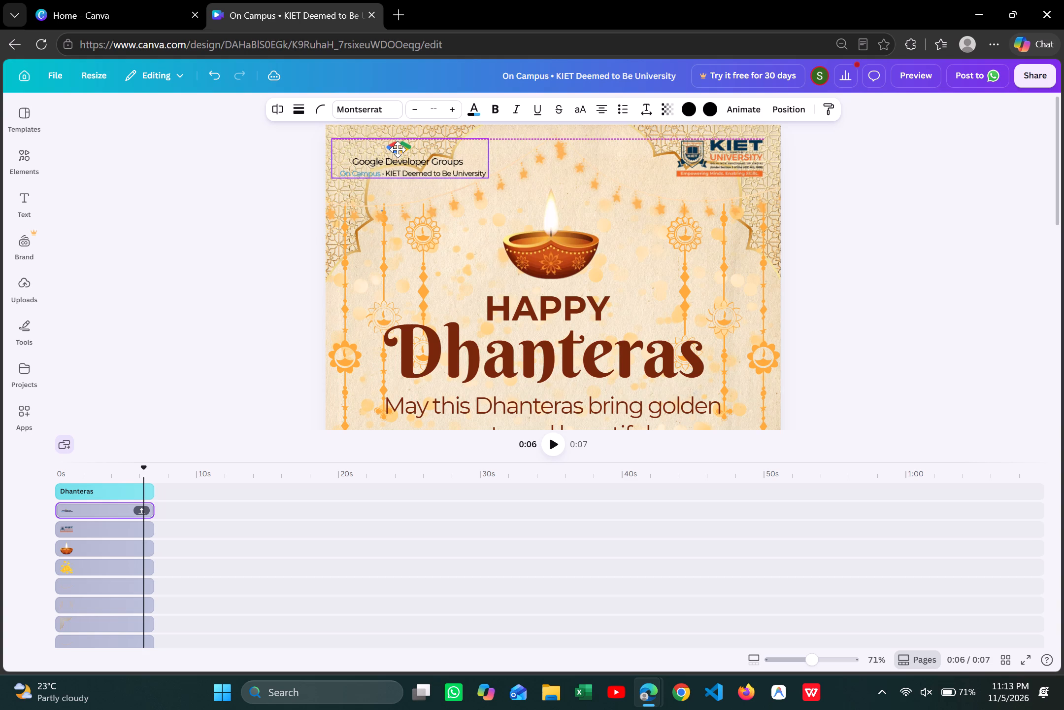
pyautogui.click(333, 139)
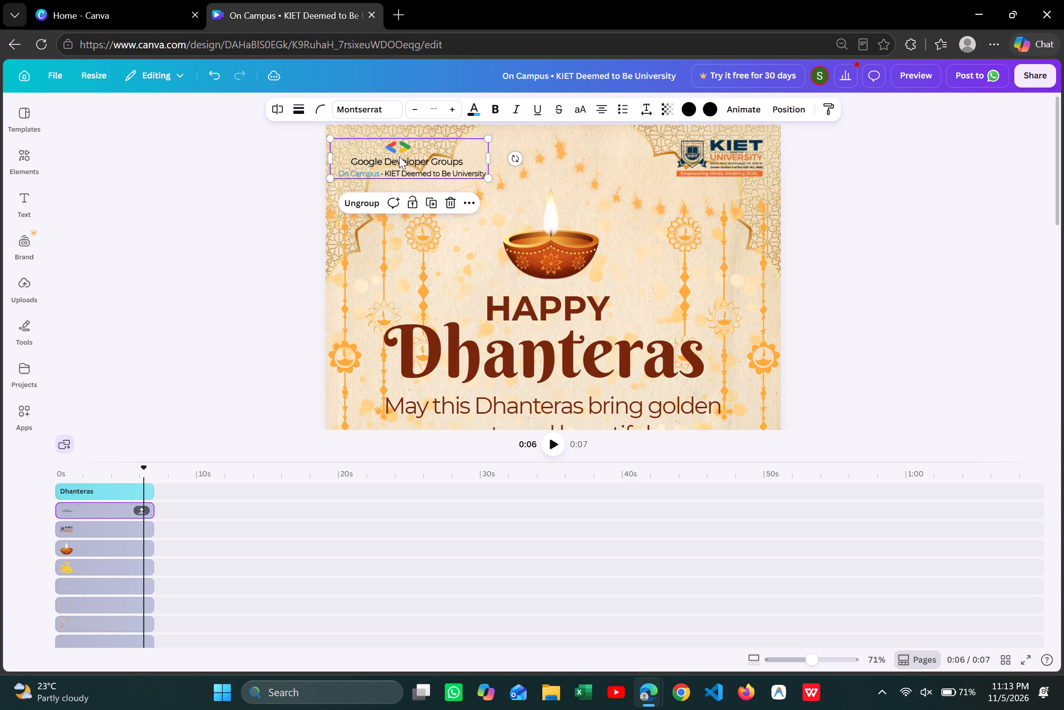
pyautogui.click(399, 156)
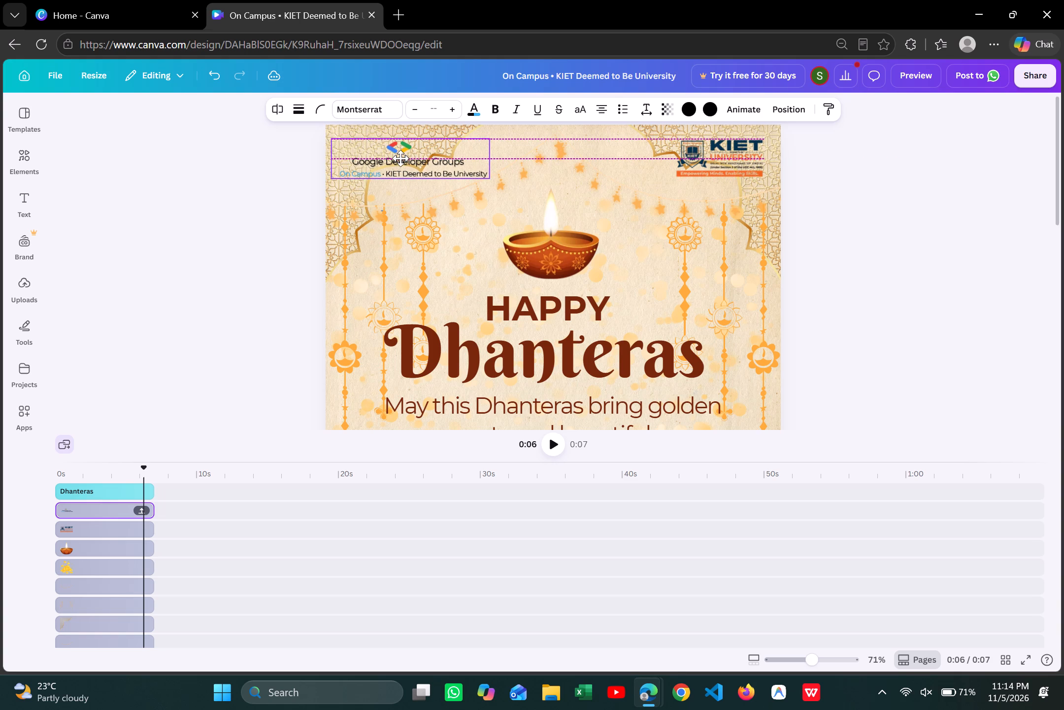
pyautogui.click(332, 140)
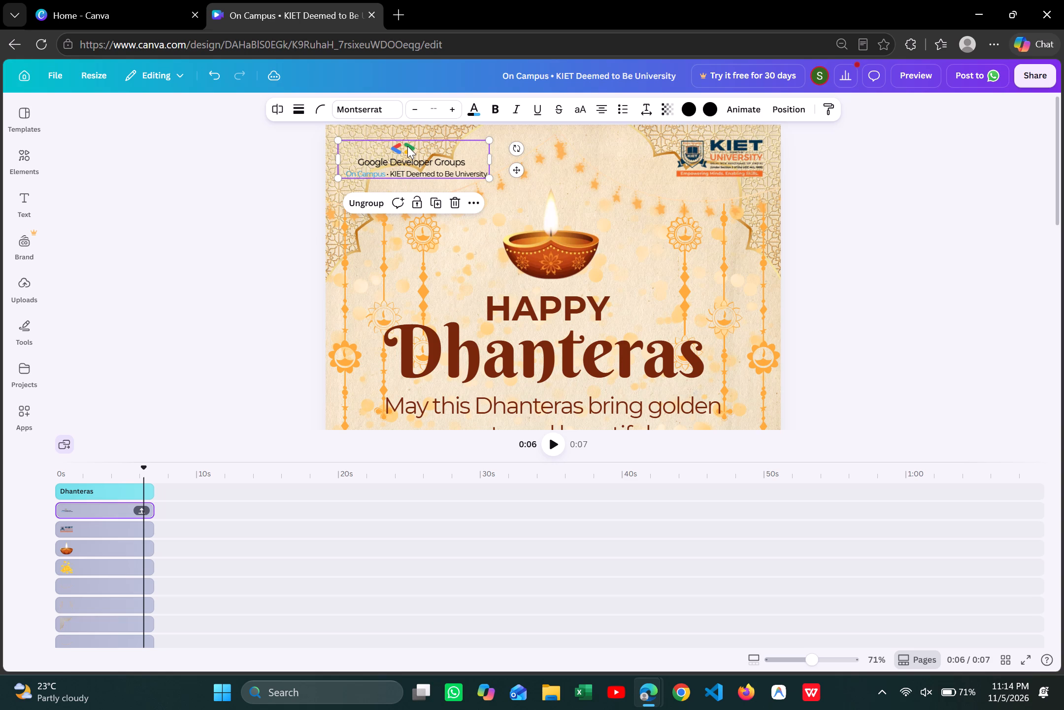
pyautogui.moveTo(520, 169); pyautogui.dragTo(520, 167)
pyautogui.moveTo(520, 167); pyautogui.dragTo(518, 170)
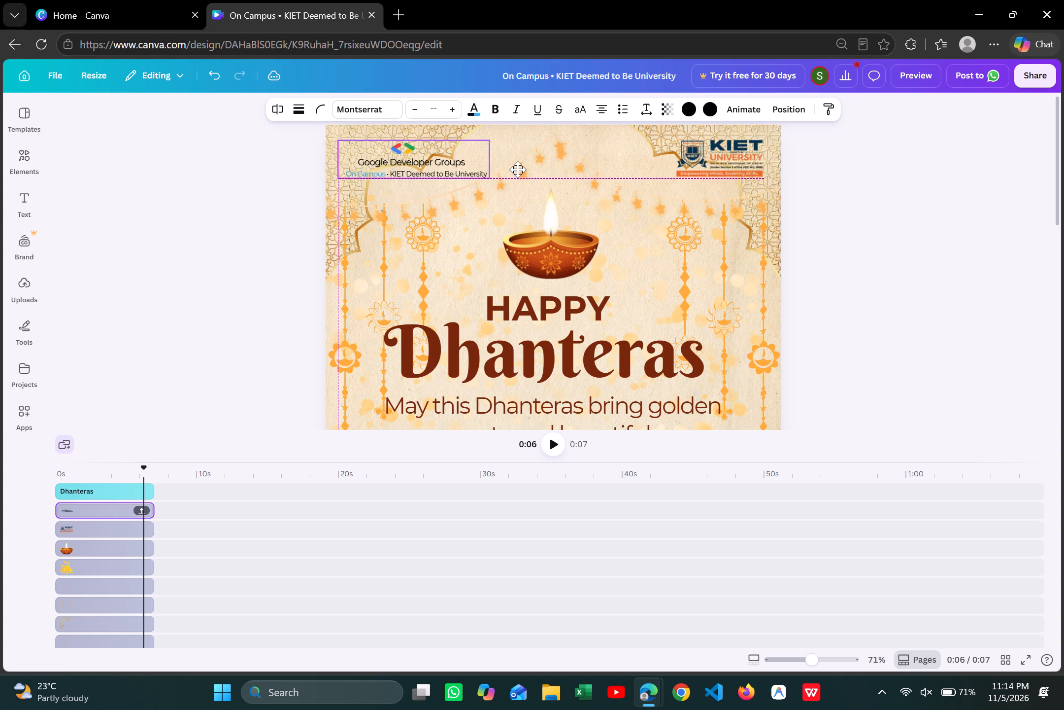
pyautogui.moveTo(518, 170); pyautogui.dragTo(514, 167)
pyautogui.click(333, 140)
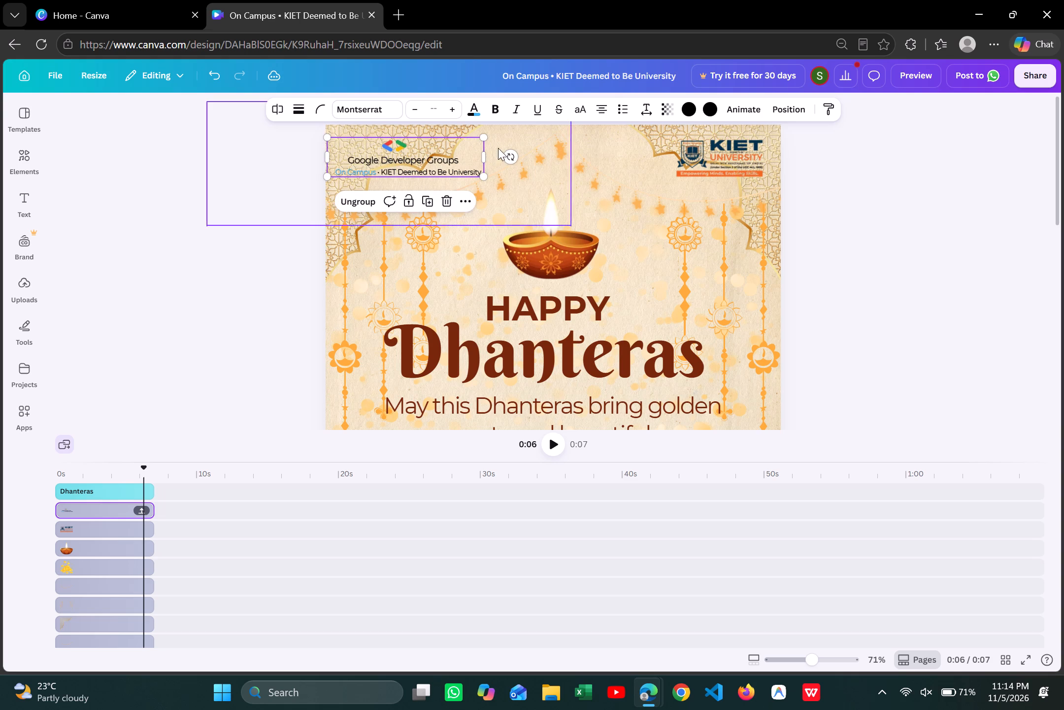
pyautogui.moveTo(444, 156); pyautogui.dragTo(450, 159)
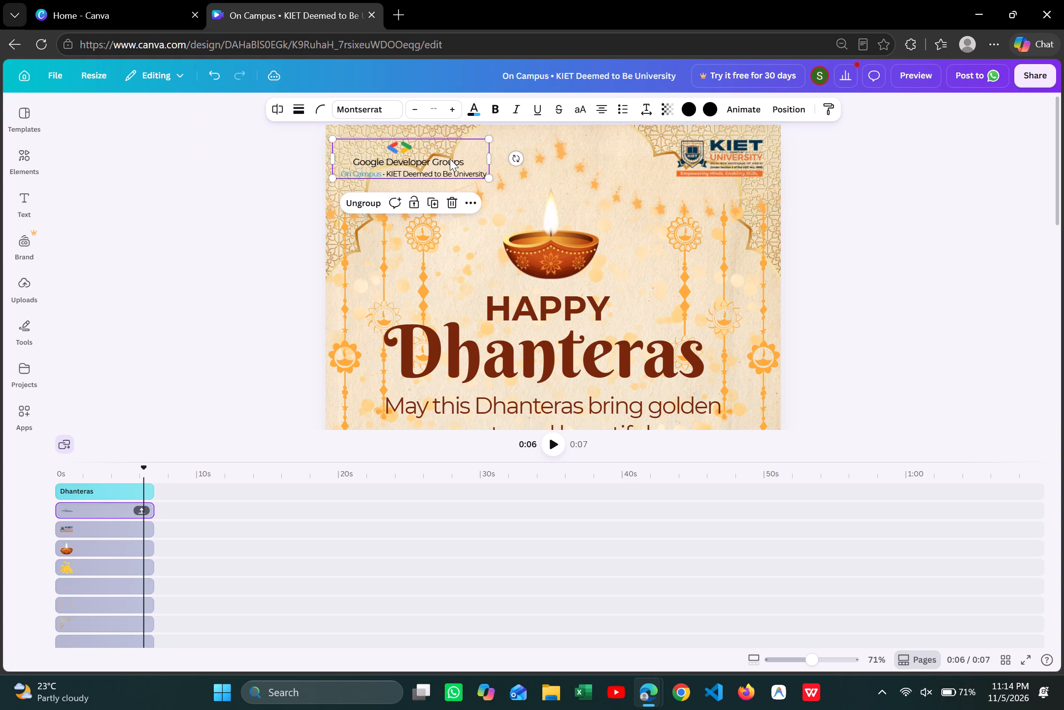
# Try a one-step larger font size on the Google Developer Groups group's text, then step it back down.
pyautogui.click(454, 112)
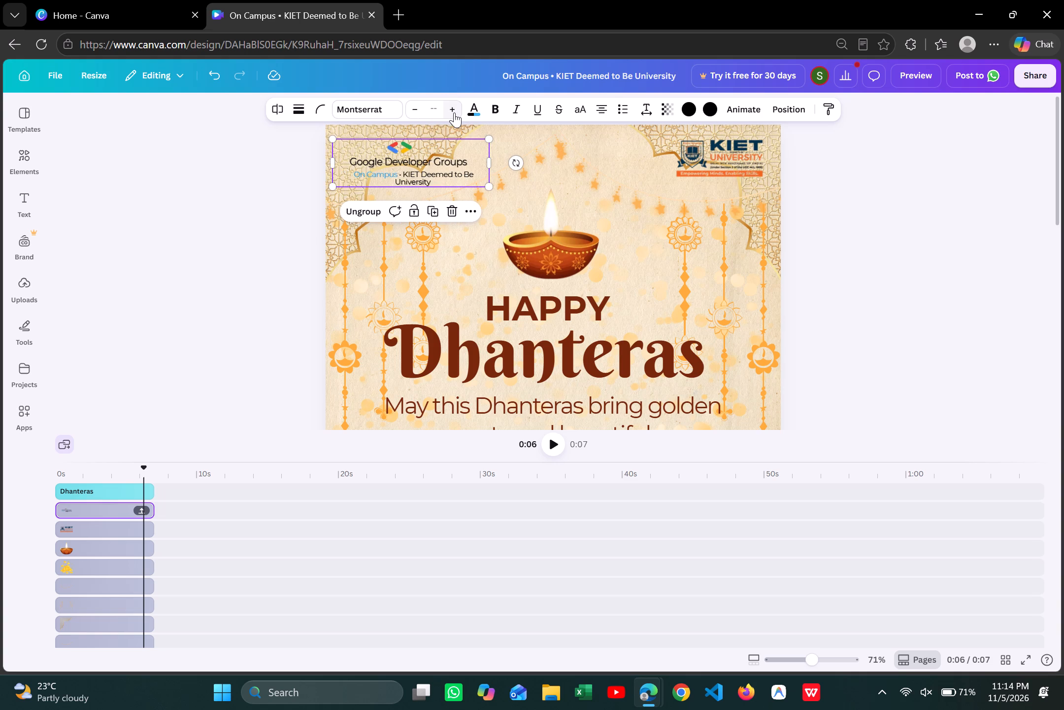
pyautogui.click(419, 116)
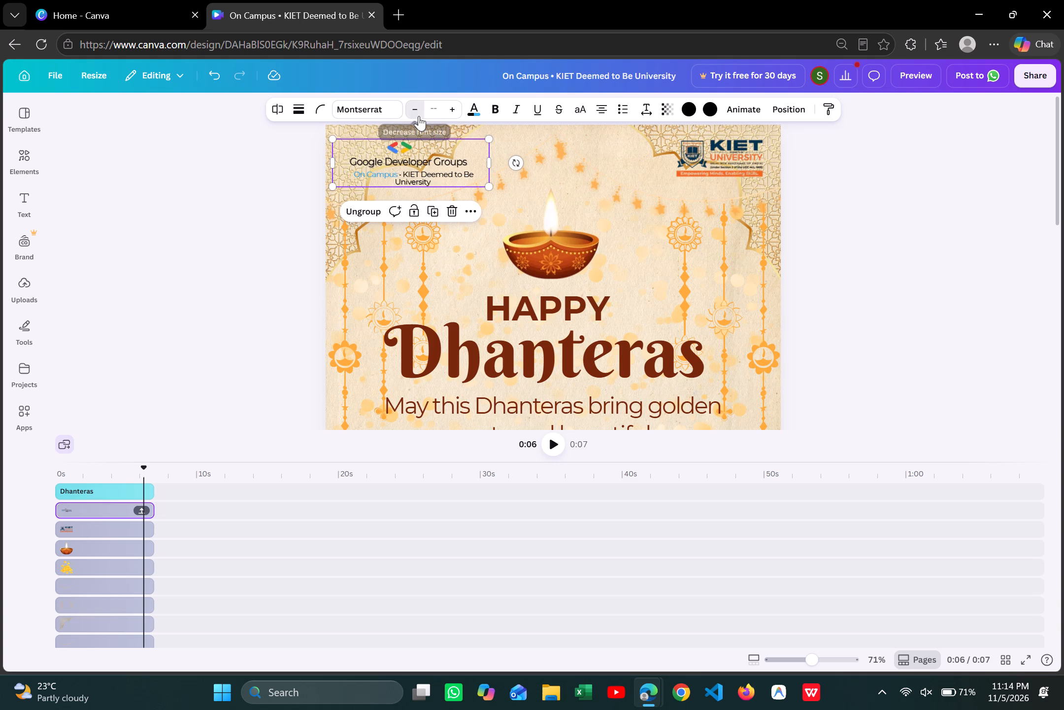
# Enlarge the Google Developer Groups group slightly more and place it higher, just inside the design's left edge.
pyautogui.click(333, 141)
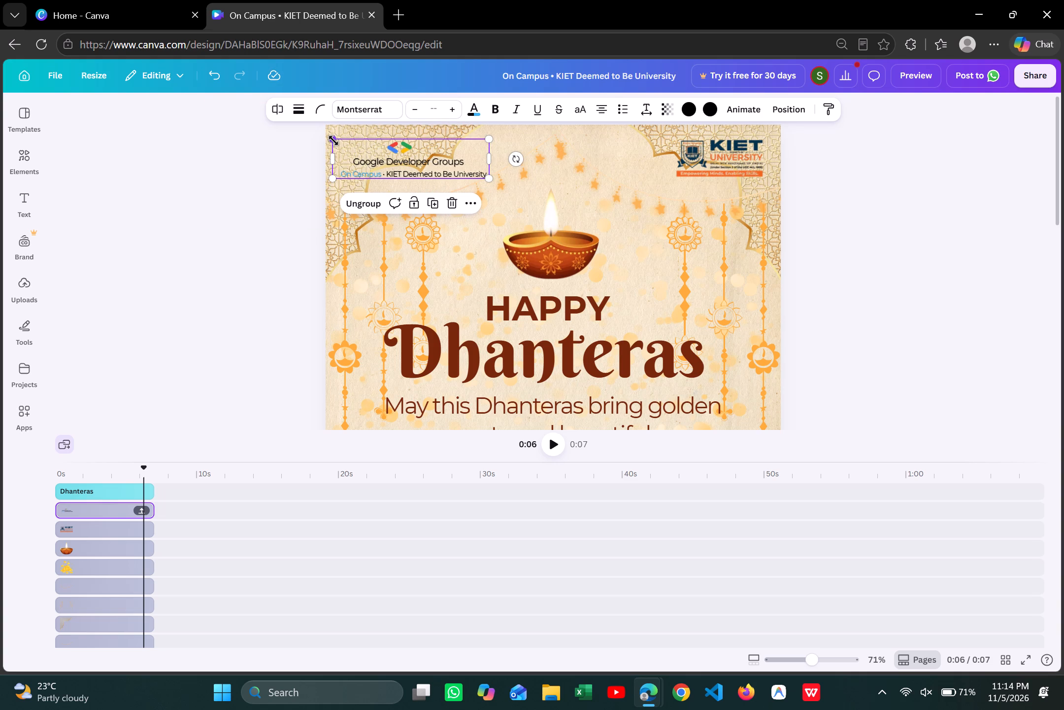
pyautogui.click(415, 148)
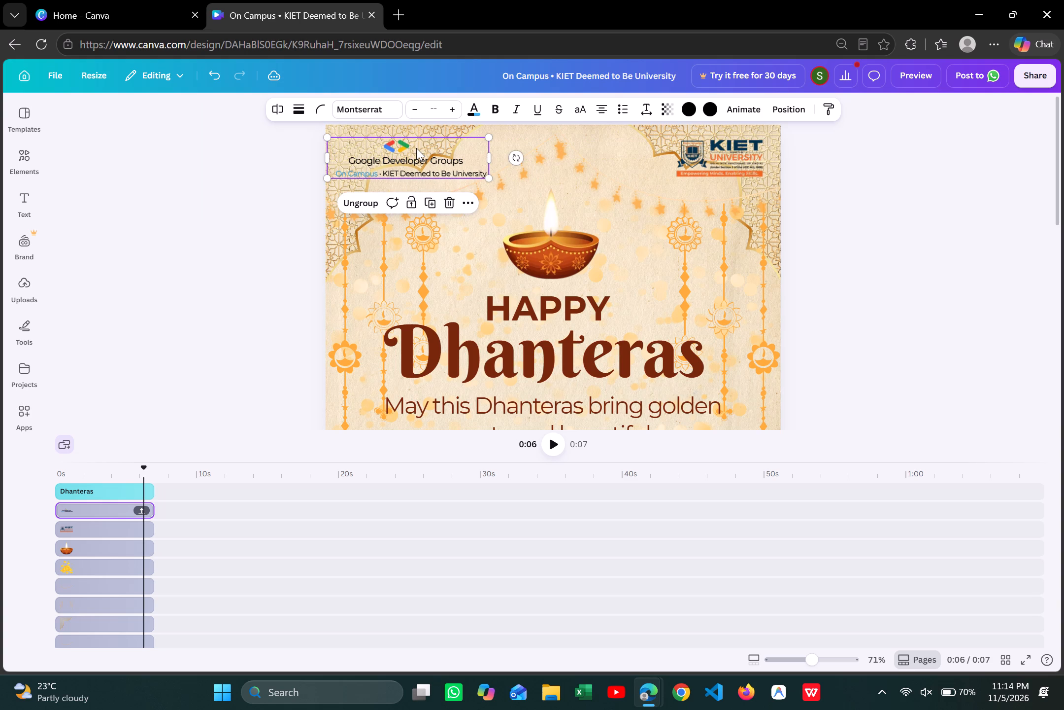
pyautogui.click(248, 218)
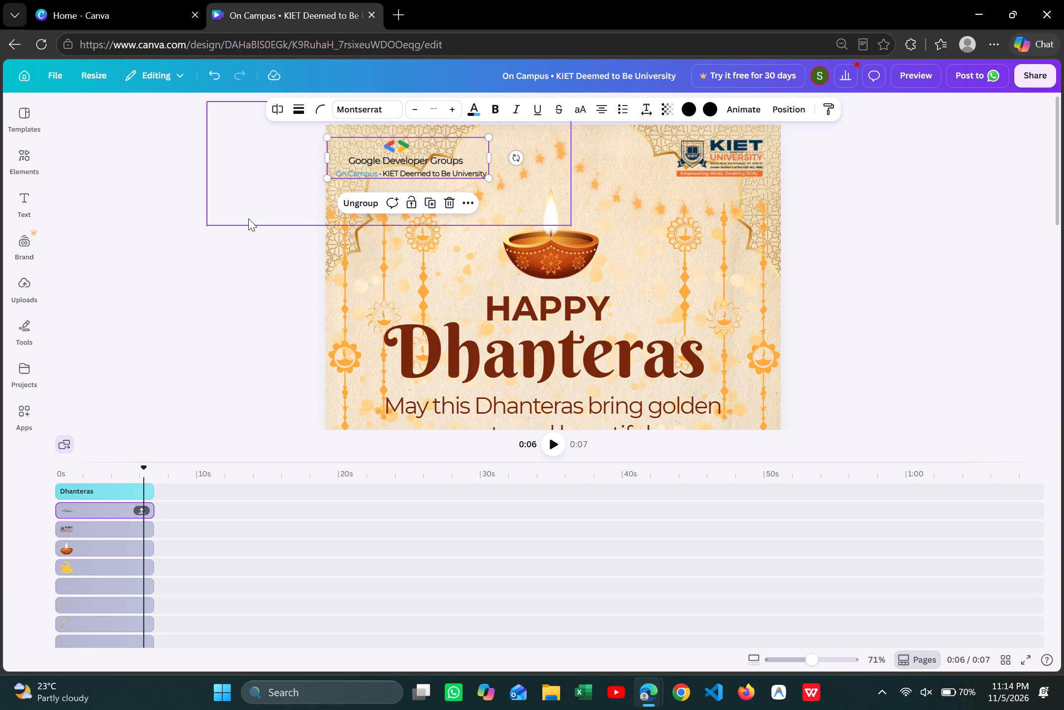
pyautogui.moveTo(410, 161); pyautogui.dragTo(415, 157)
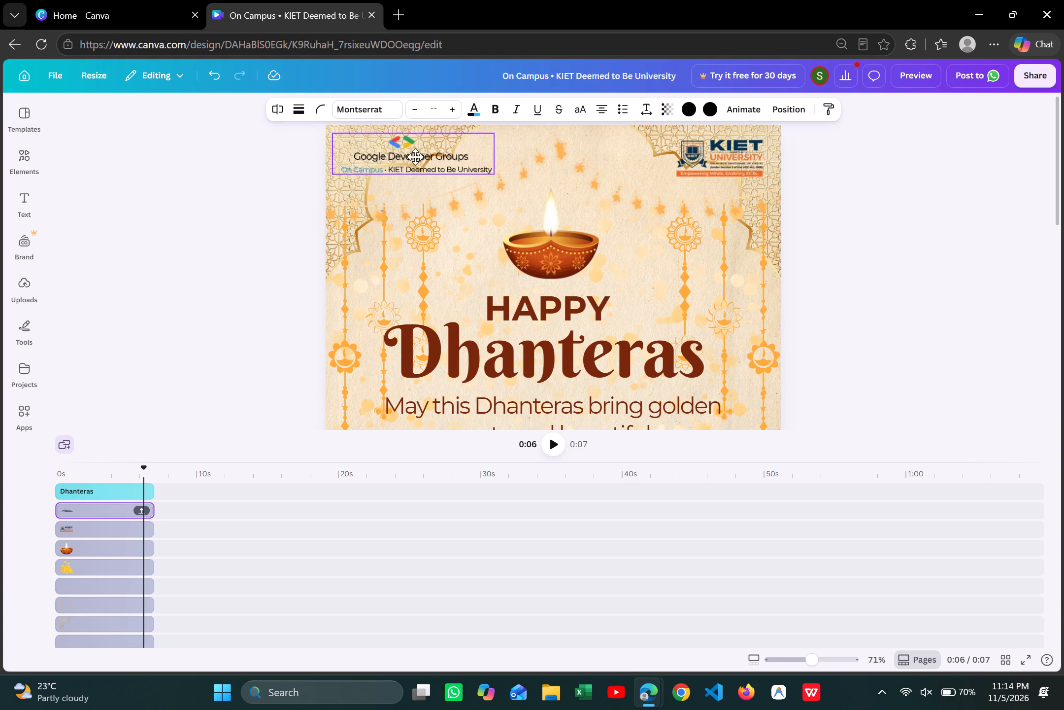
pyautogui.moveTo(415, 157); pyautogui.dragTo(415, 157)
pyautogui.click(258, 211)
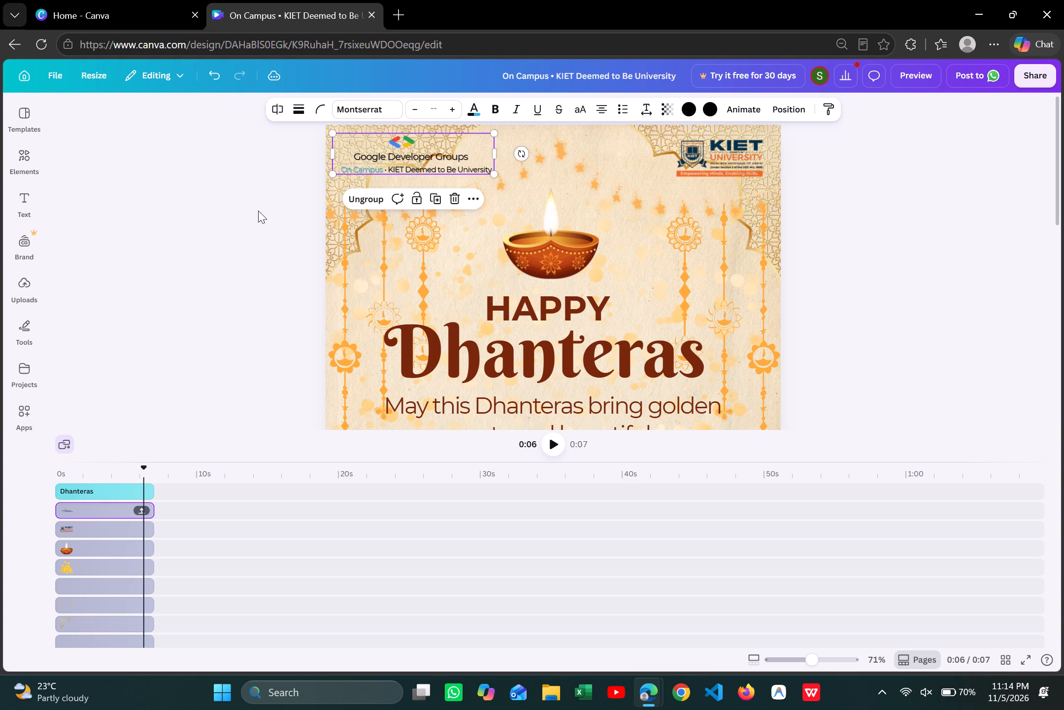
# Move the KIET University logo inward and up, level with the Google Developer Groups group, and enlarge it to about 216 × 97.
pyautogui.moveTo(705, 147); pyautogui.dragTo(695, 148)
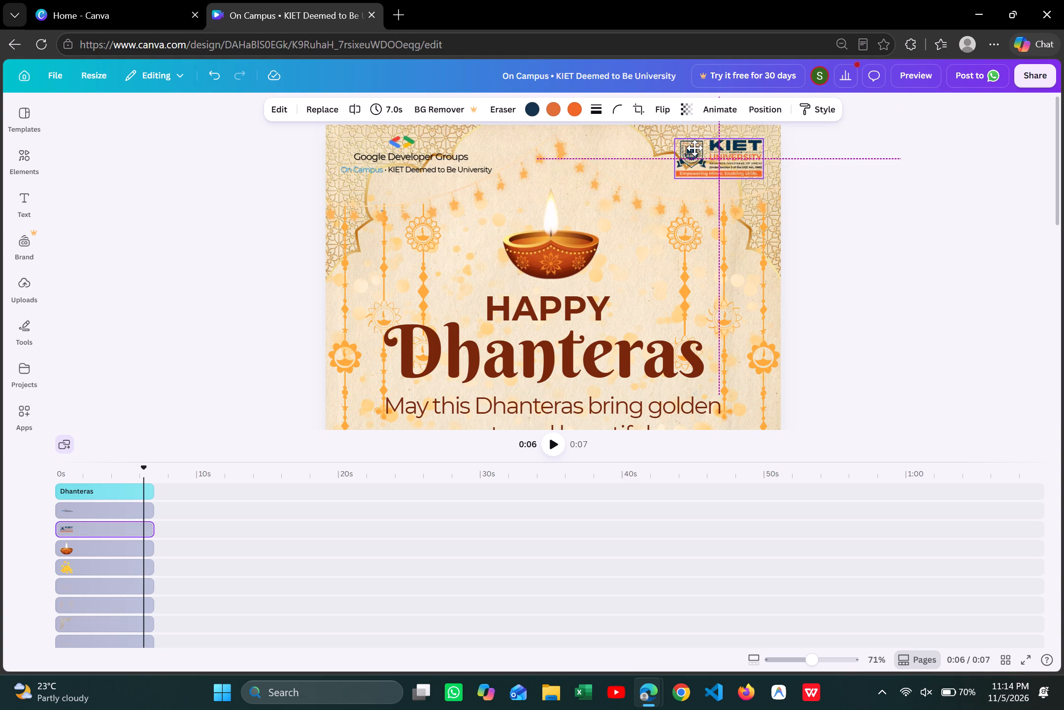
pyautogui.moveTo(695, 148); pyautogui.dragTo(696, 154)
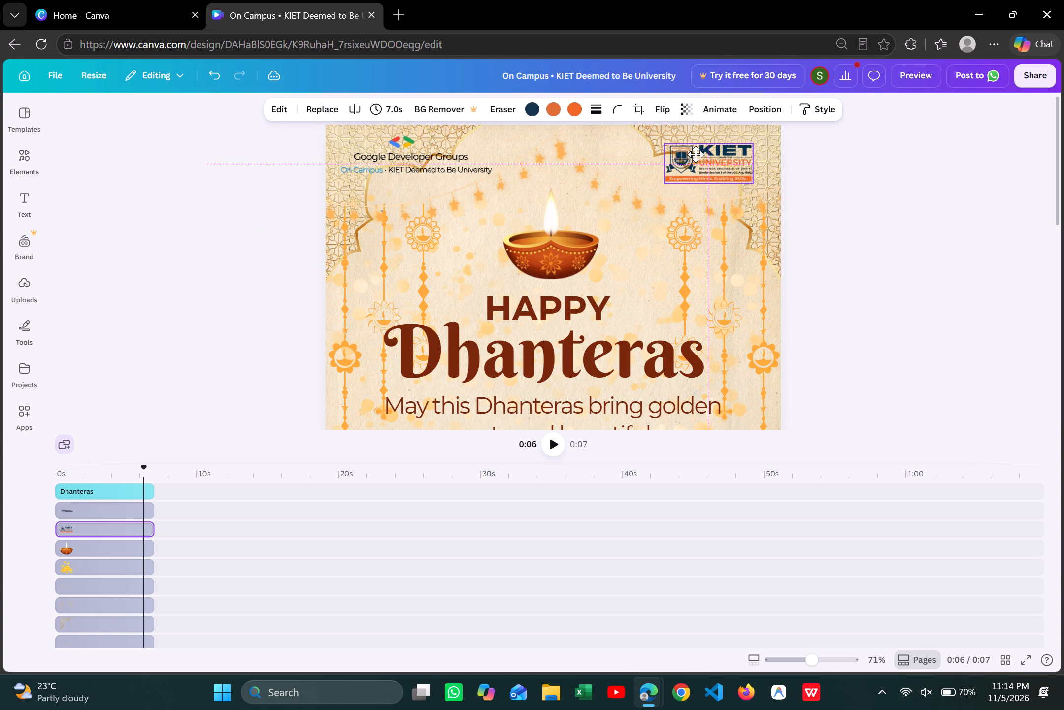
pyautogui.moveTo(696, 154); pyautogui.dragTo(695, 147)
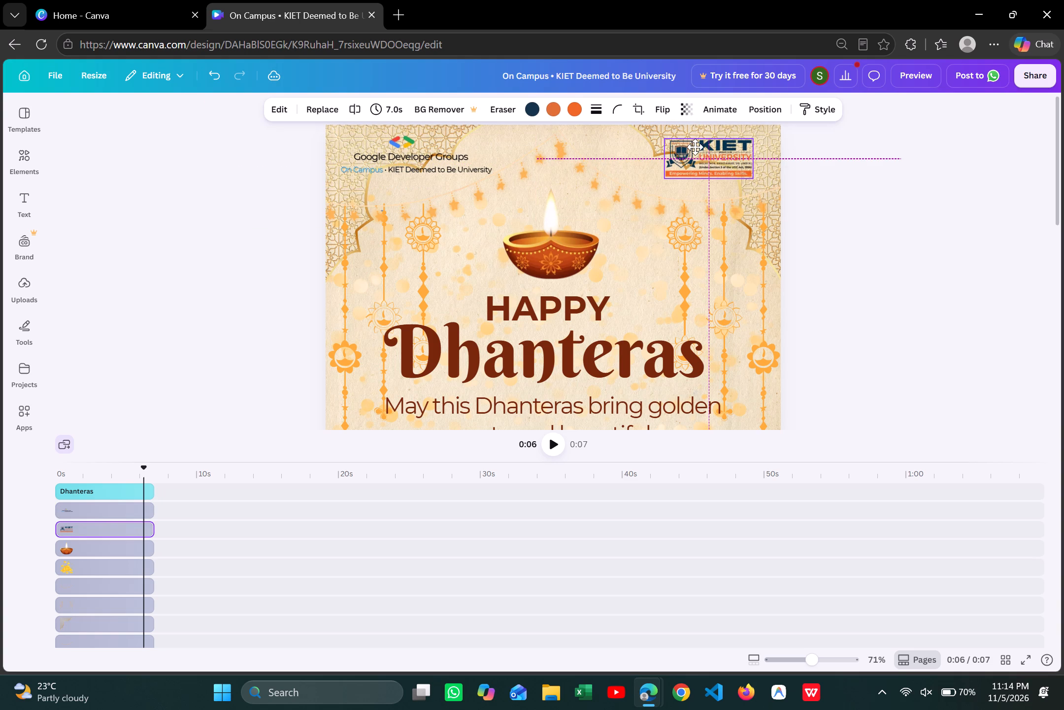
pyautogui.moveTo(695, 147); pyautogui.dragTo(693, 144)
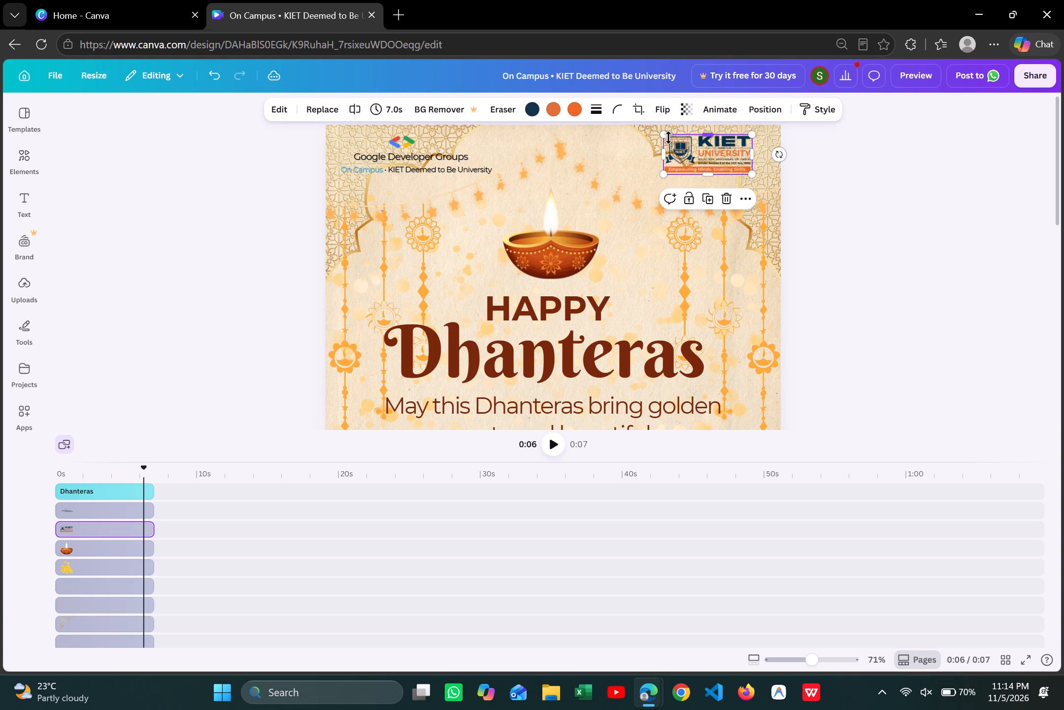
pyautogui.moveTo(664, 137); pyautogui.dragTo(658, 137)
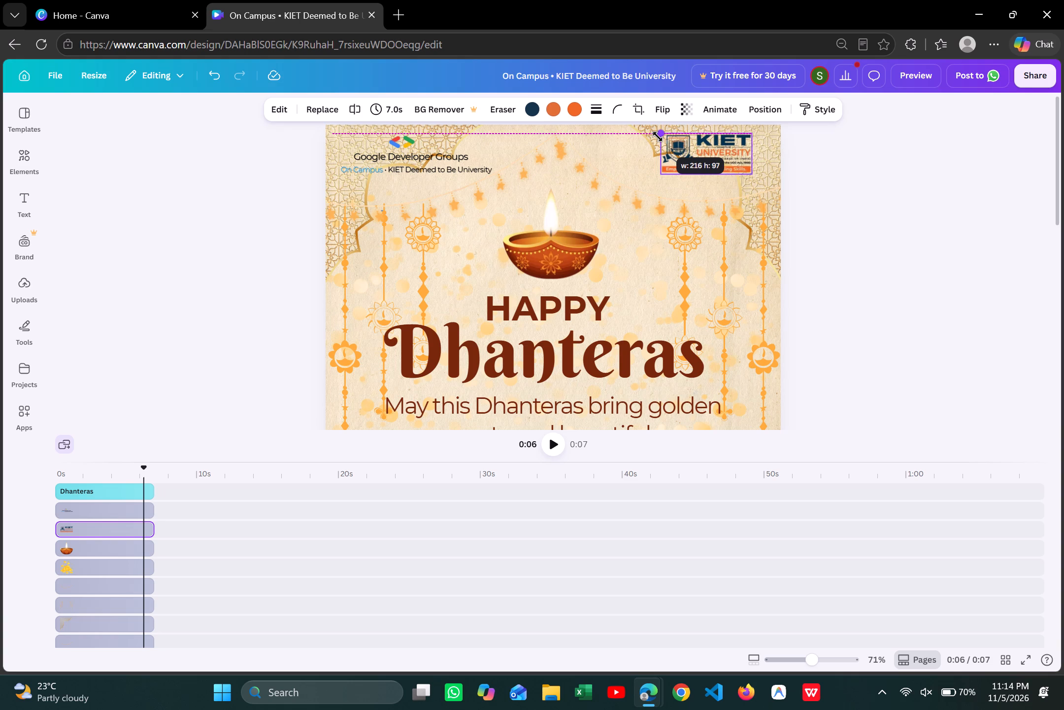
pyautogui.moveTo(658, 137); pyautogui.dragTo(659, 136)
pyautogui.click(712, 149)
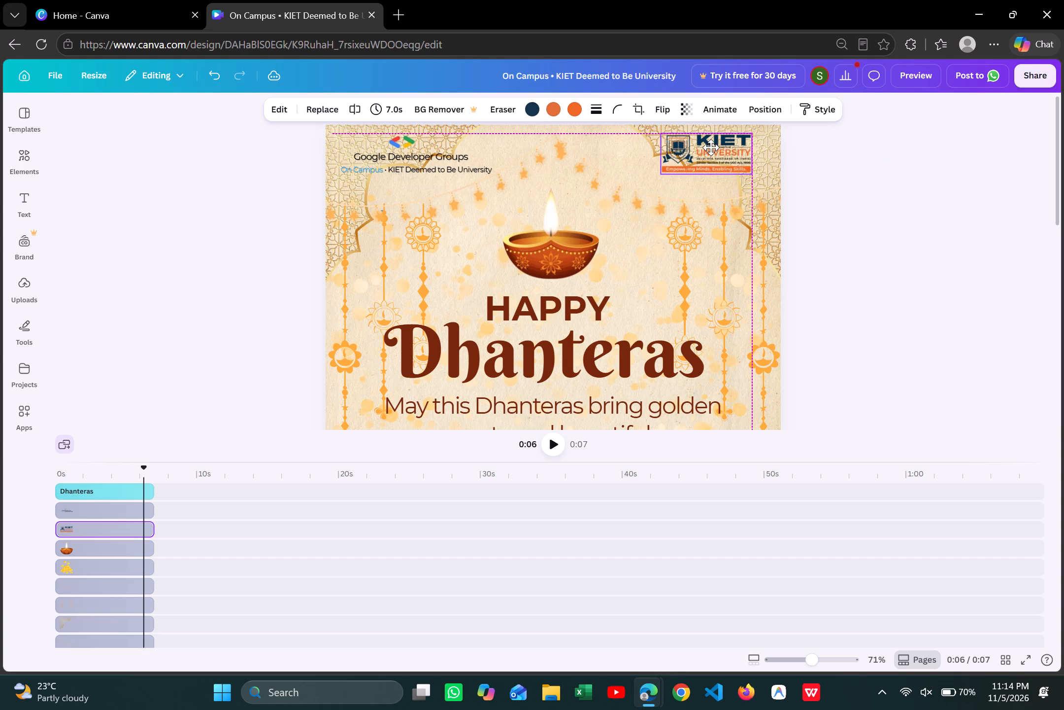
# Shrink the Google Developer Groups group to about 374 × 94 and raise it slightly towards the design's top edge.
pyautogui.click(475, 157)
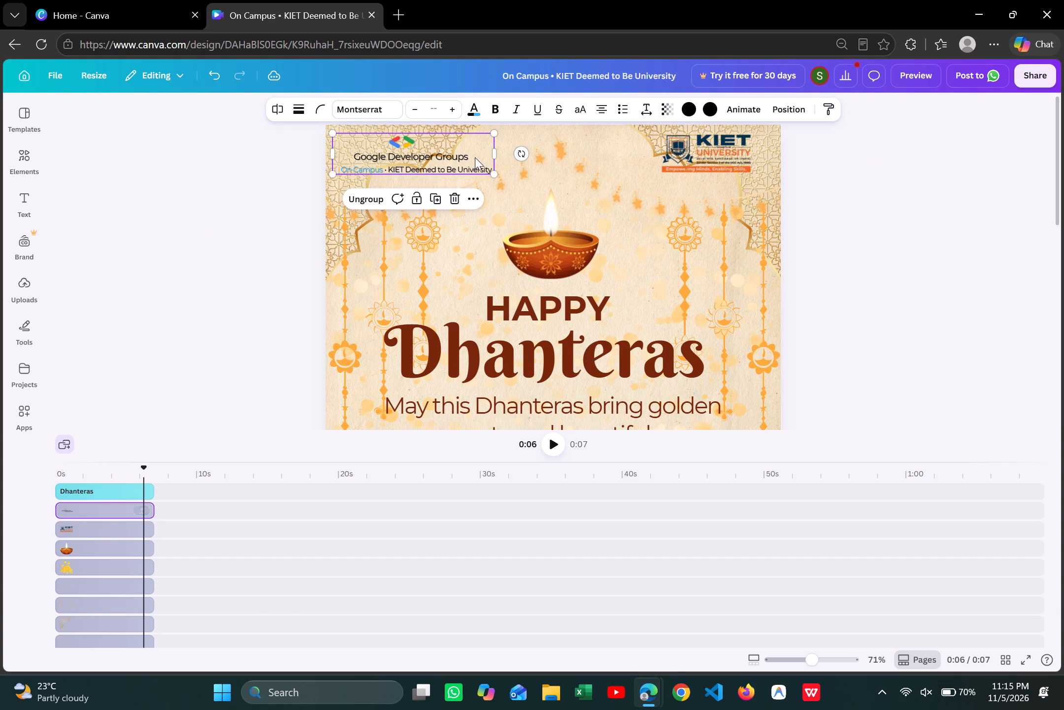
pyautogui.click(492, 137)
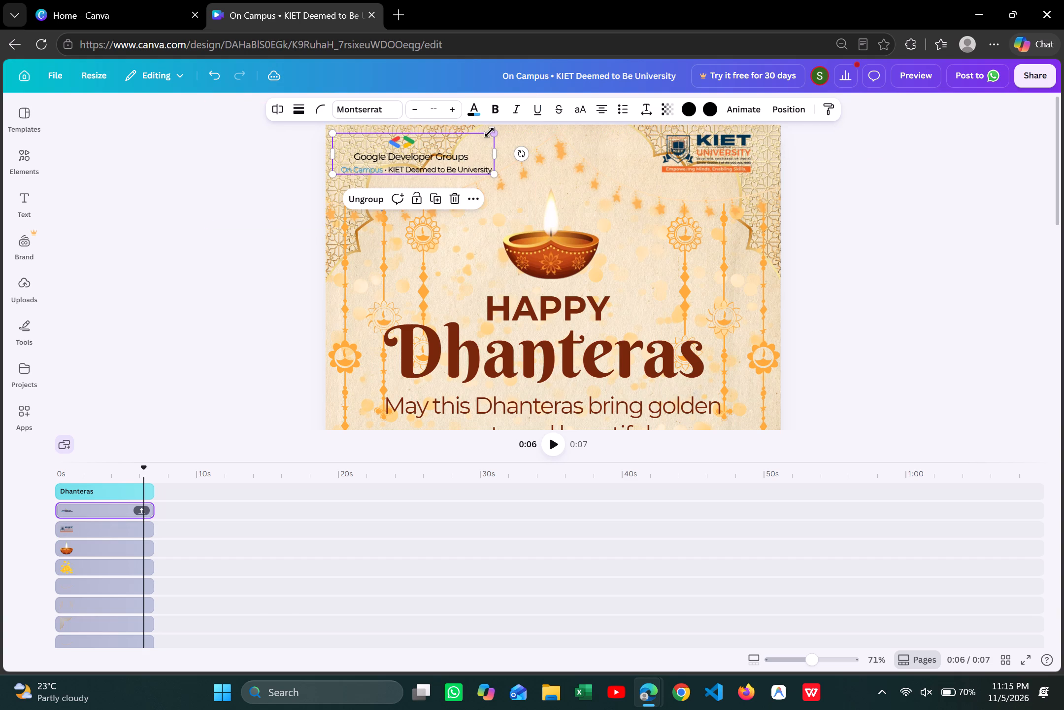
pyautogui.click(497, 132)
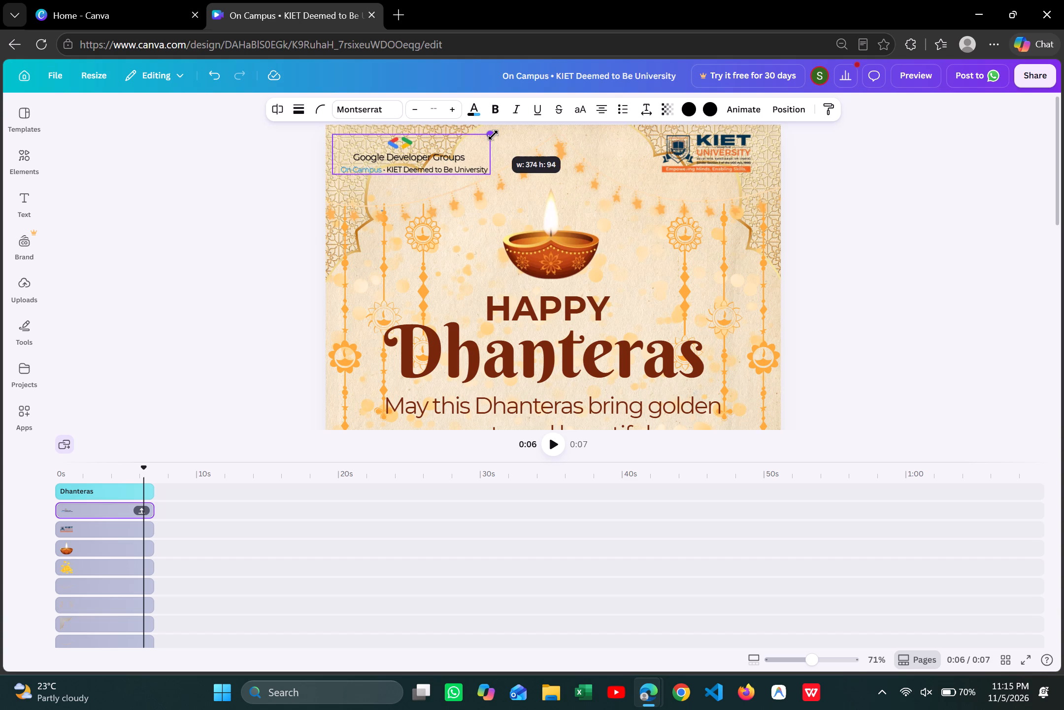
pyautogui.moveTo(451, 156); pyautogui.dragTo(452, 154)
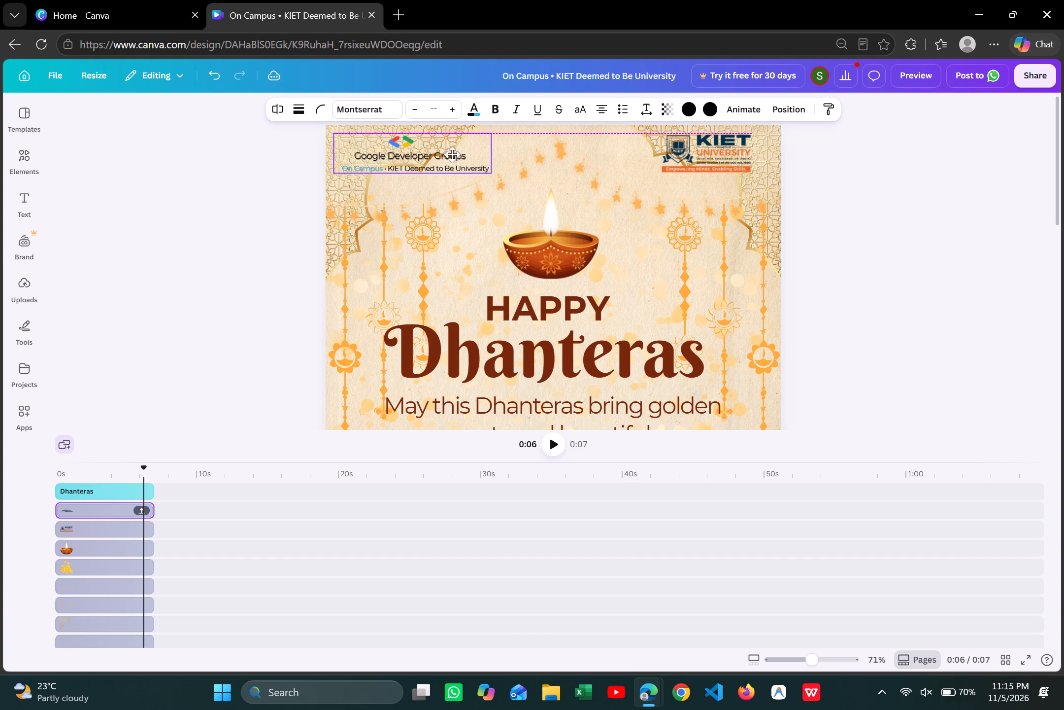
pyautogui.moveTo(452, 154); pyautogui.dragTo(452, 151)
pyautogui.click(452, 151)
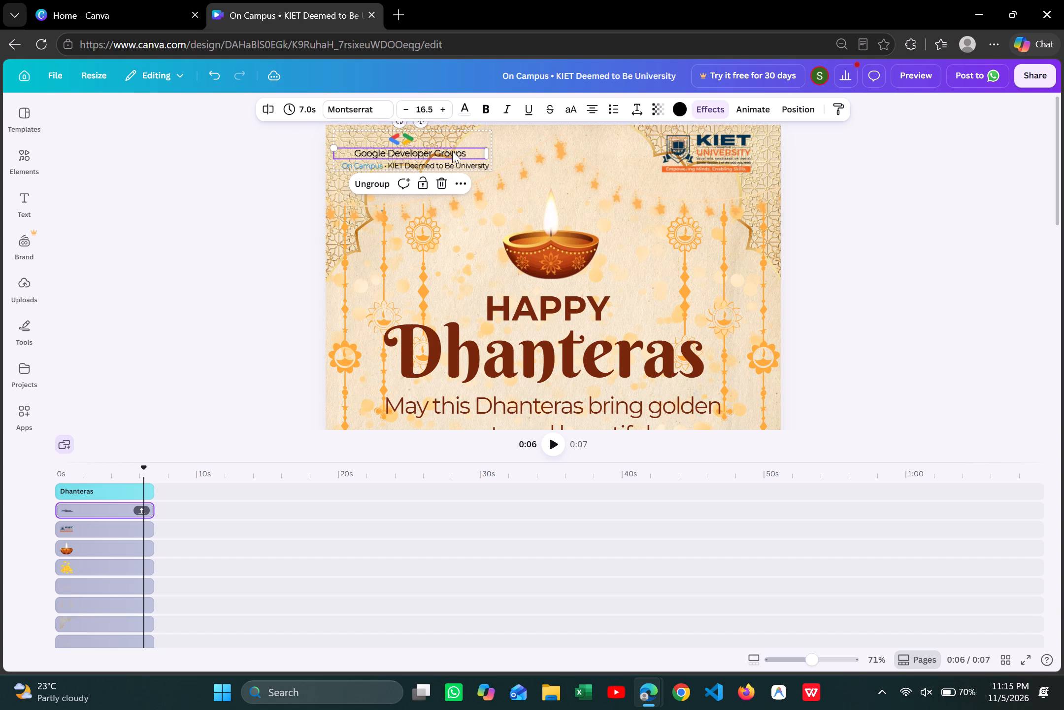
# Select the Google Developer Groups group and KIET University logo together and look through their arrange and layer options.
pyautogui.click(674, 148)
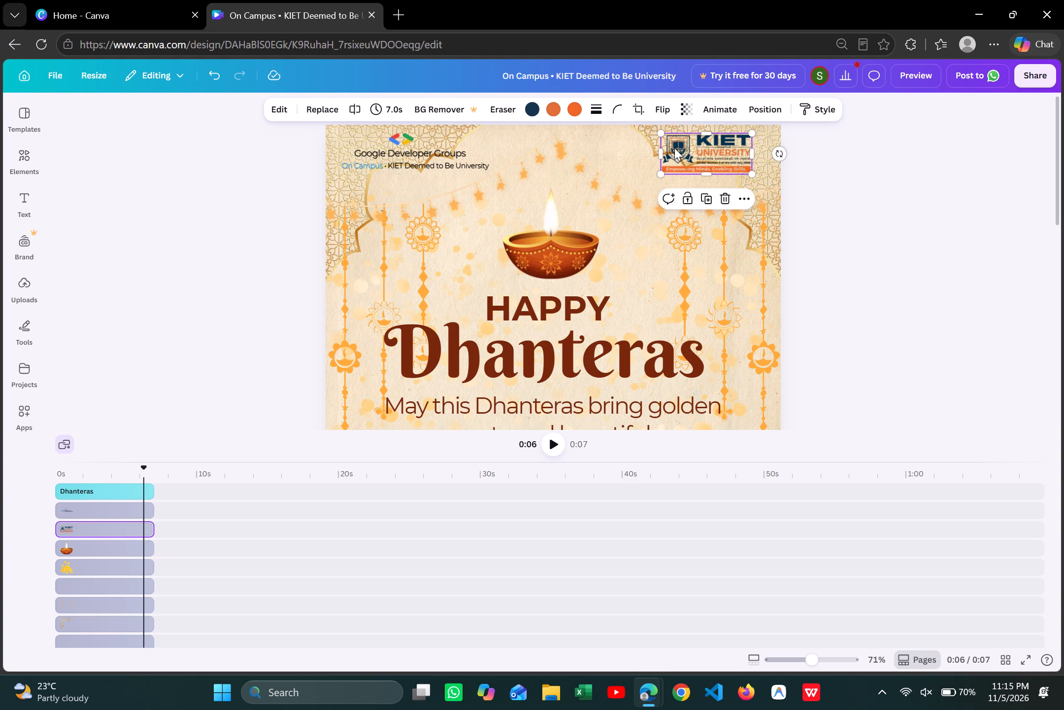
pyautogui.keyDown('alt'); pyautogui.keyDown('shift'); pyautogui.click(458, 151); pyautogui.keyUp('shift'); pyautogui.keyUp('alt')
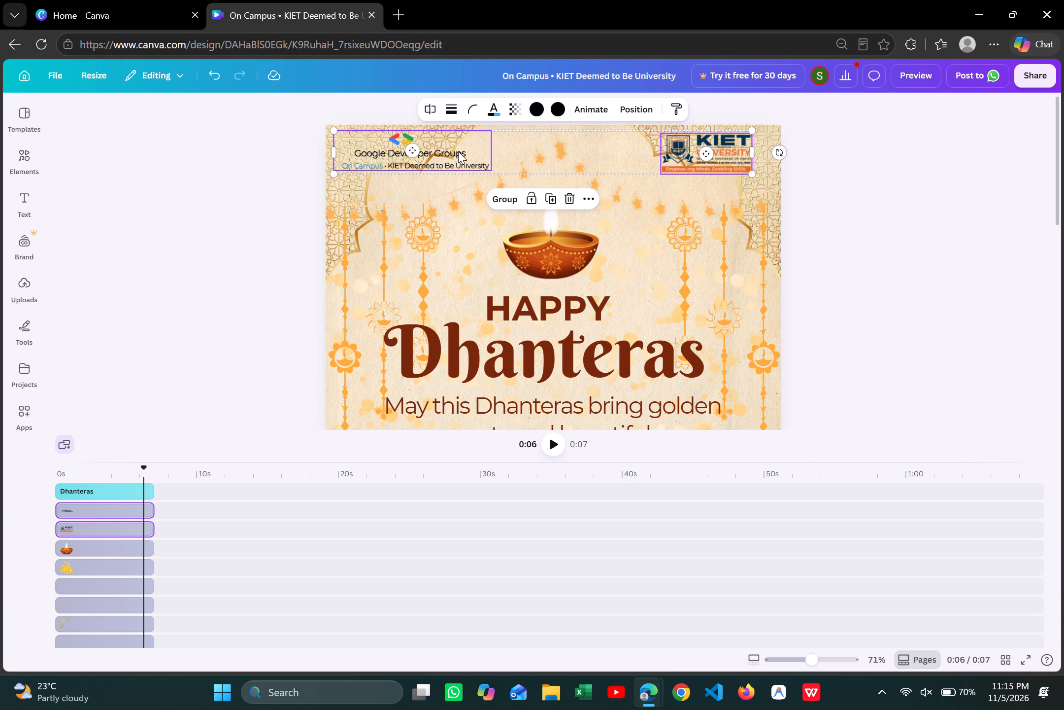
pyautogui.click(336, 171)
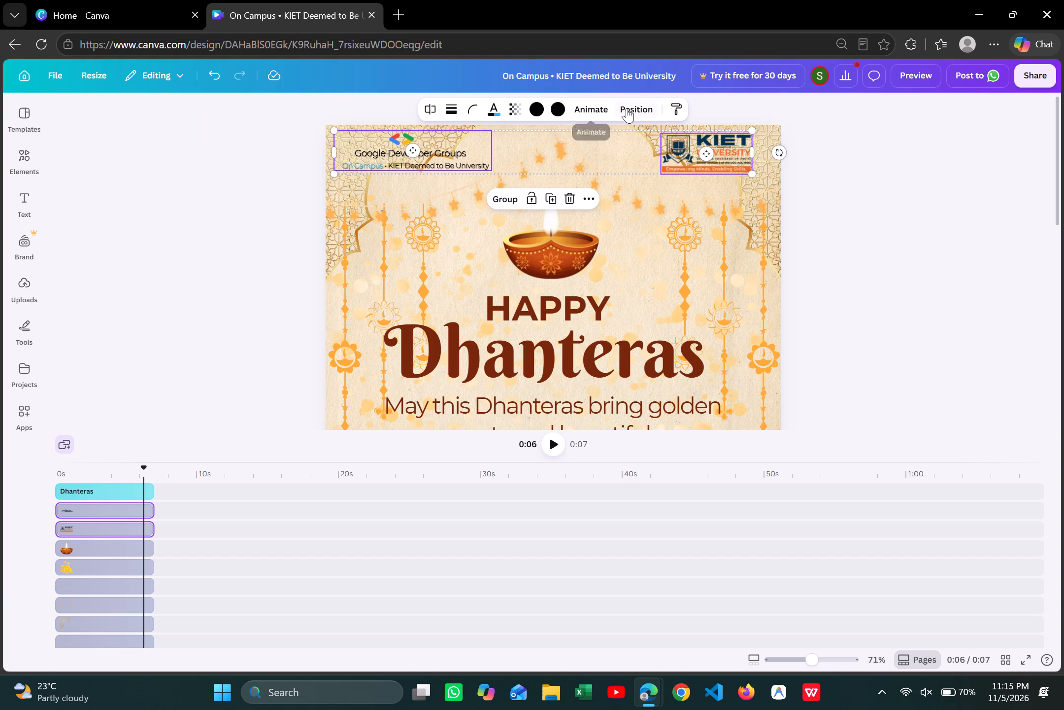
pyautogui.click(643, 114)
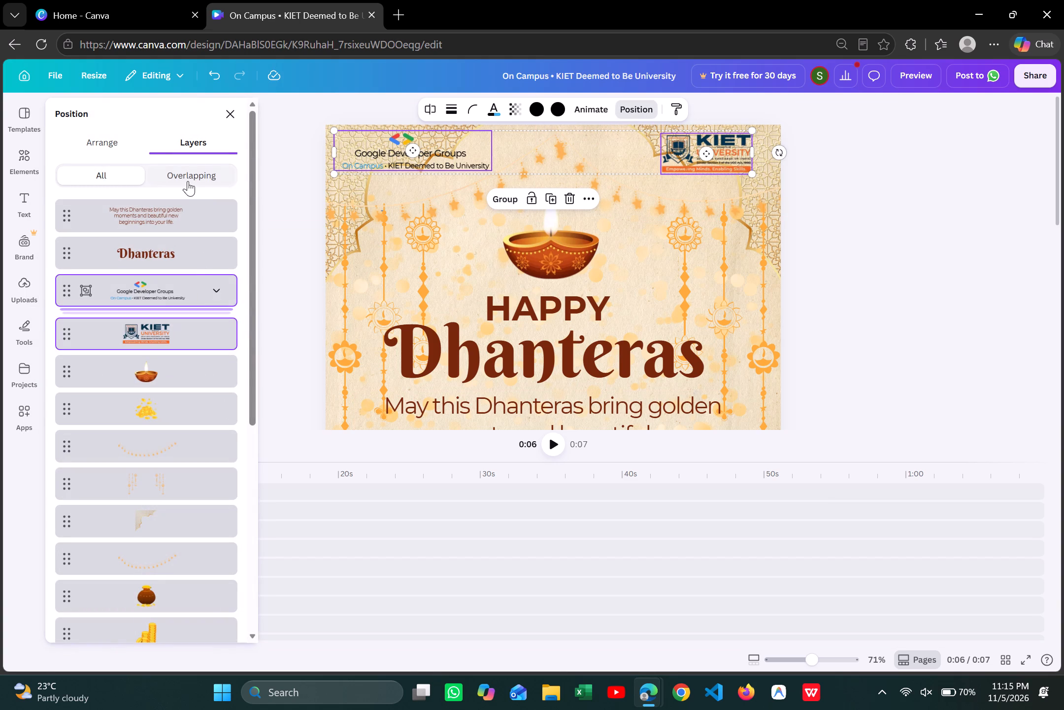
pyautogui.click(104, 144)
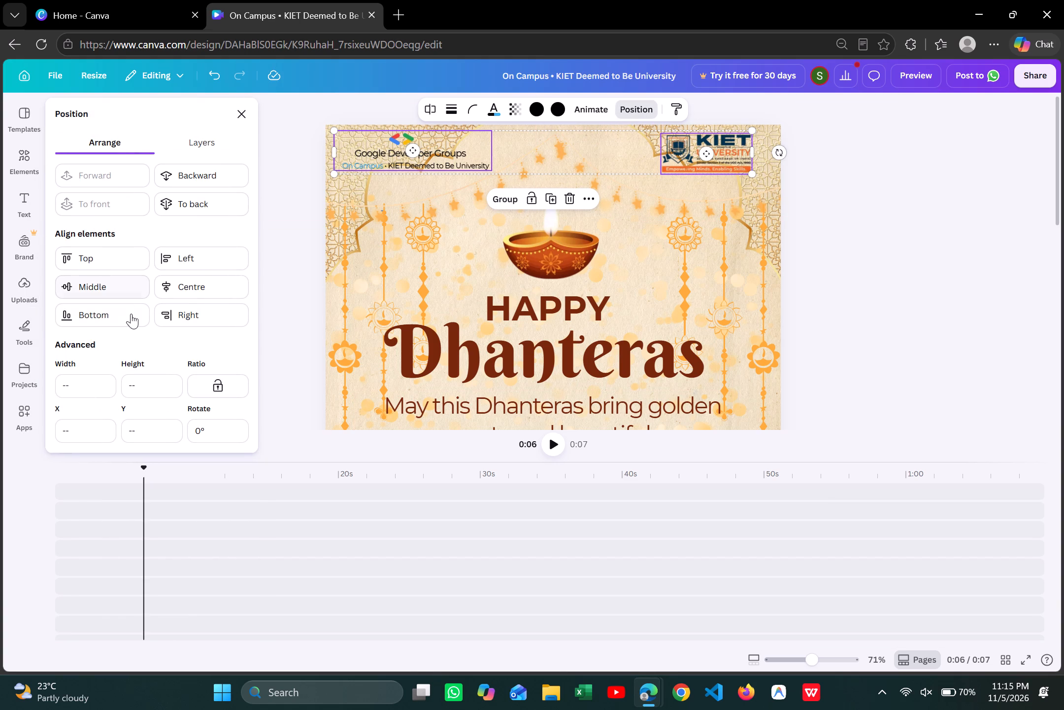
pyautogui.scroll(-2, 131, 314)
pyautogui.scroll(2, 131, 314)
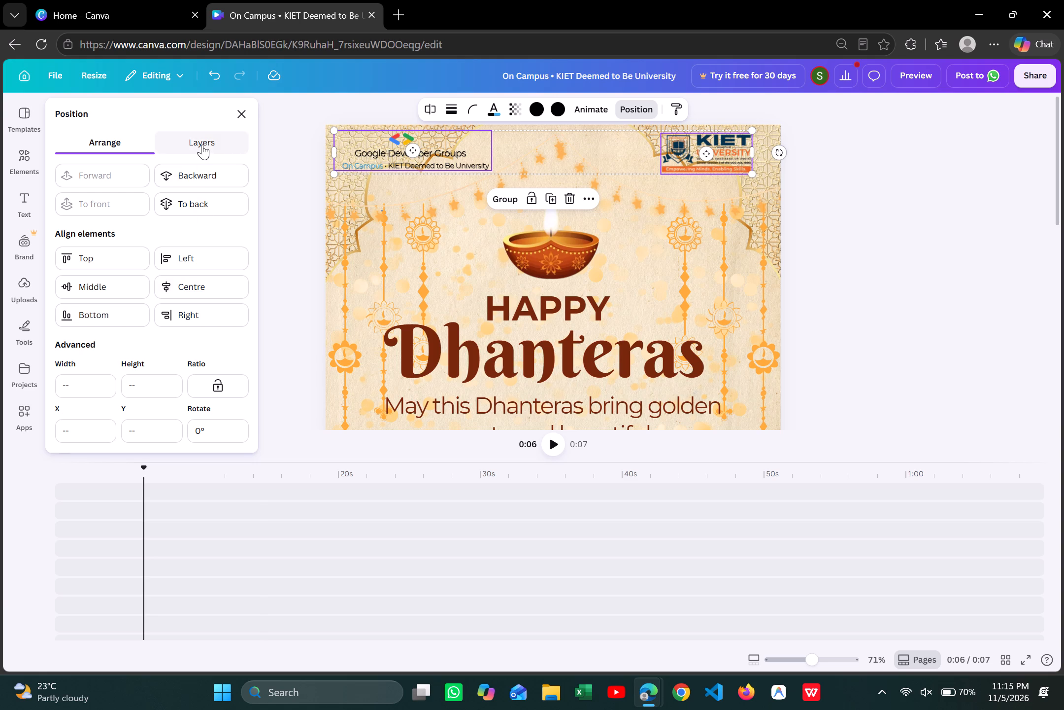
pyautogui.click(202, 144)
pyautogui.scroll(1, 121, 360)
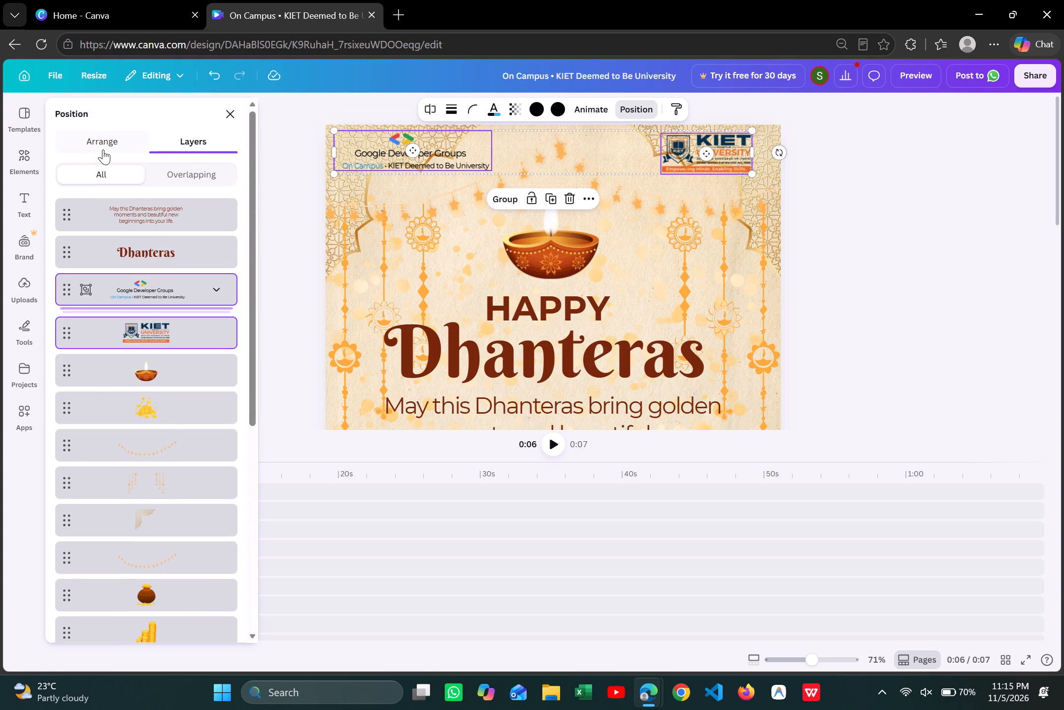
pyautogui.click(103, 149)
pyautogui.click(234, 120)
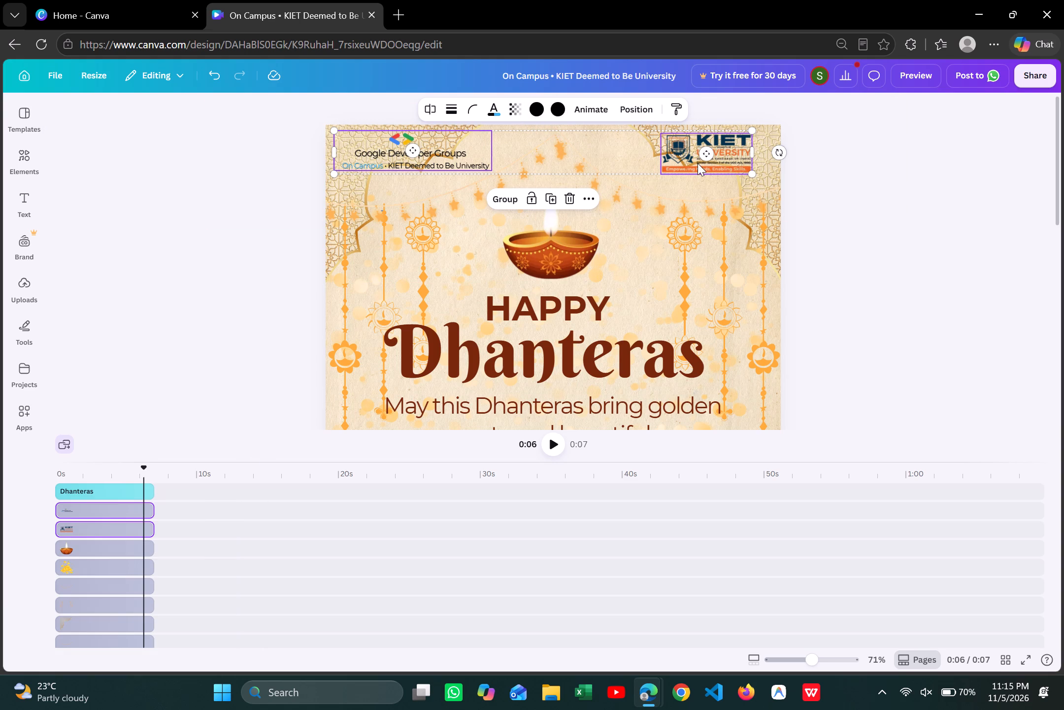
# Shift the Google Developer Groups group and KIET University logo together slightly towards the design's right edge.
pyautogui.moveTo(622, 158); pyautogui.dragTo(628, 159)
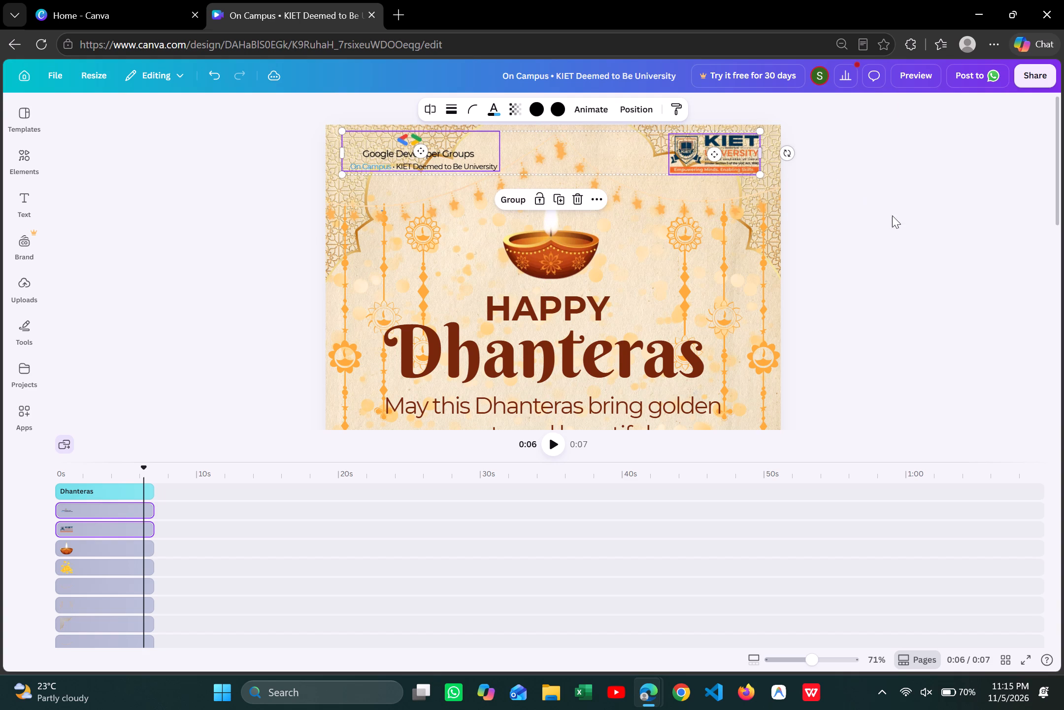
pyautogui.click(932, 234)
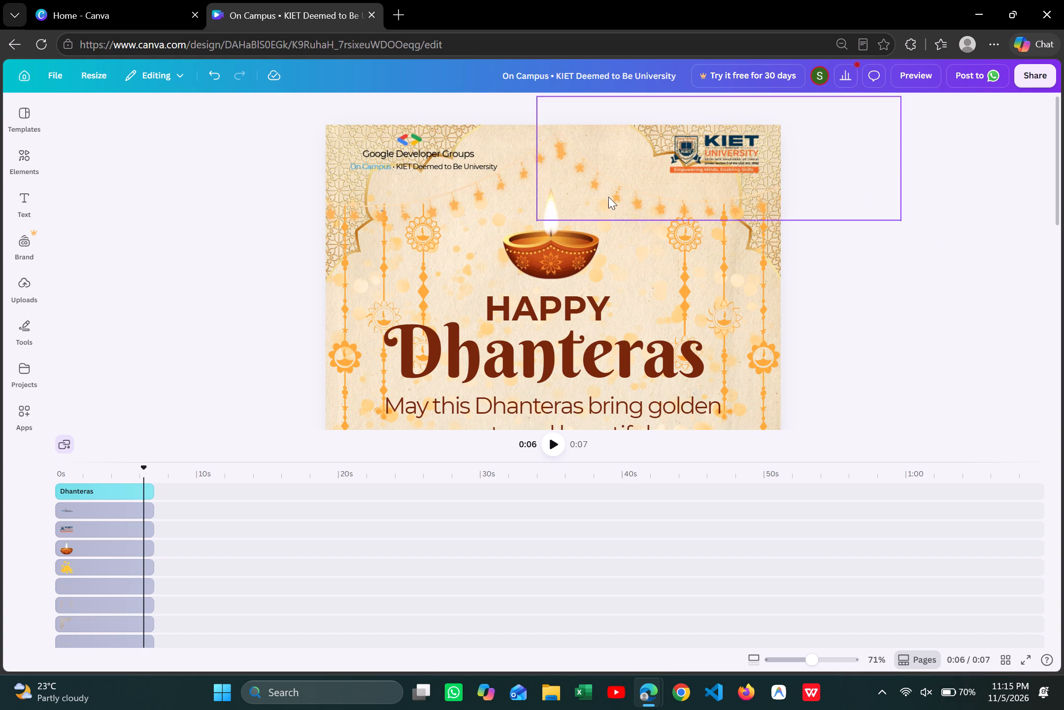
# Nudge the star garland in the design's right half slightly up and inward.
pyautogui.click(513, 177)
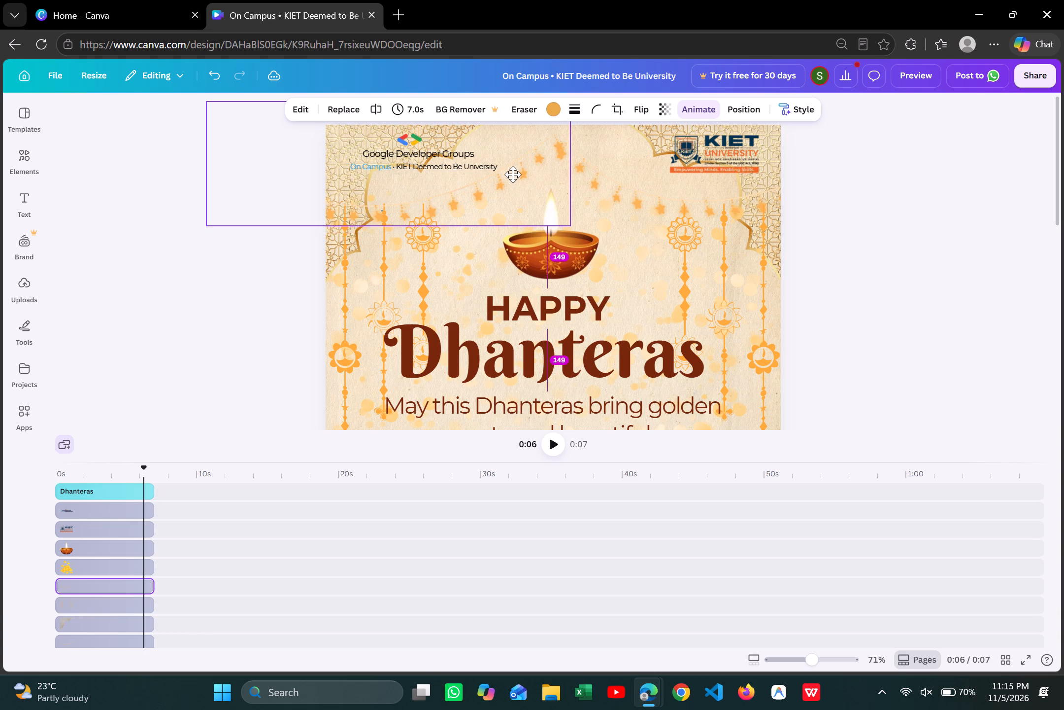
pyautogui.moveTo(611, 177); pyautogui.dragTo(612, 174)
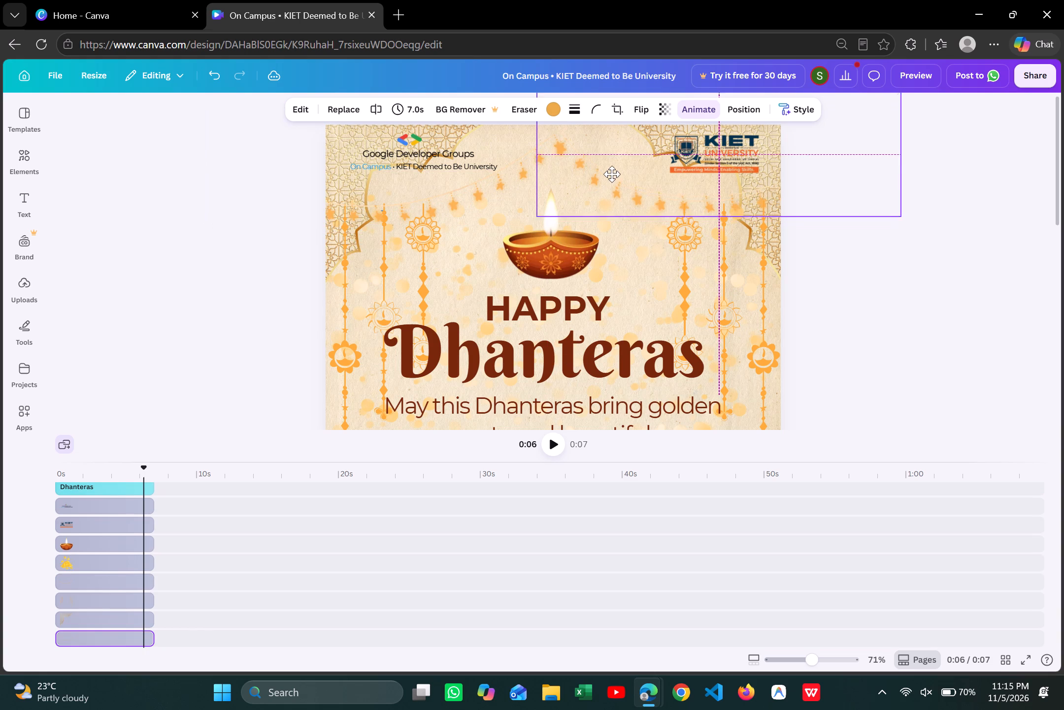
pyautogui.moveTo(612, 174); pyautogui.dragTo(607, 171)
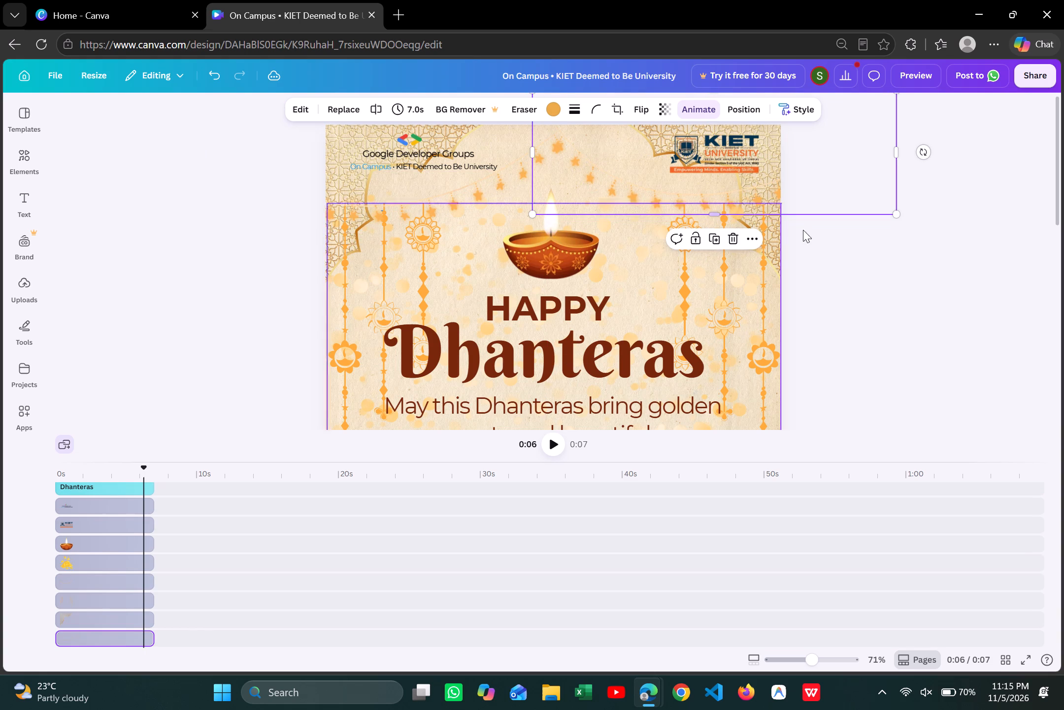
pyautogui.click(853, 256)
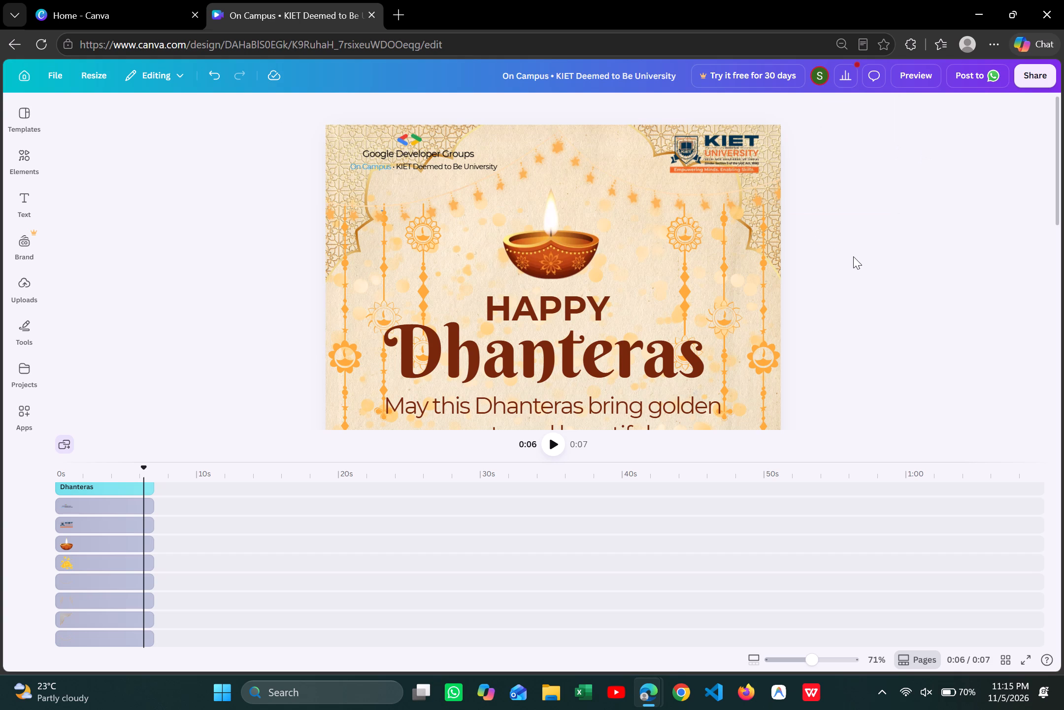
# Move the KIET University logo slightly inward from the design's right edge and a little lower.
pyautogui.moveTo(715, 162); pyautogui.dragTo(707, 162)
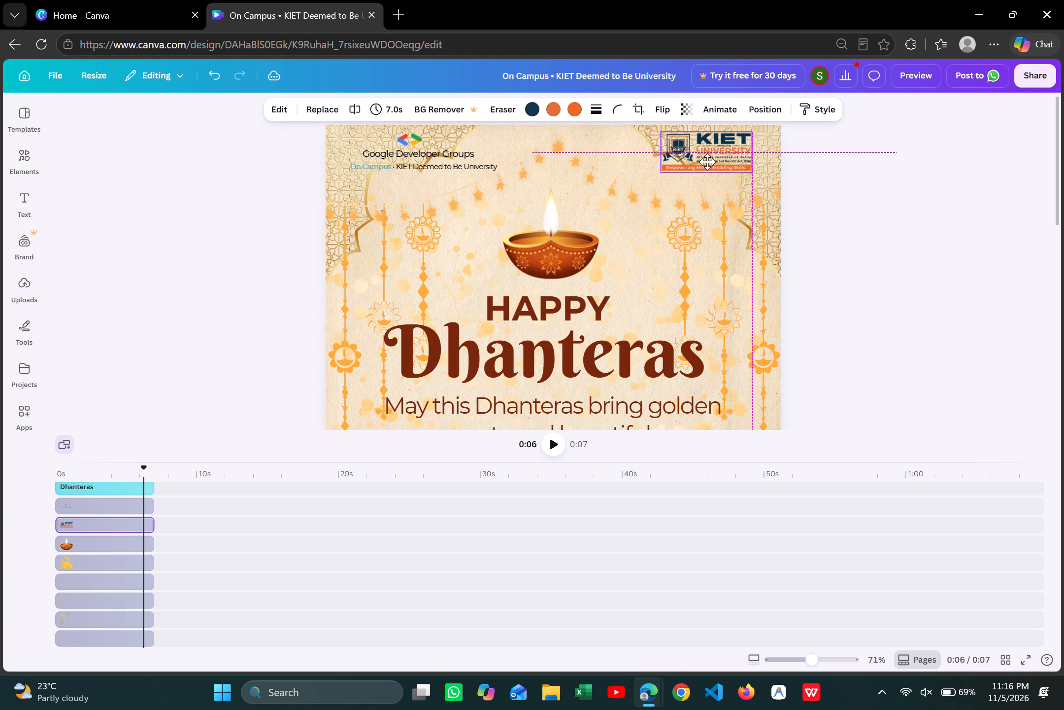
pyautogui.moveTo(707, 162); pyautogui.dragTo(705, 164)
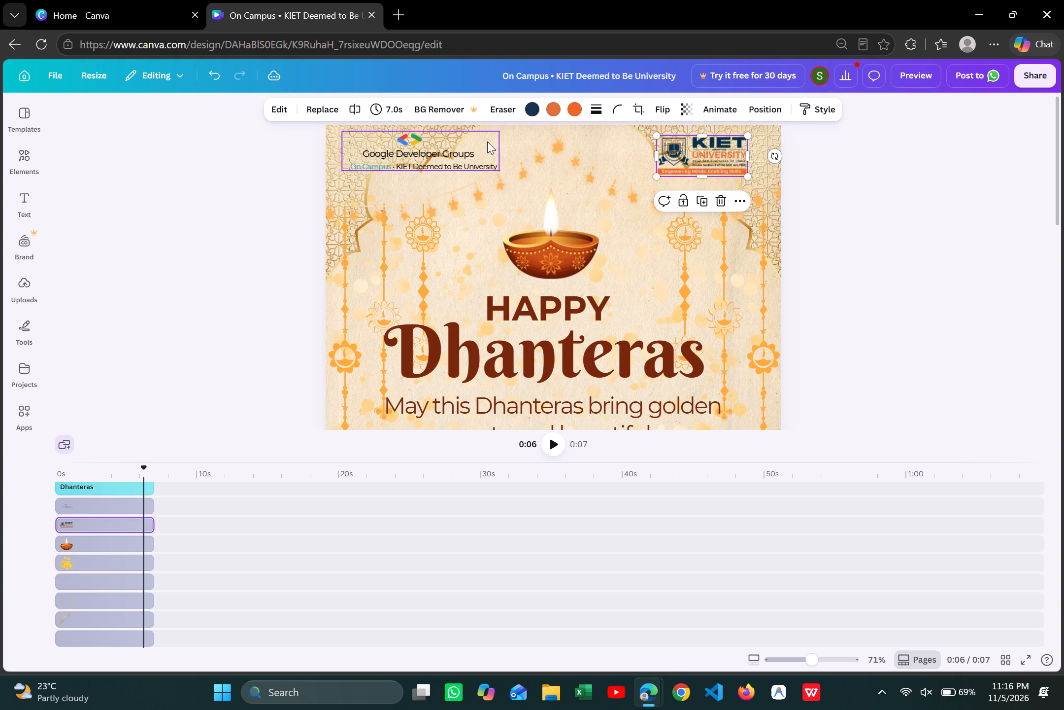
# Enlarge the Google Developer Groups group slightly and move it close to the design's left edge, its top level with the KIET University logo.
pyautogui.click(487, 142)
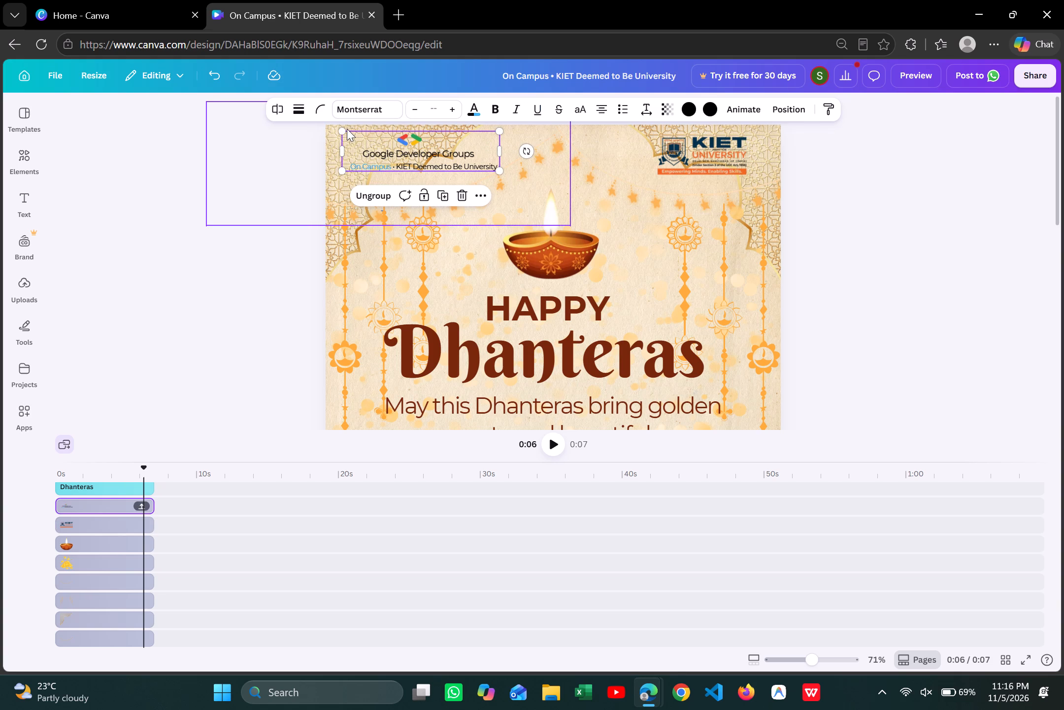
pyautogui.moveTo(340, 130); pyautogui.dragTo(335, 128)
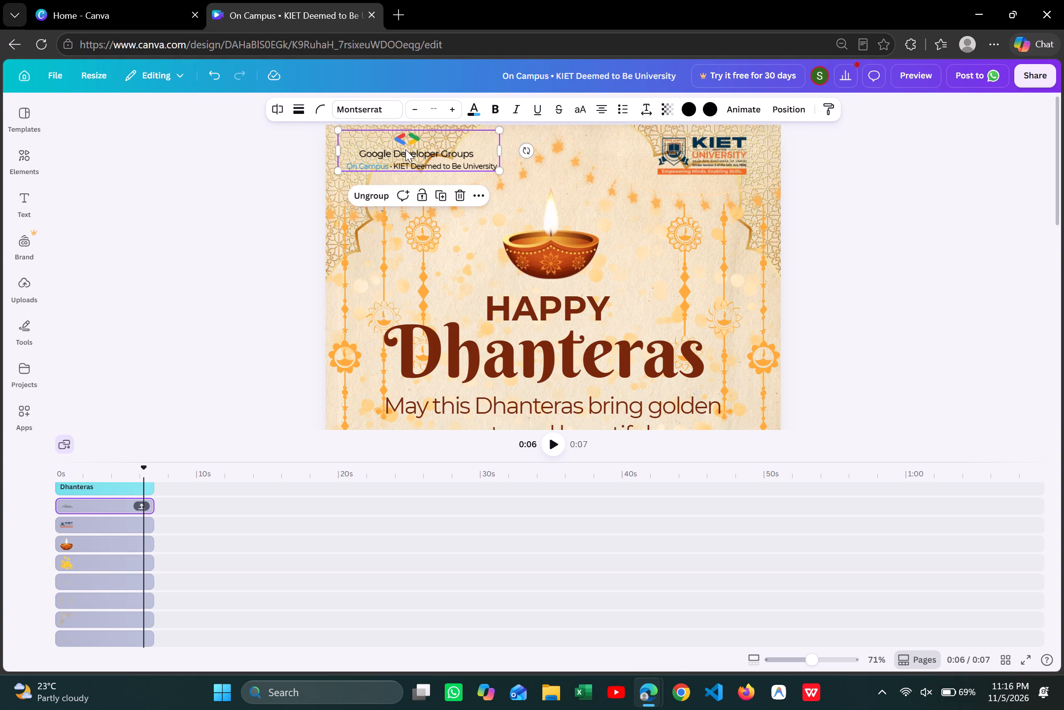
pyautogui.moveTo(405, 149); pyautogui.dragTo(398, 152)
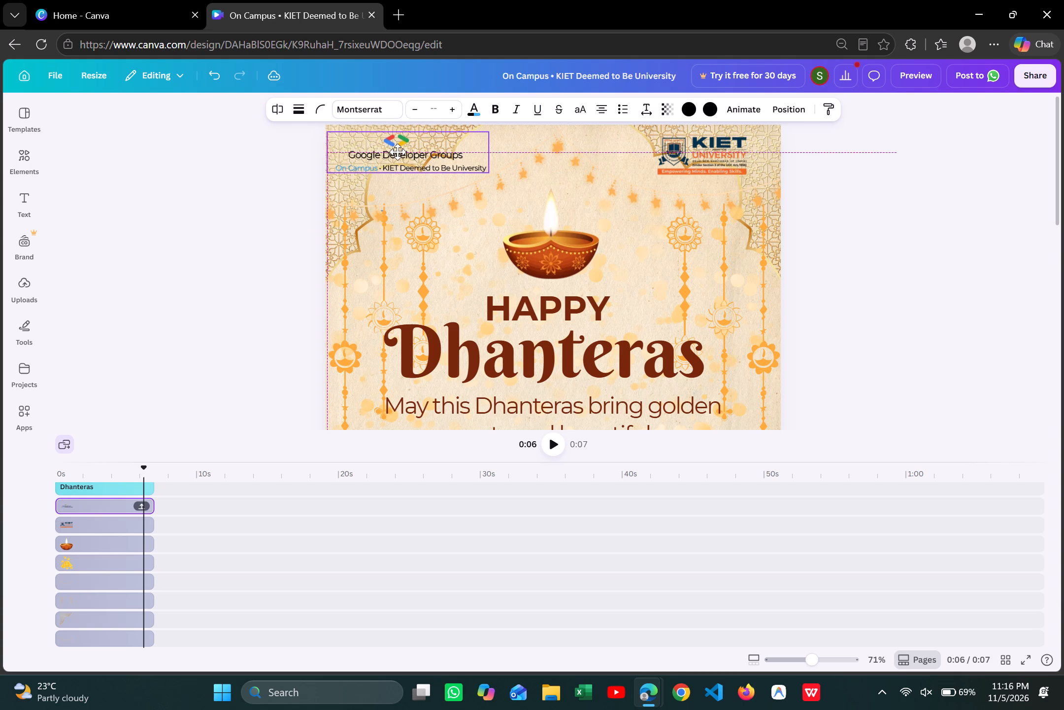
pyautogui.moveTo(398, 152); pyautogui.dragTo(397, 149)
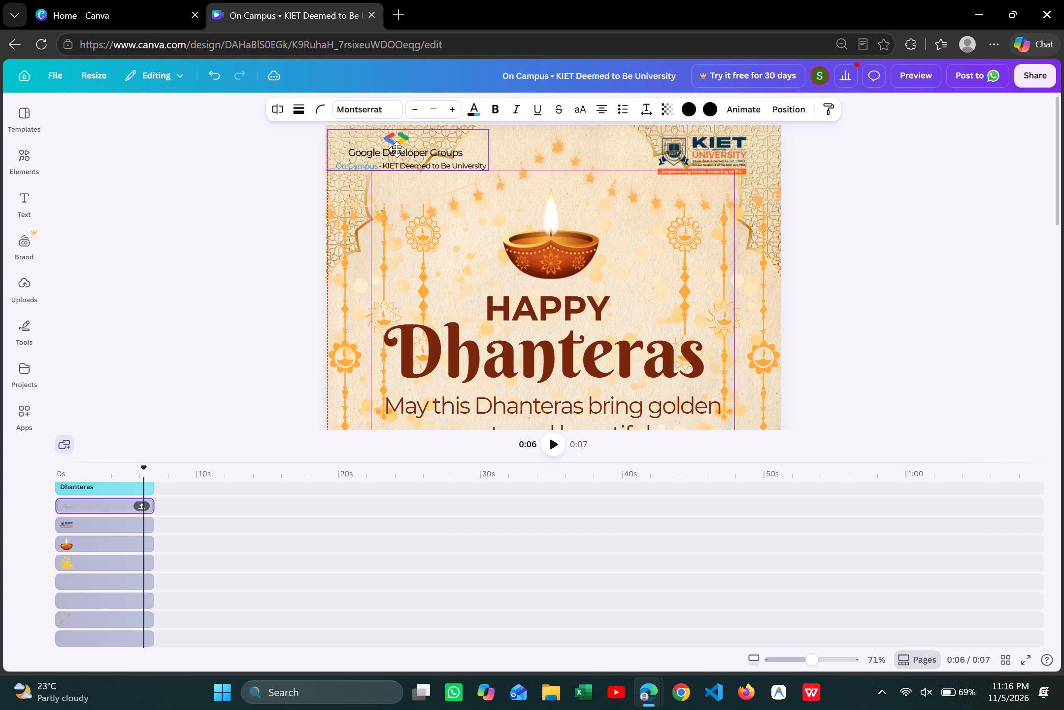
pyautogui.moveTo(397, 149); pyautogui.dragTo(399, 154)
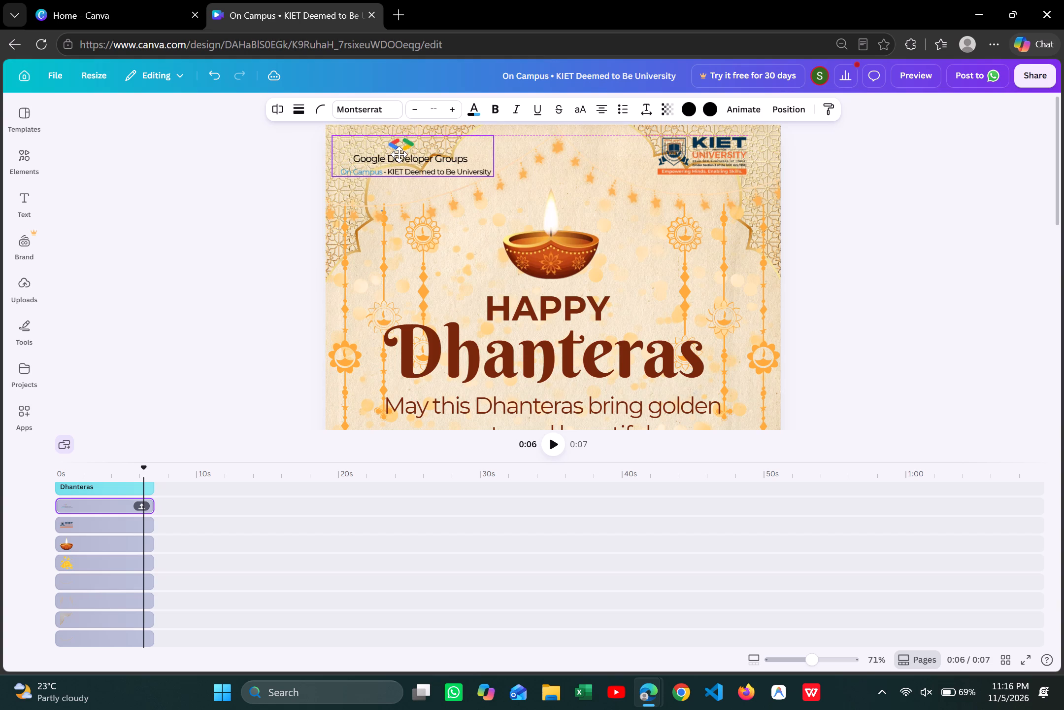
pyautogui.moveTo(399, 154); pyautogui.dragTo(399, 153)
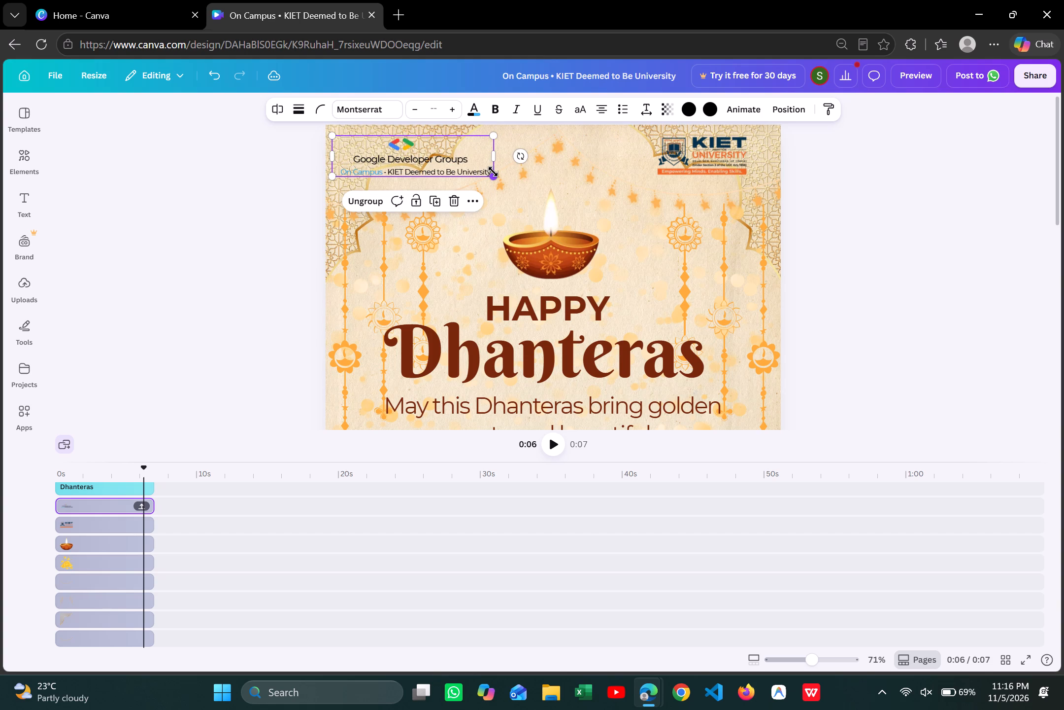
# Shrink the Google Developer Groups group slightly and place it just inside the design's left edge, top-aligned with the KIET University logo.
pyautogui.click(493, 172)
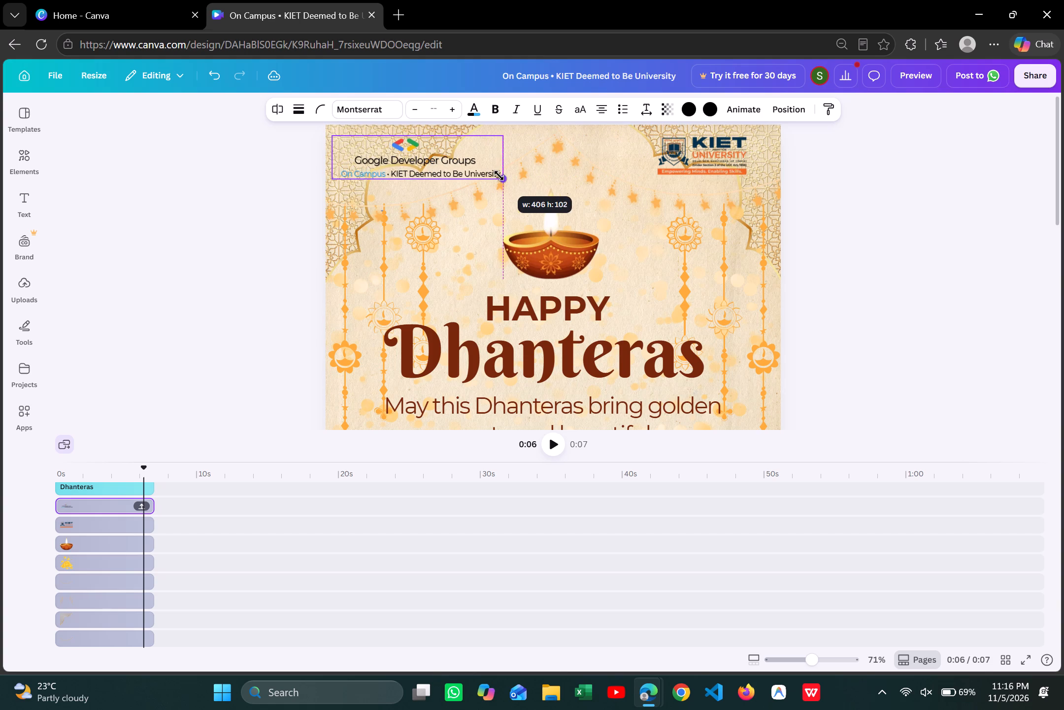
pyautogui.click(434, 156)
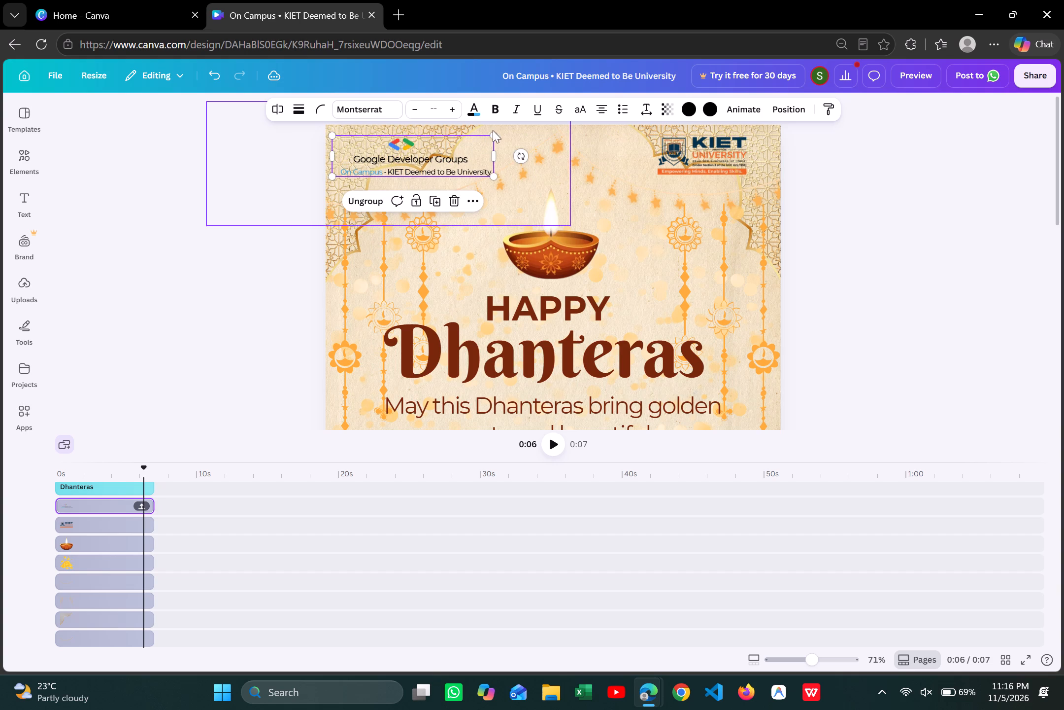
pyautogui.moveTo(493, 136); pyautogui.dragTo(487, 141)
pyautogui.click(453, 156)
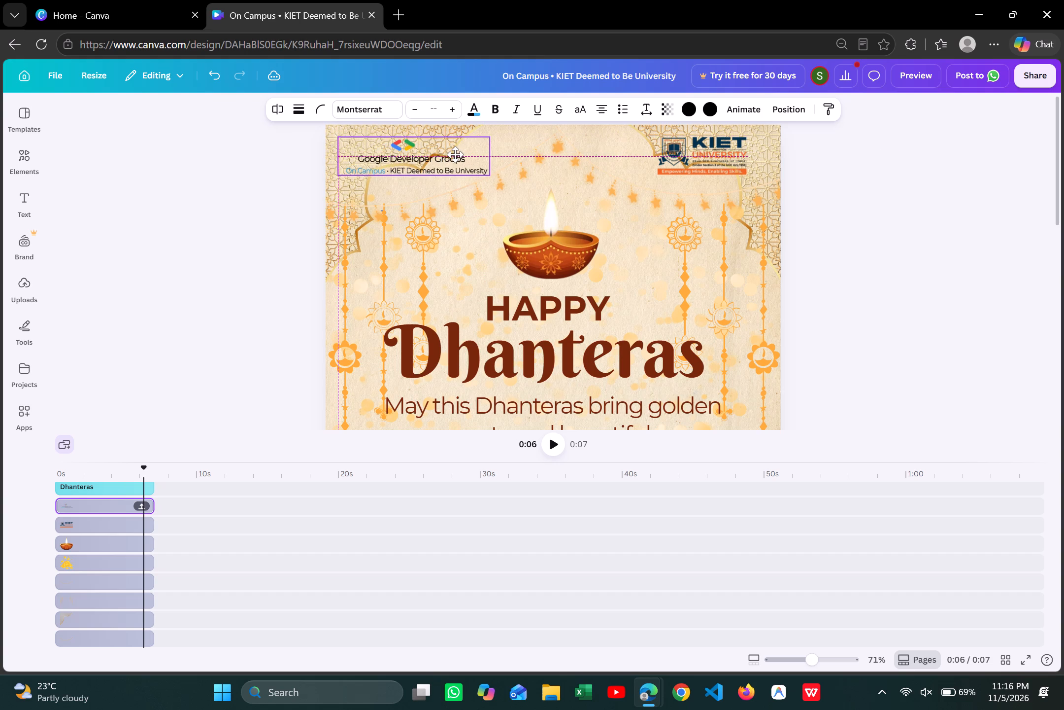
pyautogui.click(455, 153)
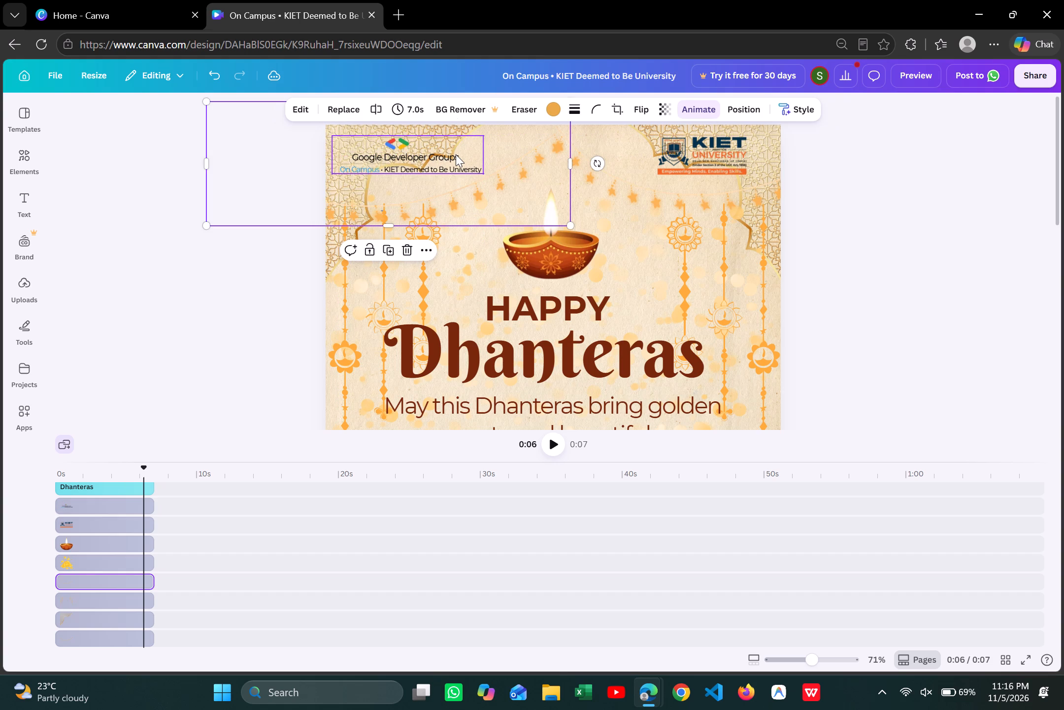
pyautogui.keyDown('alt'); pyautogui.keyDown('shift'); pyautogui.click(456, 154); pyautogui.keyUp('shift'); pyautogui.keyUp('alt')
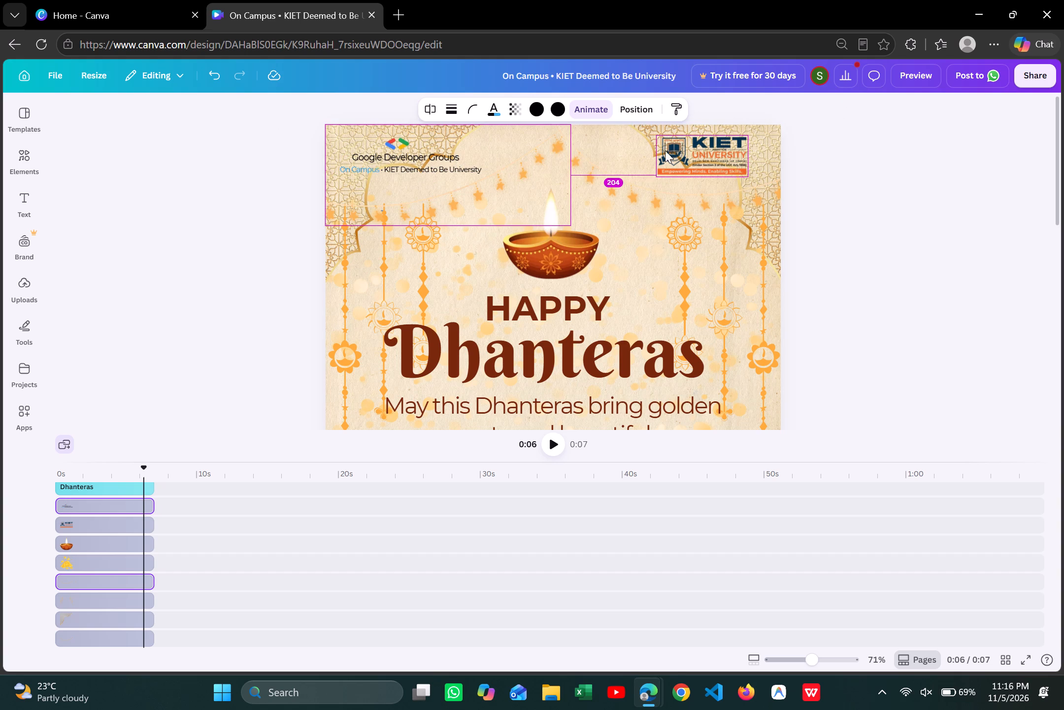
pyautogui.click(881, 142)
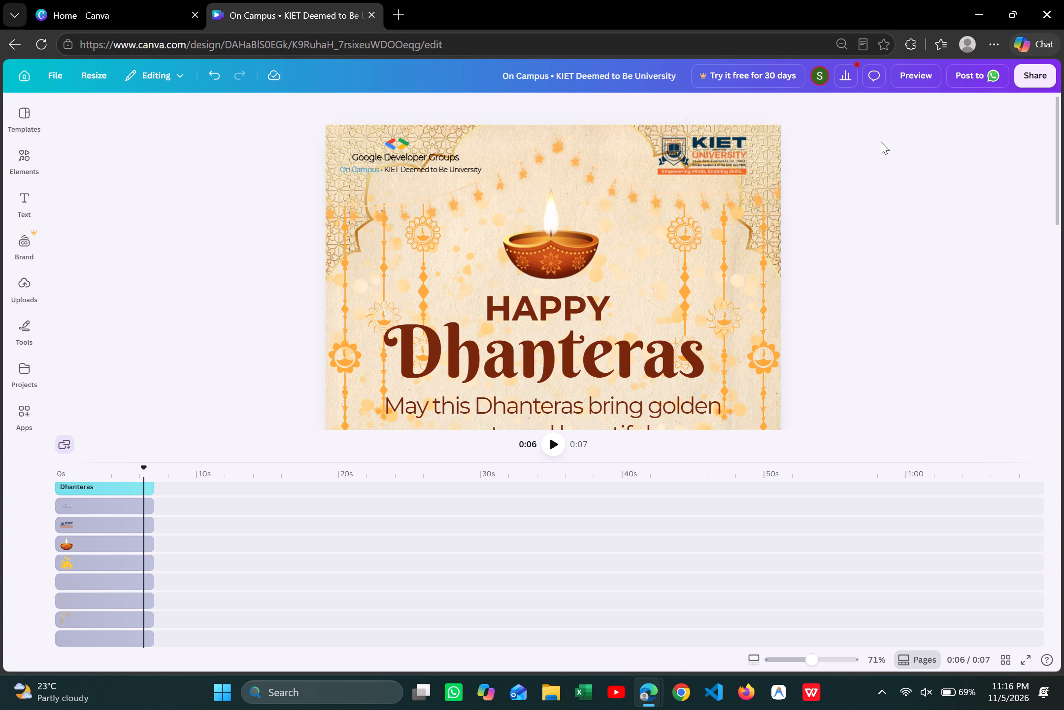
# Select the Google Developer Groups group and KIET University logo together and check their arrange and alignment options.
pyautogui.click(449, 170)
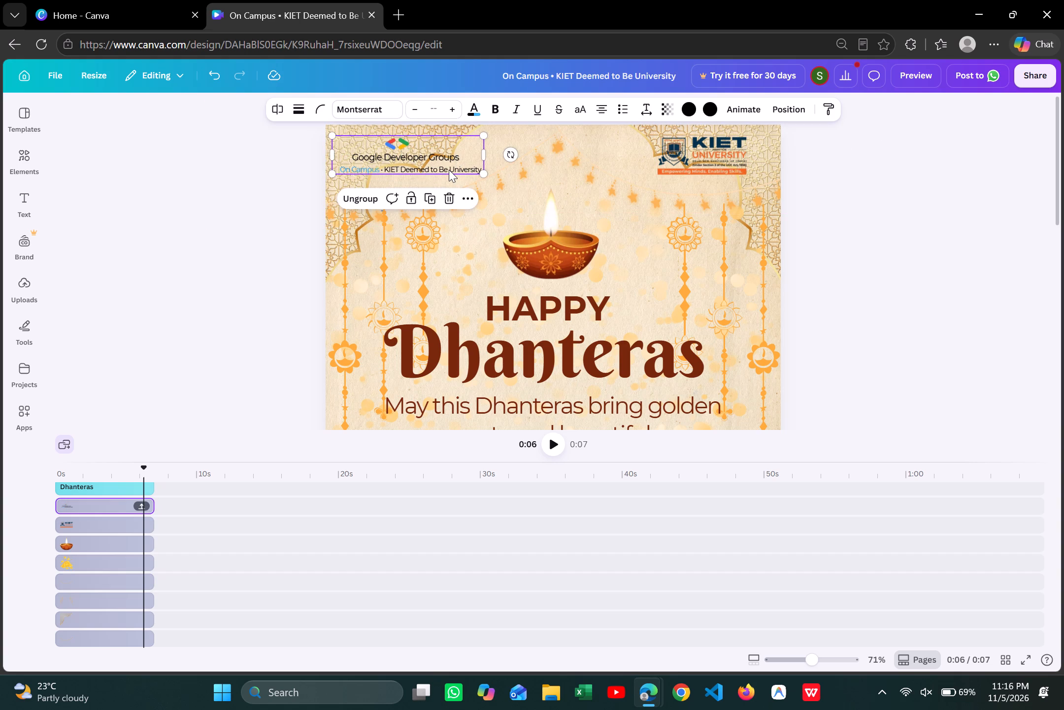
pyautogui.keyDown('alt'); pyautogui.keyDown('shift'); pyautogui.click(449, 170); pyautogui.keyUp('shift'); pyautogui.keyUp('alt')
pyautogui.keyDown('alt'); pyautogui.keyDown('shift'); pyautogui.click(678, 160); pyautogui.keyUp('shift'); pyautogui.keyUp('alt')
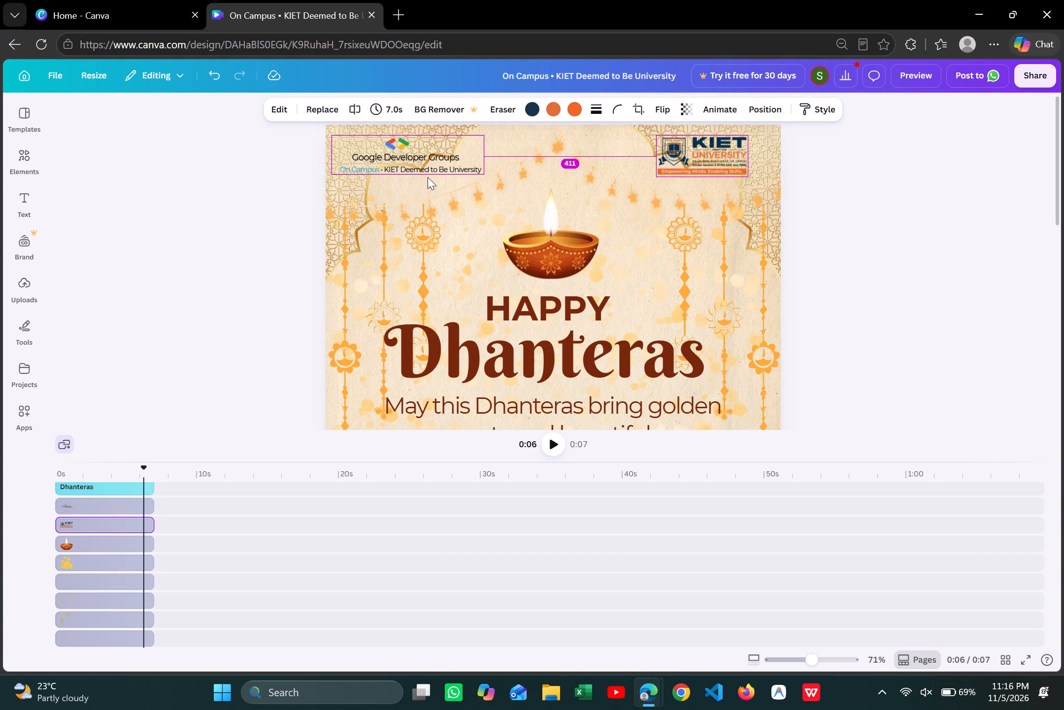
pyautogui.keyDown('alt'); pyautogui.keyDown('shift'); pyautogui.click(428, 164); pyautogui.keyUp('shift'); pyautogui.keyUp('alt')
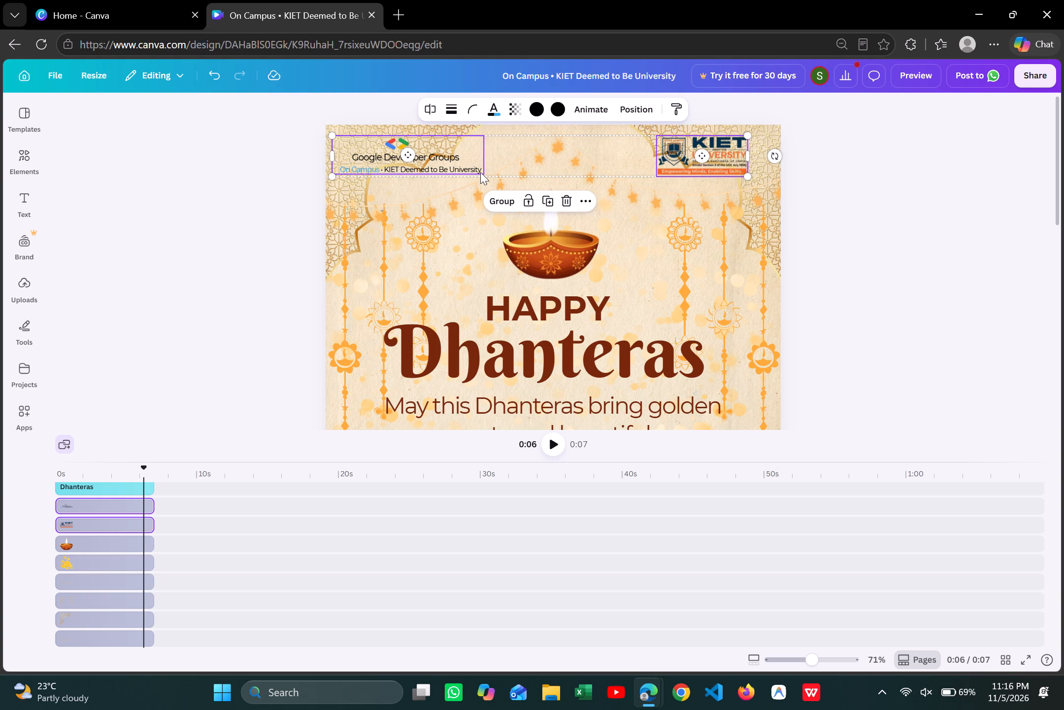
pyautogui.click(584, 202)
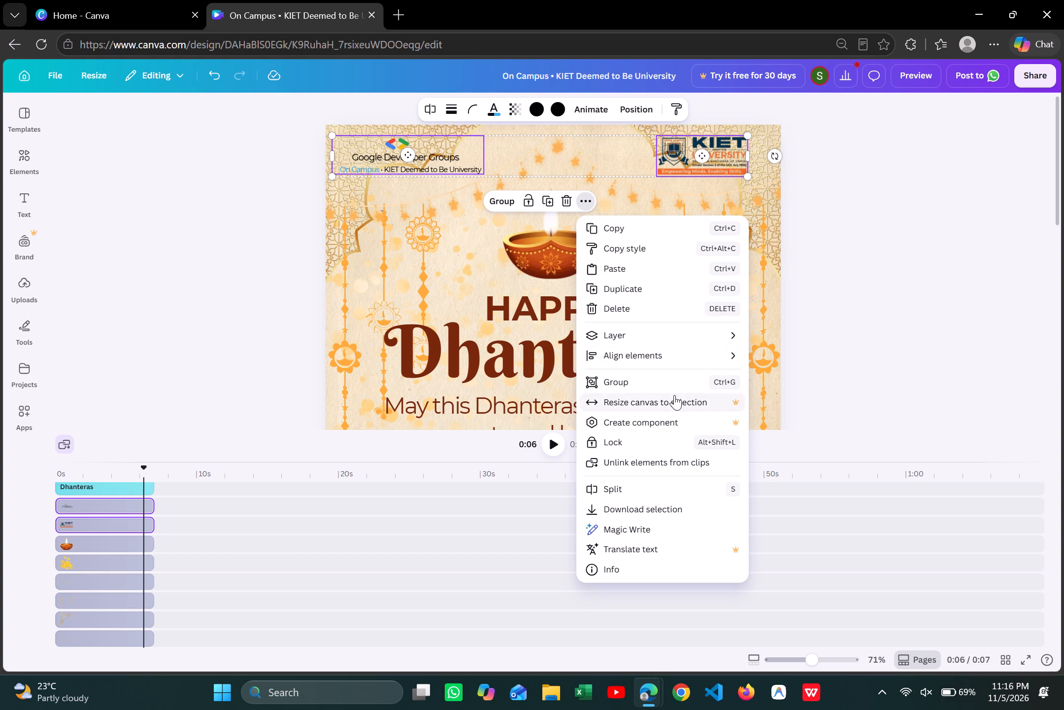
pyautogui.click(625, 107)
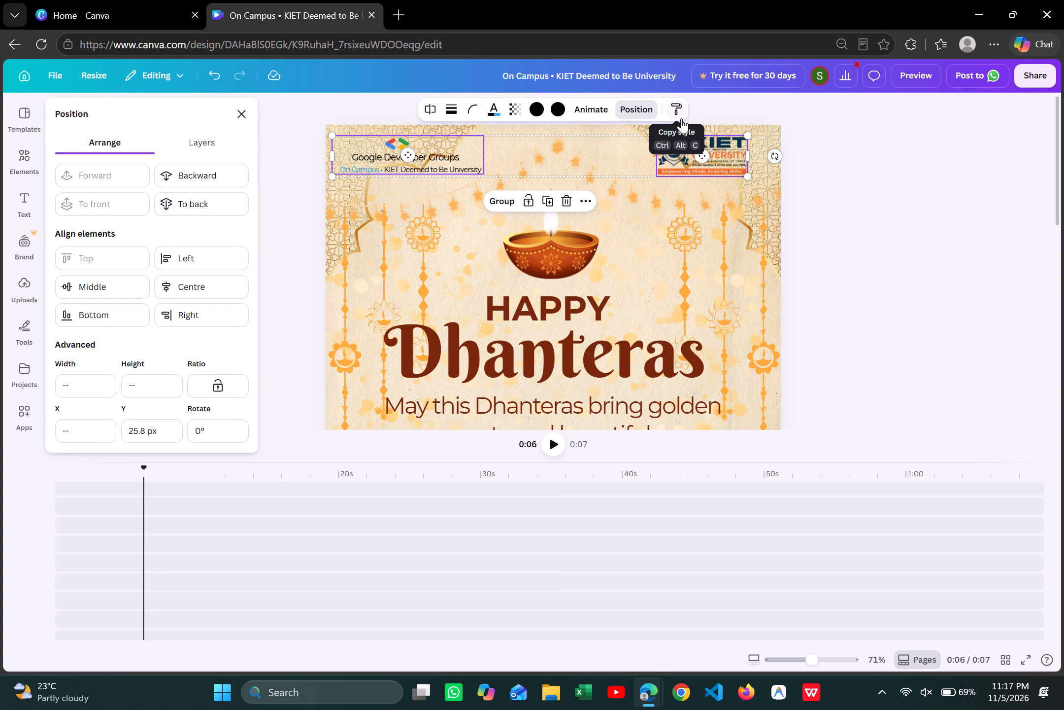
pyautogui.scroll(-2, 147, 364)
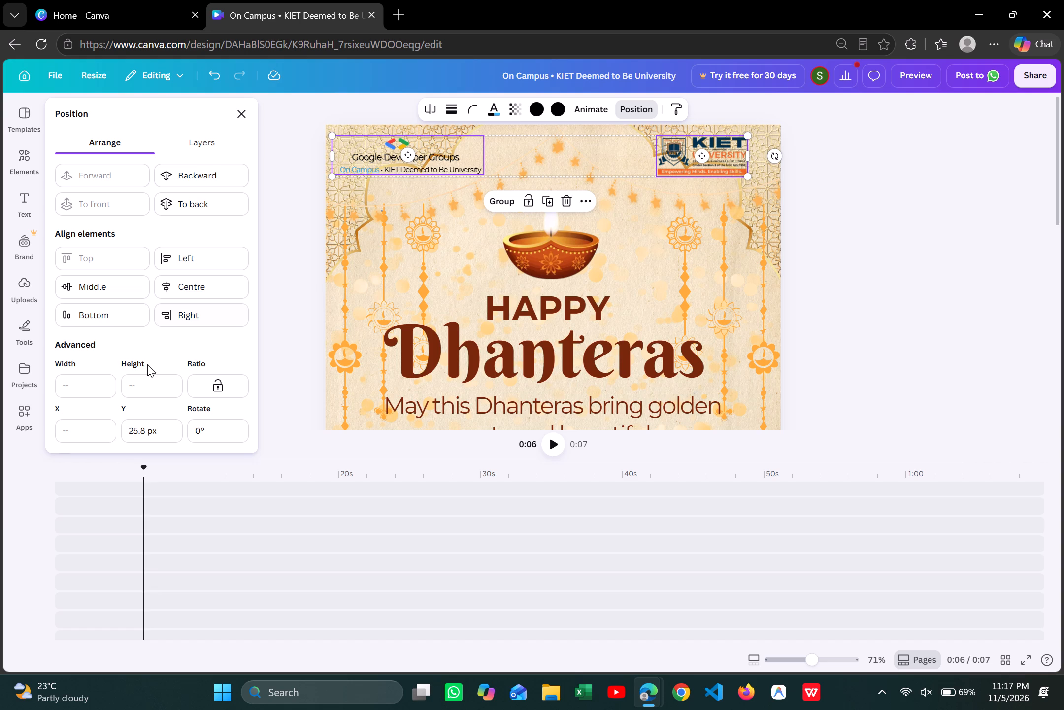
pyautogui.click(242, 110)
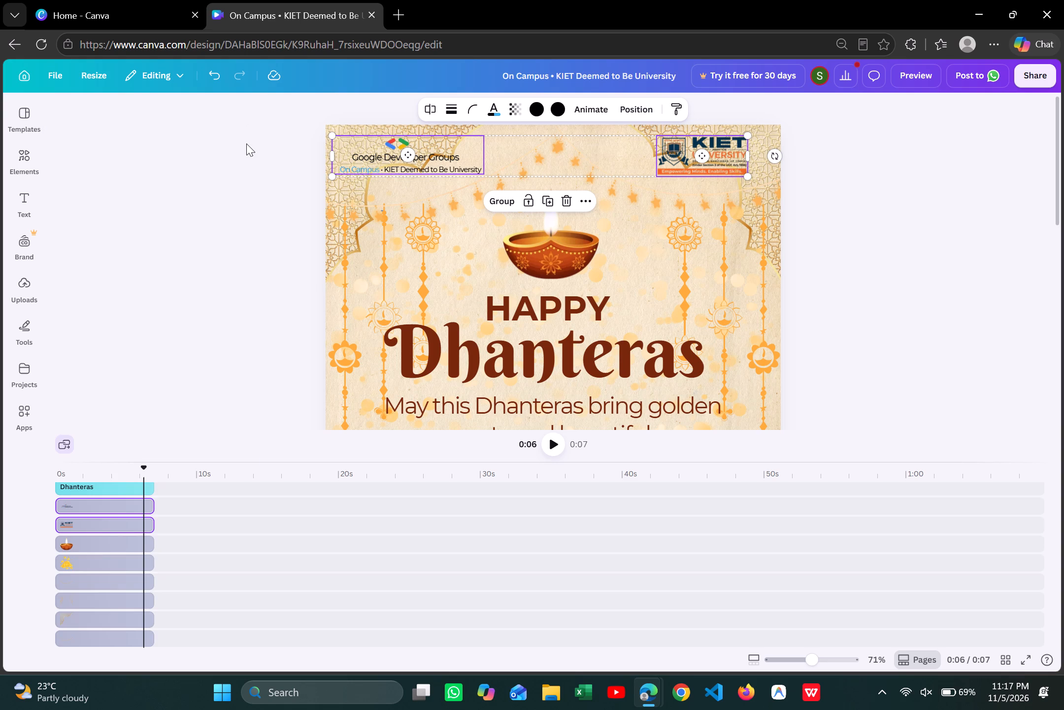
# Move the Google Developer Groups group directly beside the KIET University logo and nudge the logo slightly so their edges meet.
pyautogui.click(246, 143)
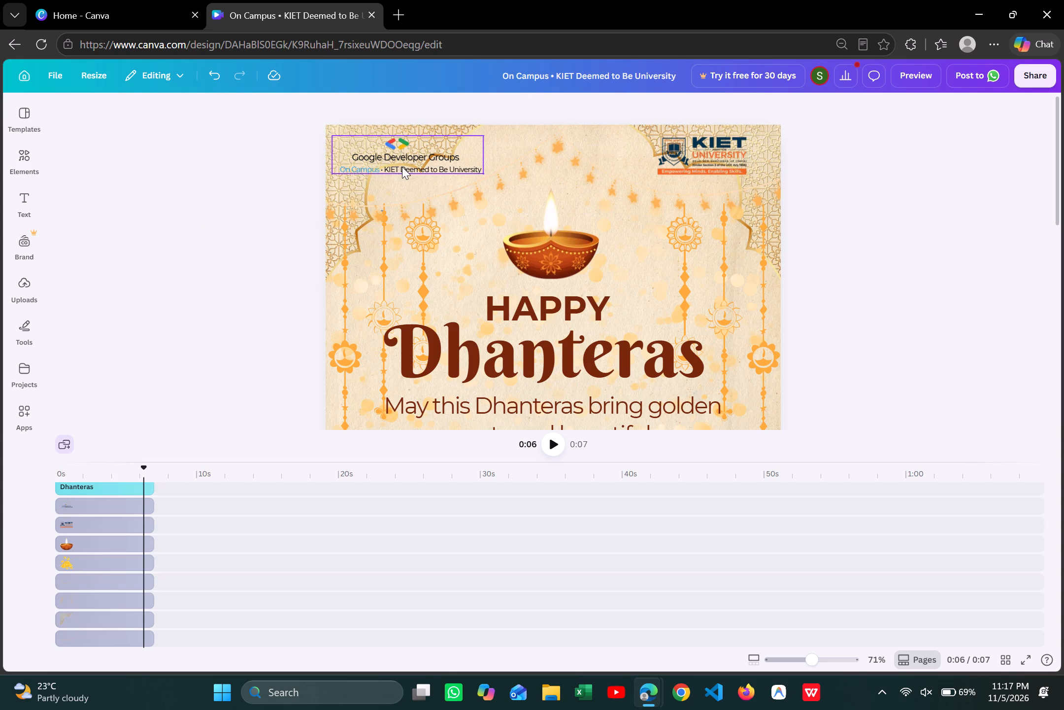
pyautogui.click(402, 167)
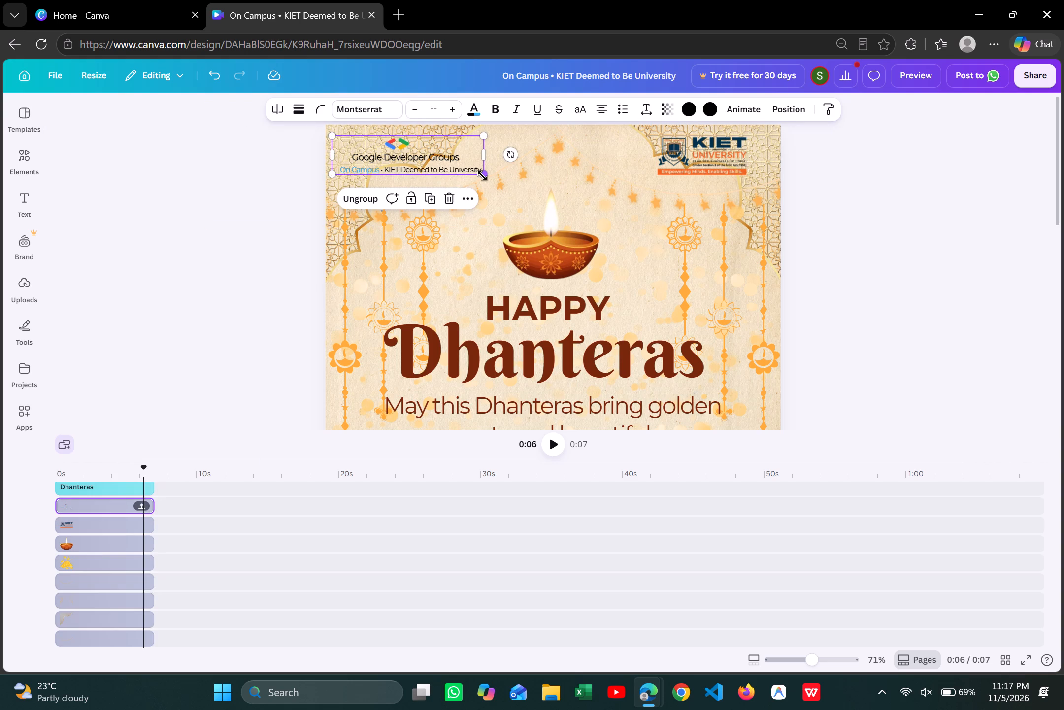
pyautogui.click(482, 176)
pyautogui.moveTo(441, 167); pyautogui.dragTo(597, 172)
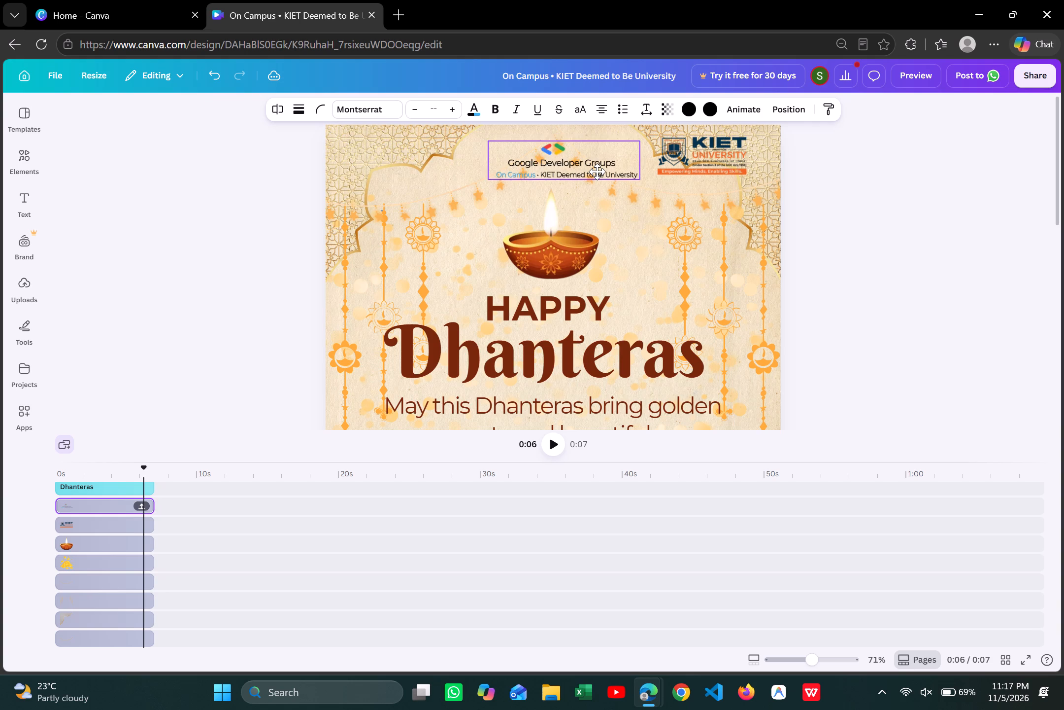
pyautogui.moveTo(597, 172); pyautogui.dragTo(610, 168)
pyautogui.click(685, 167)
pyautogui.click(685, 167)
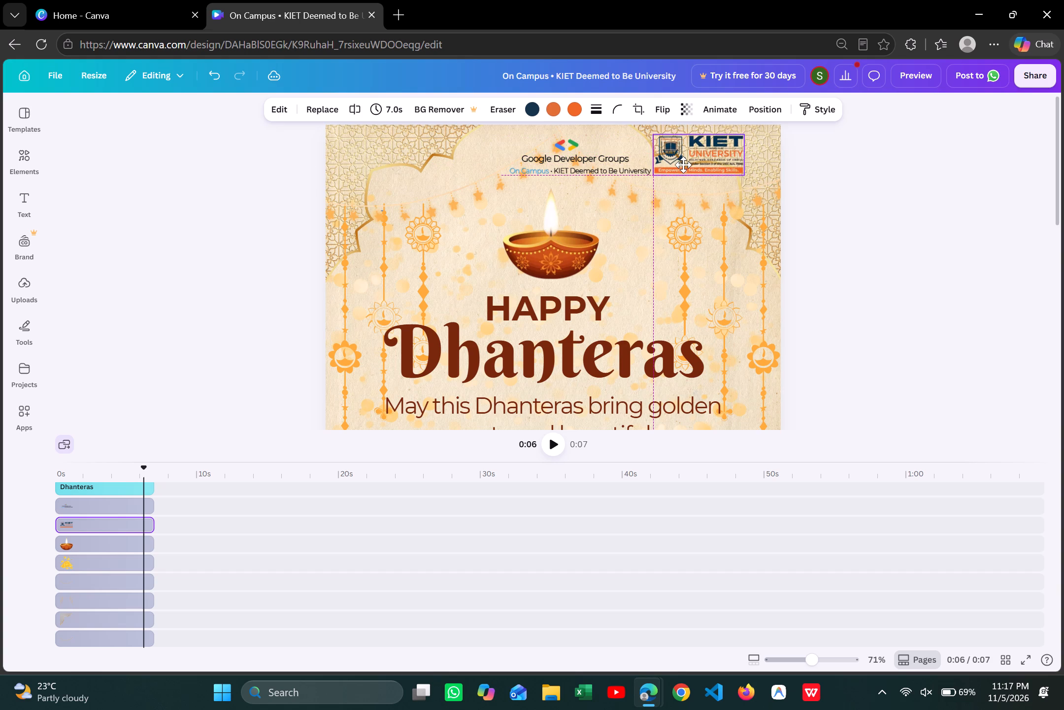
# Enlarge the Google Developer Groups group slightly from its upper-left corner to about the height of the adjacent KIET University logo.
pyautogui.click(611, 174)
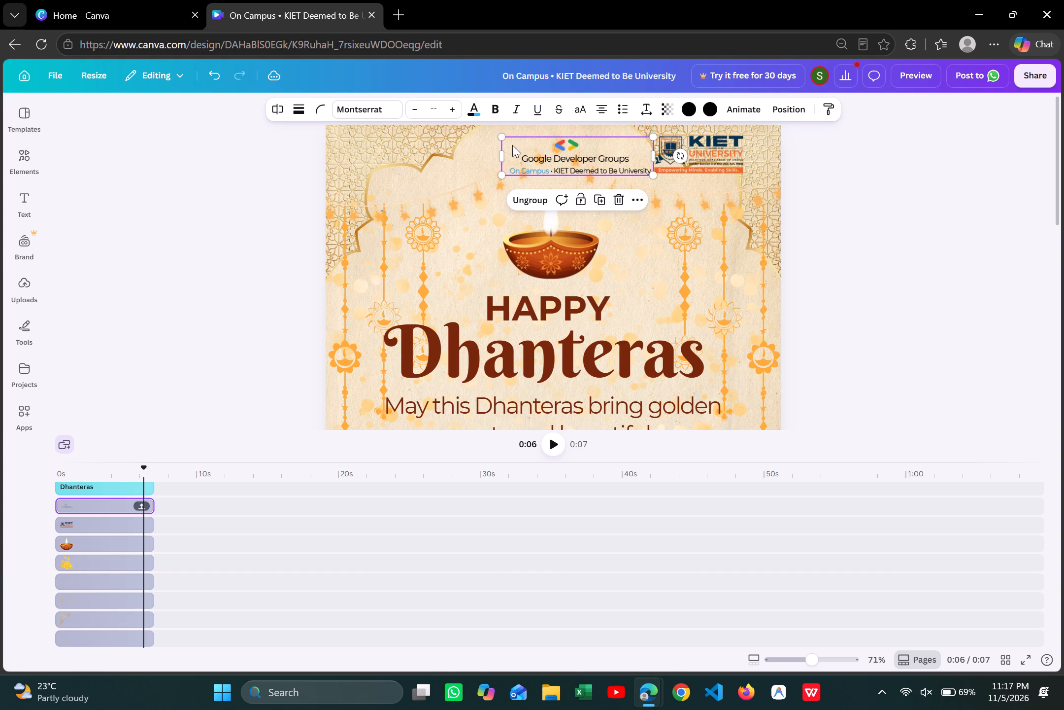
pyautogui.moveTo(501, 138); pyautogui.dragTo(488, 132)
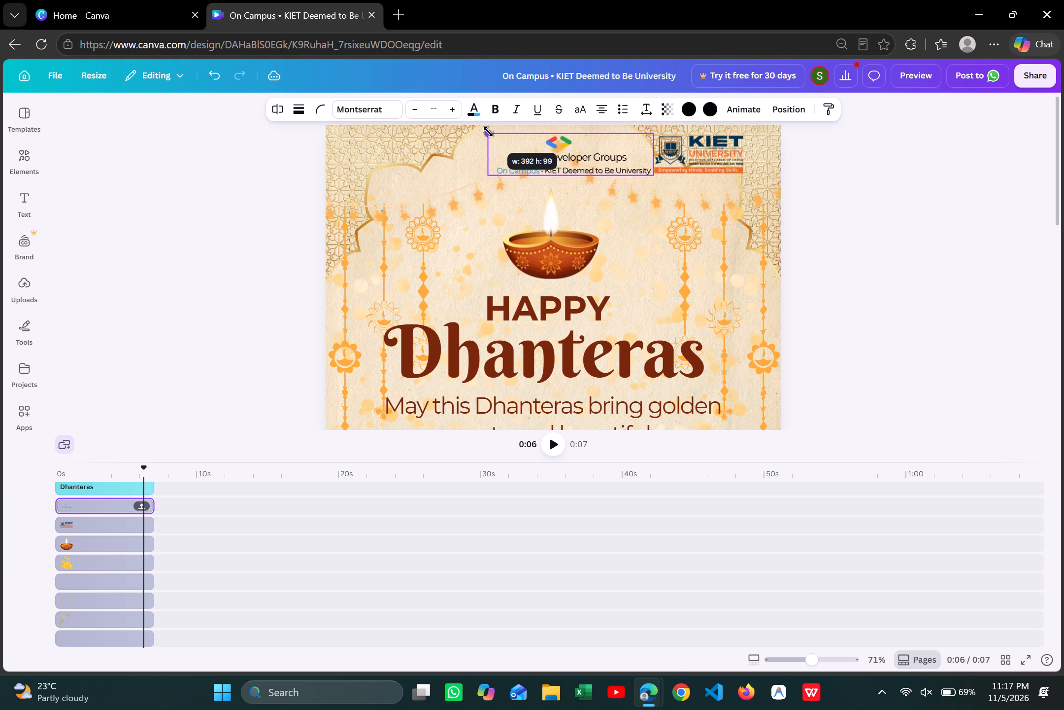
pyautogui.moveTo(488, 132); pyautogui.dragTo(491, 133)
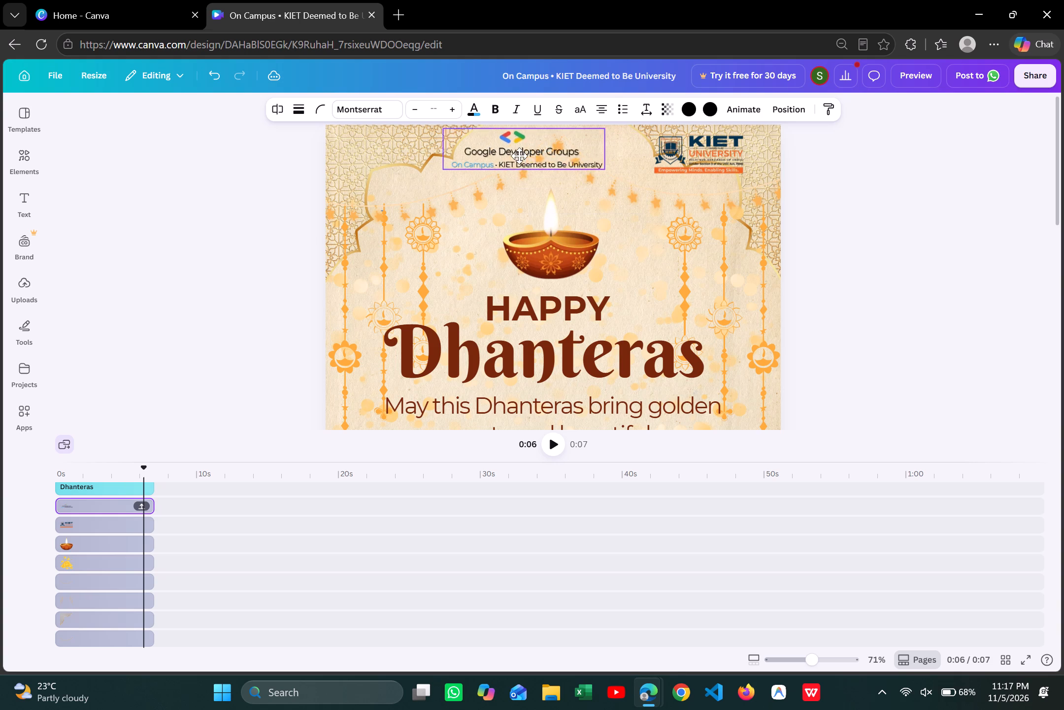
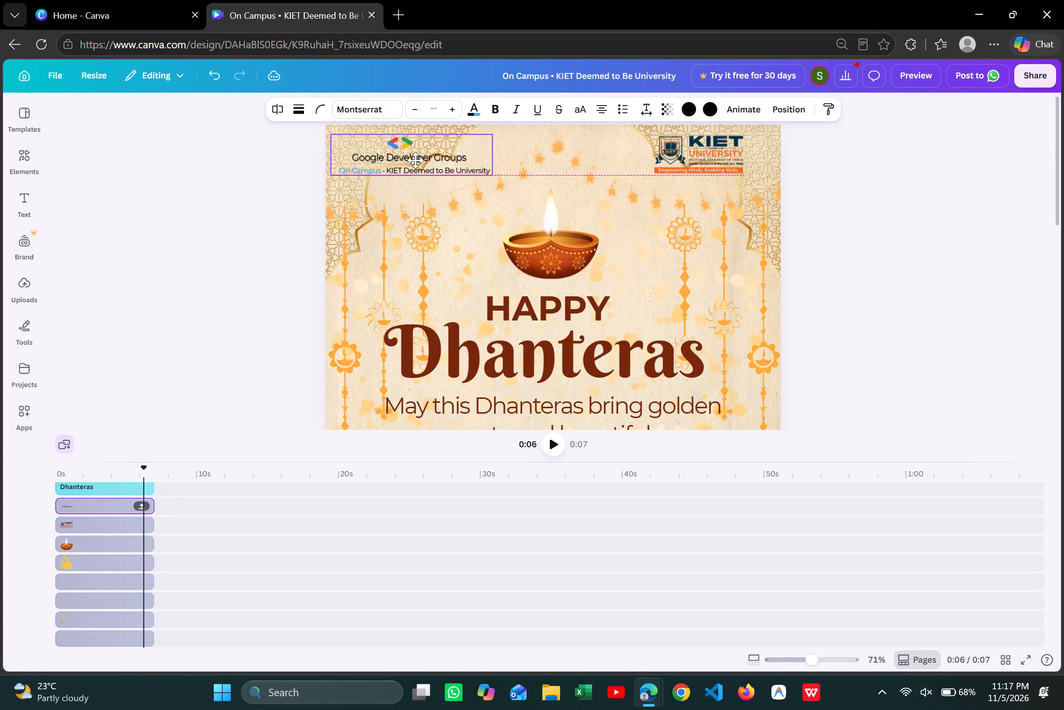
# Move the KIET University logo slightly down and inward from the design's right edge.
pyautogui.click(291, 228)
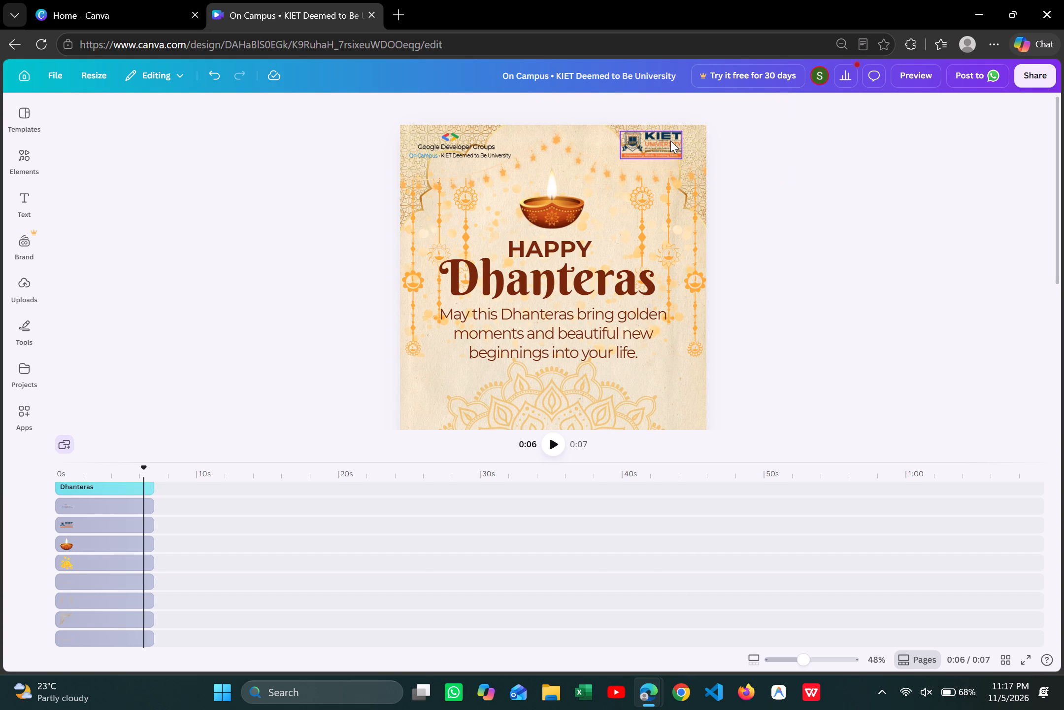
pyautogui.moveTo(670, 141); pyautogui.dragTo(665, 145)
pyautogui.click(825, 164)
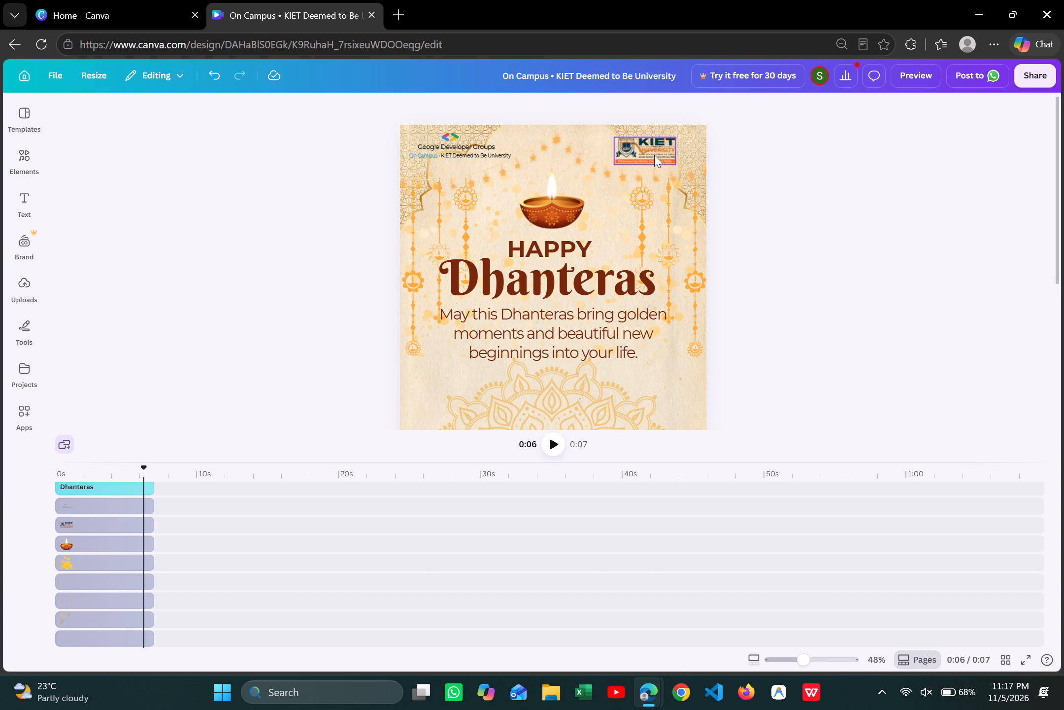
# Check the transparency setting of the KIET University logo, leaving it at 100.
pyautogui.click(860, 142)
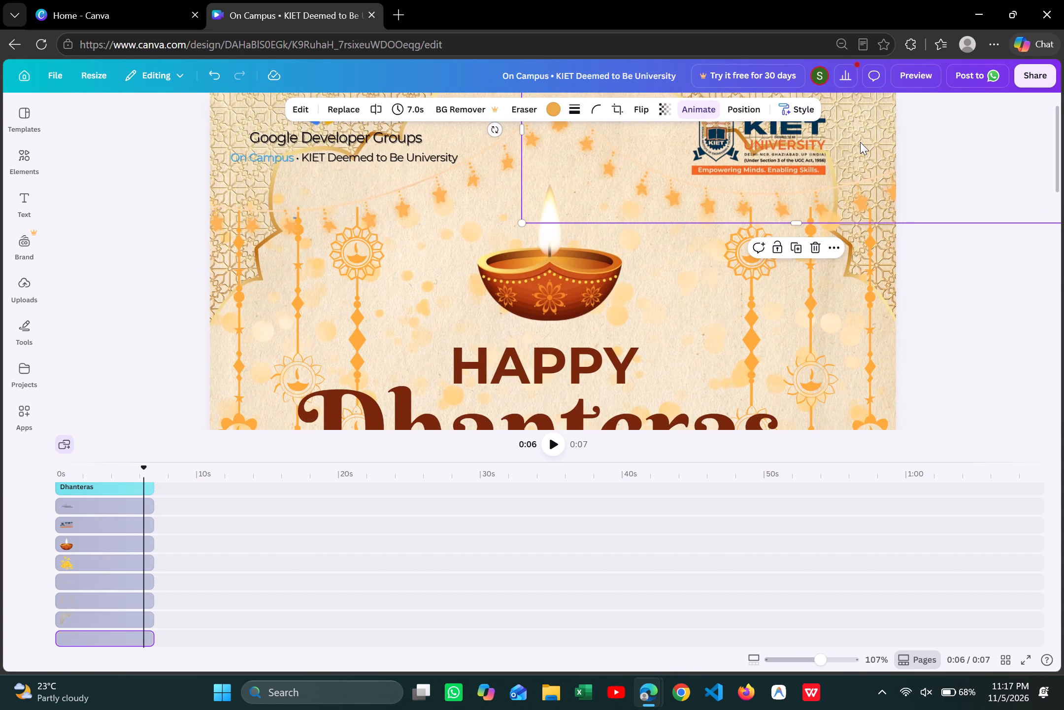
pyautogui.hscroll(-2, 860, 142)
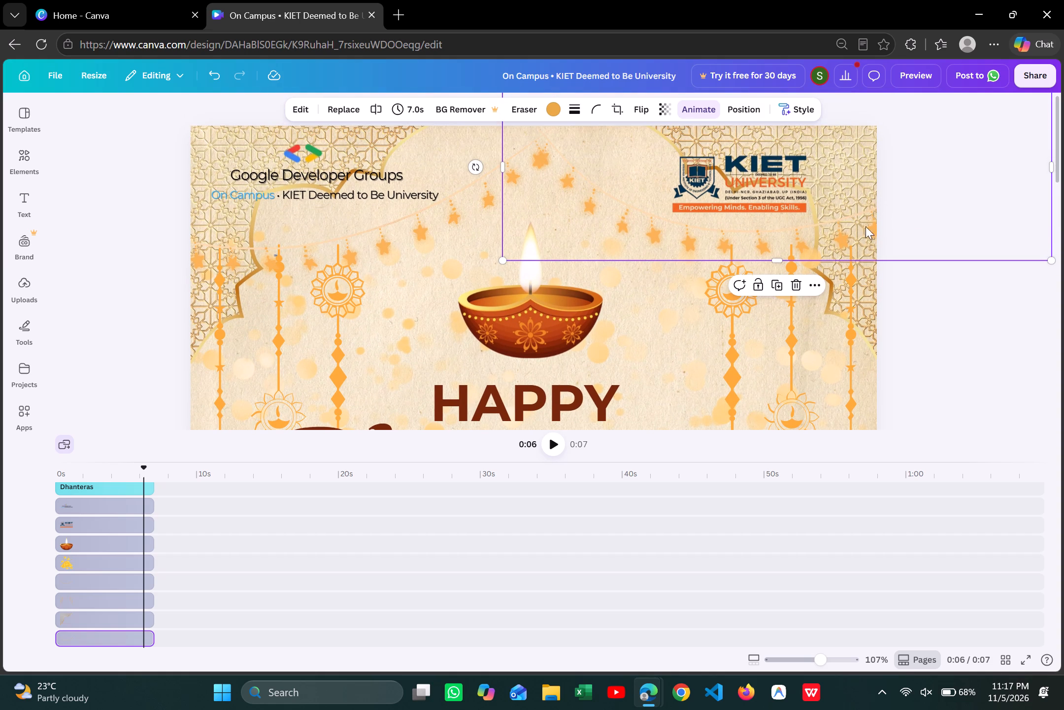
pyautogui.click(951, 299)
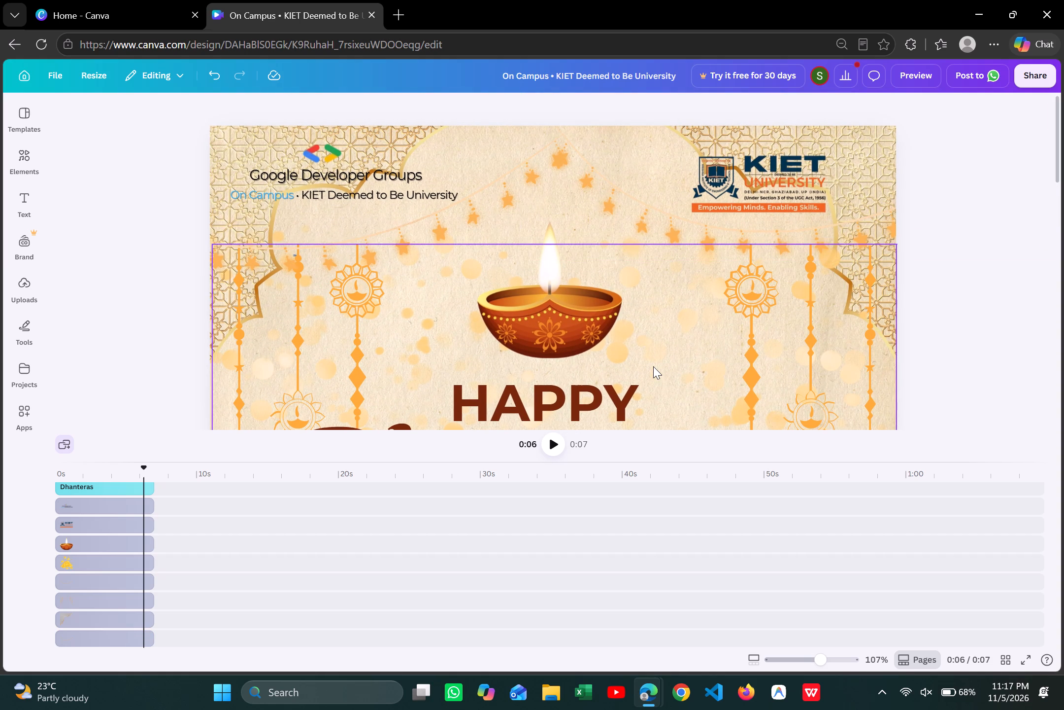
pyautogui.scroll(-3, 653, 366)
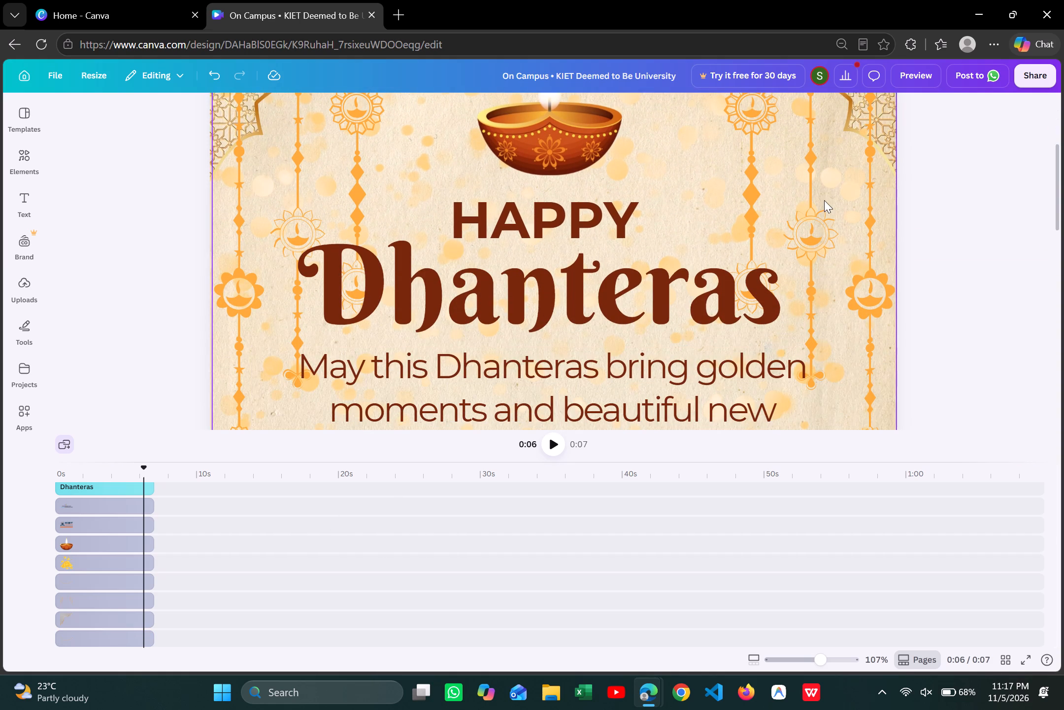
pyautogui.scroll(3, 824, 200)
pyautogui.click(793, 193)
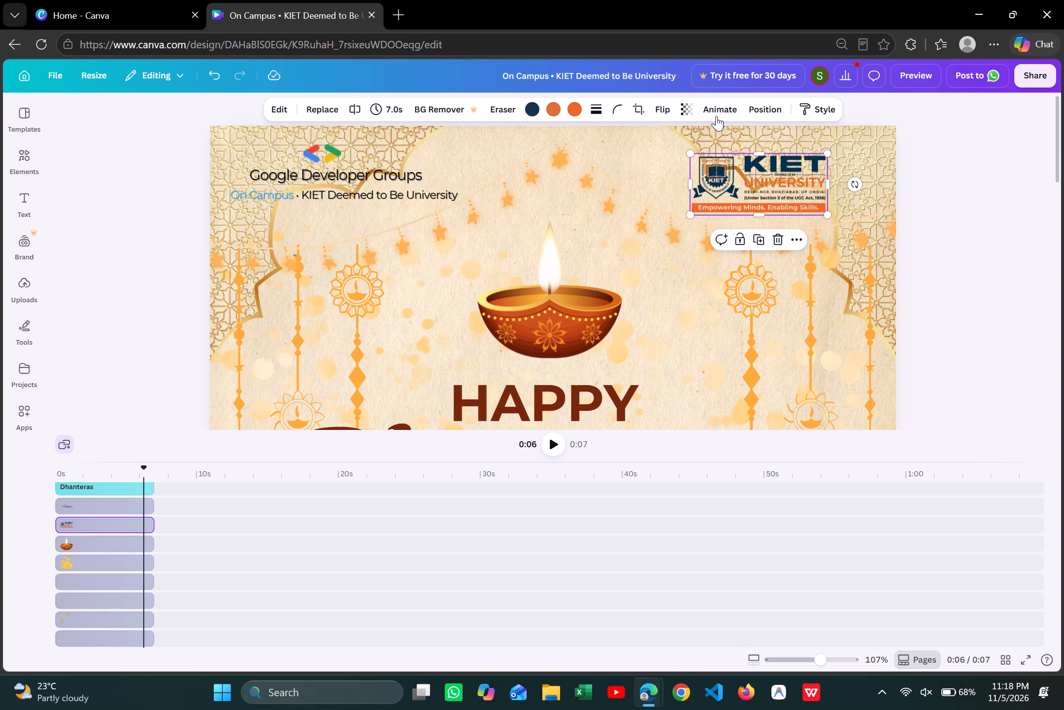
pyautogui.click(682, 110)
pyautogui.moveTo(716, 153); pyautogui.dragTo(791, 156)
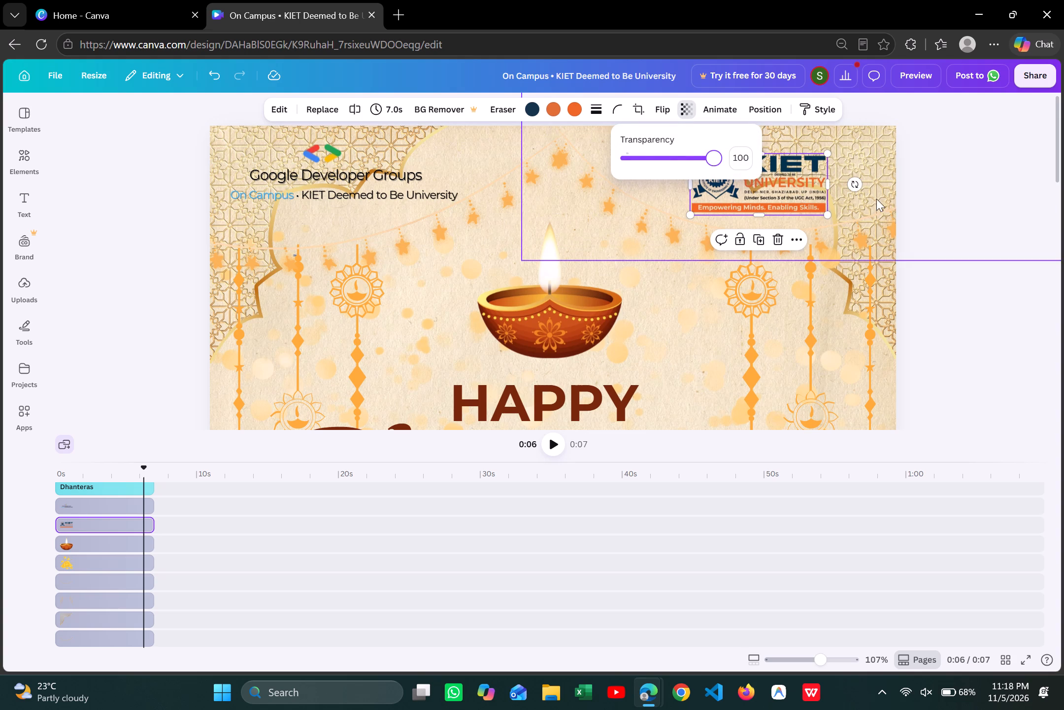
pyautogui.click(881, 200)
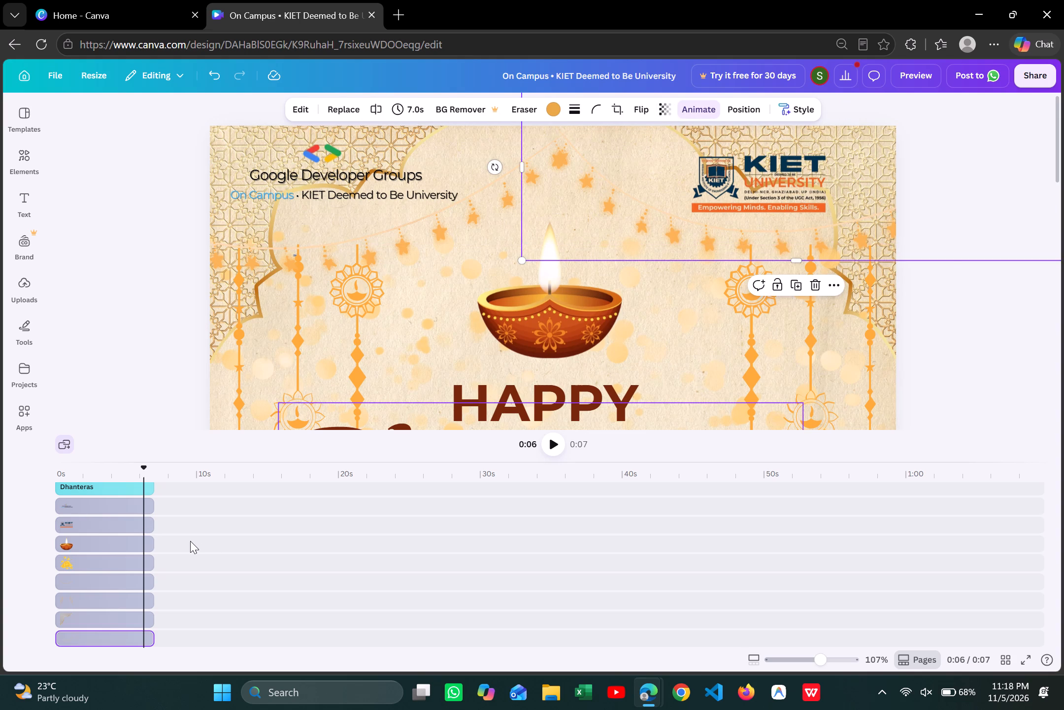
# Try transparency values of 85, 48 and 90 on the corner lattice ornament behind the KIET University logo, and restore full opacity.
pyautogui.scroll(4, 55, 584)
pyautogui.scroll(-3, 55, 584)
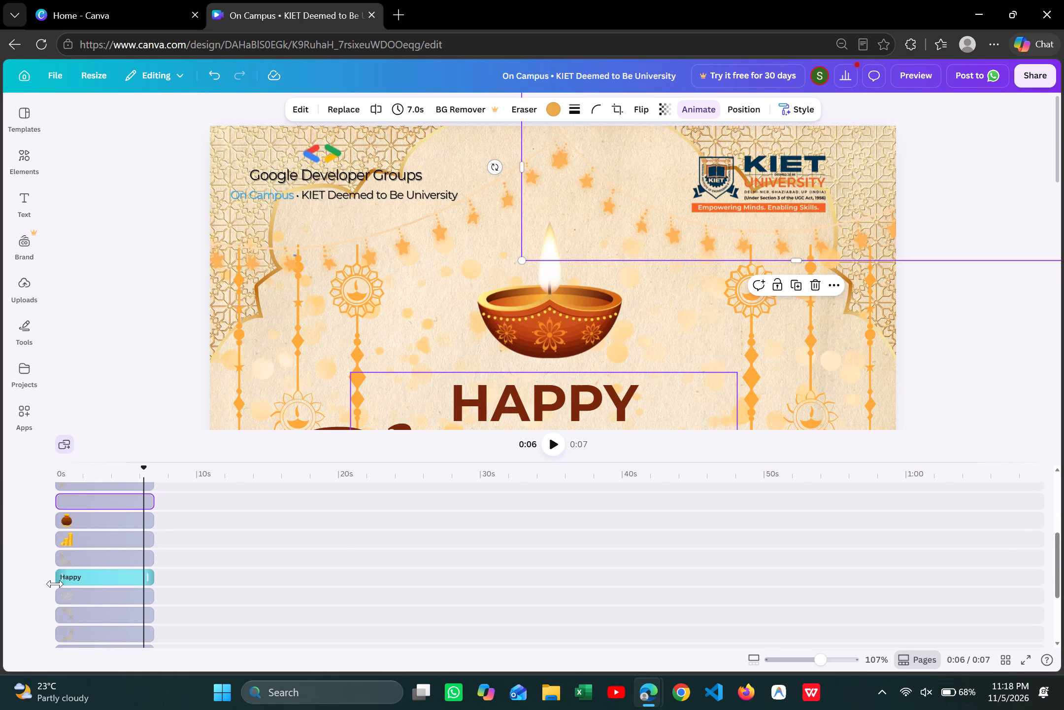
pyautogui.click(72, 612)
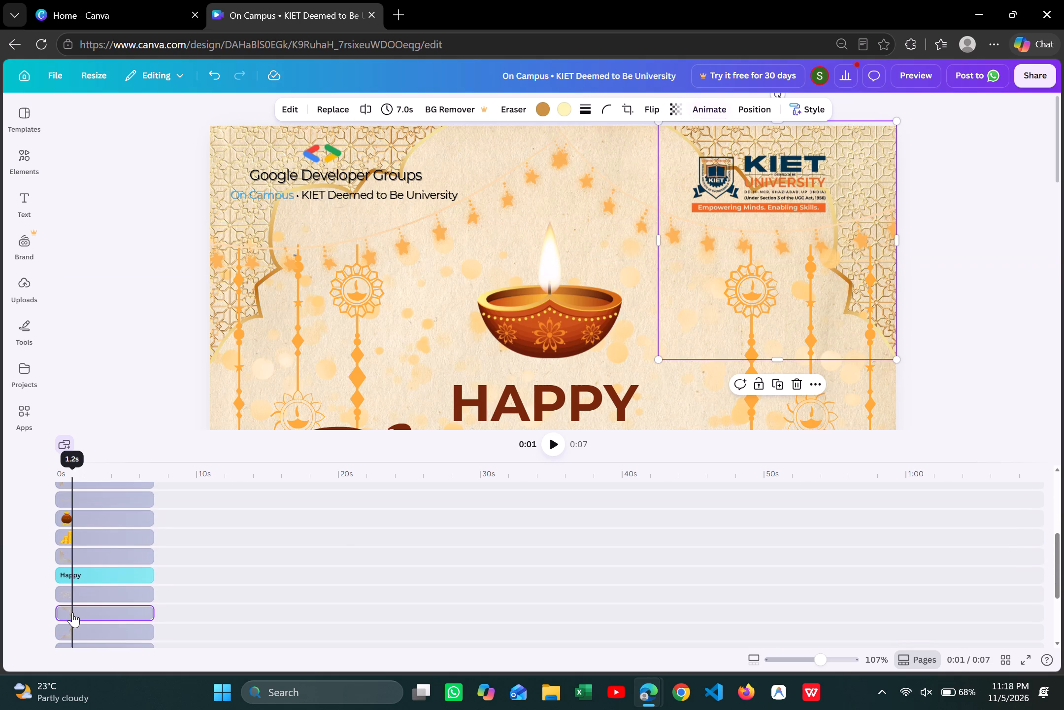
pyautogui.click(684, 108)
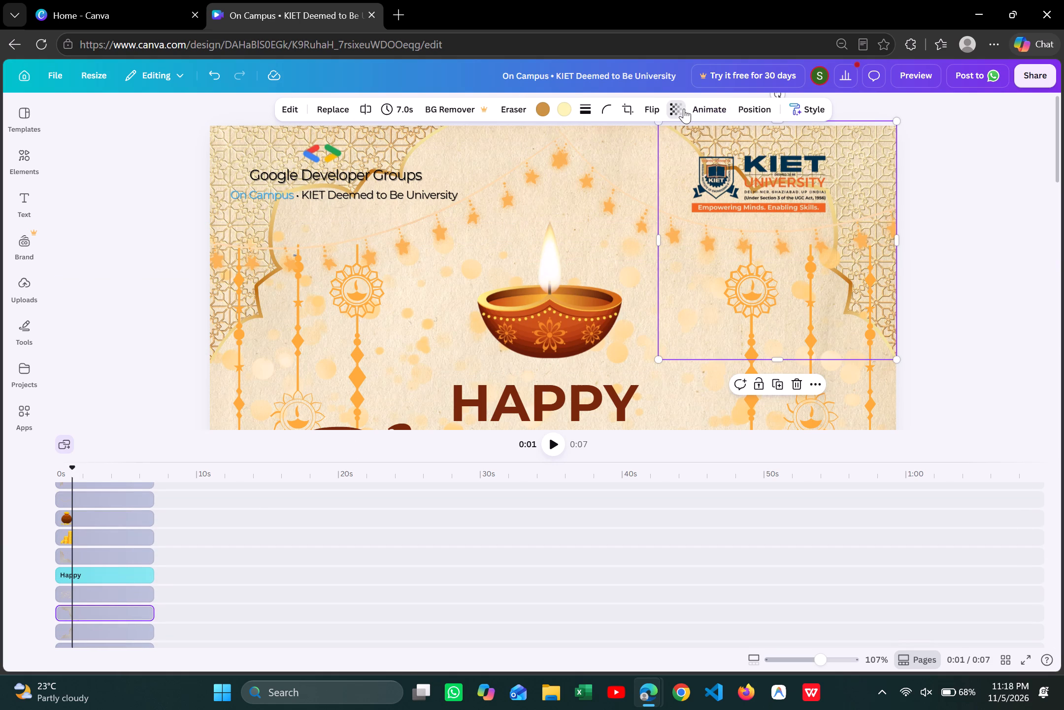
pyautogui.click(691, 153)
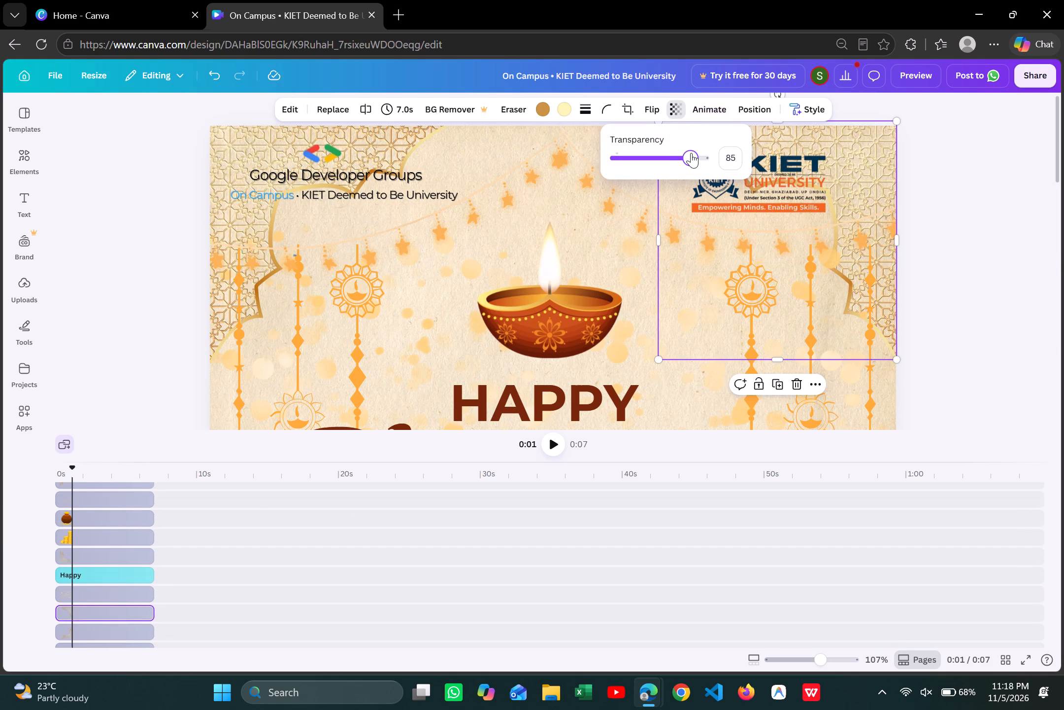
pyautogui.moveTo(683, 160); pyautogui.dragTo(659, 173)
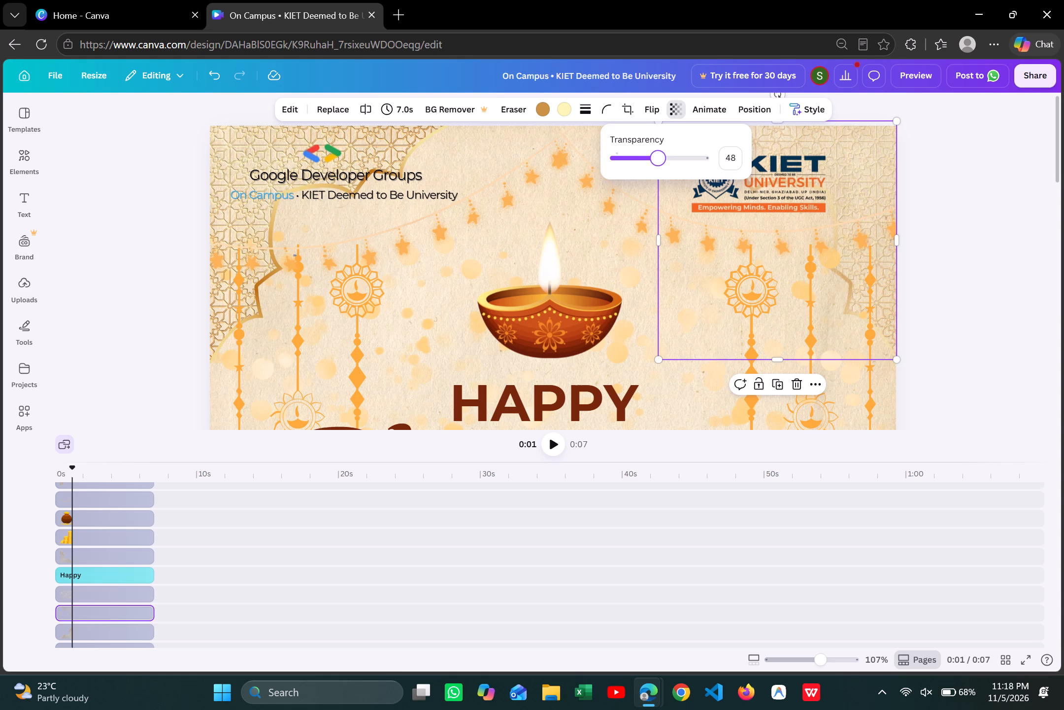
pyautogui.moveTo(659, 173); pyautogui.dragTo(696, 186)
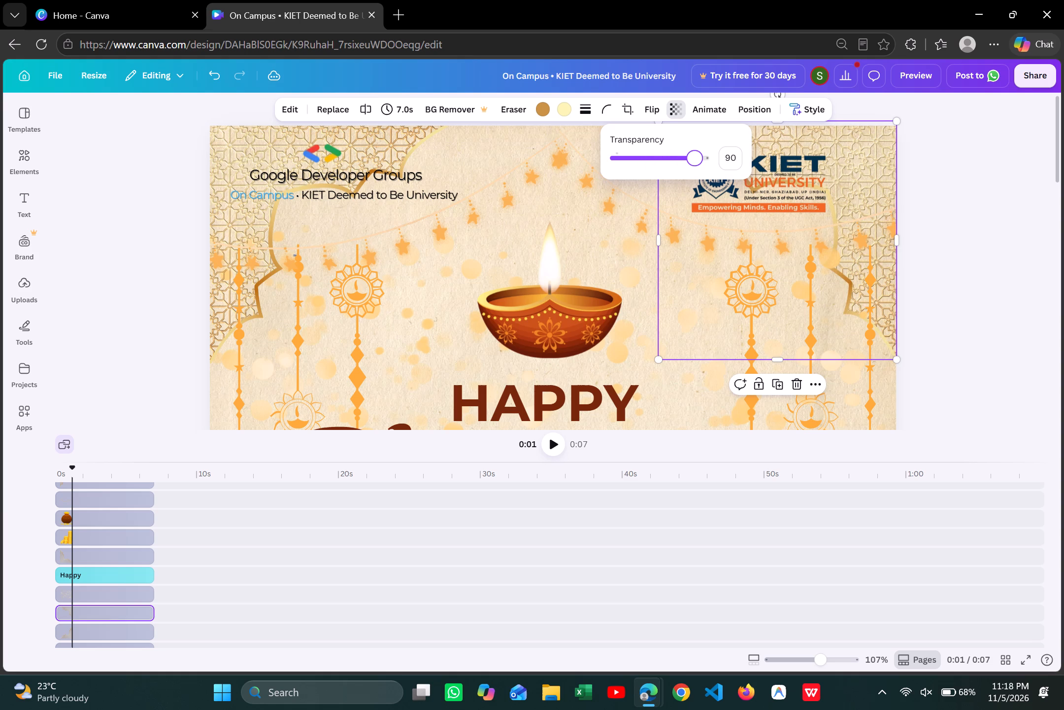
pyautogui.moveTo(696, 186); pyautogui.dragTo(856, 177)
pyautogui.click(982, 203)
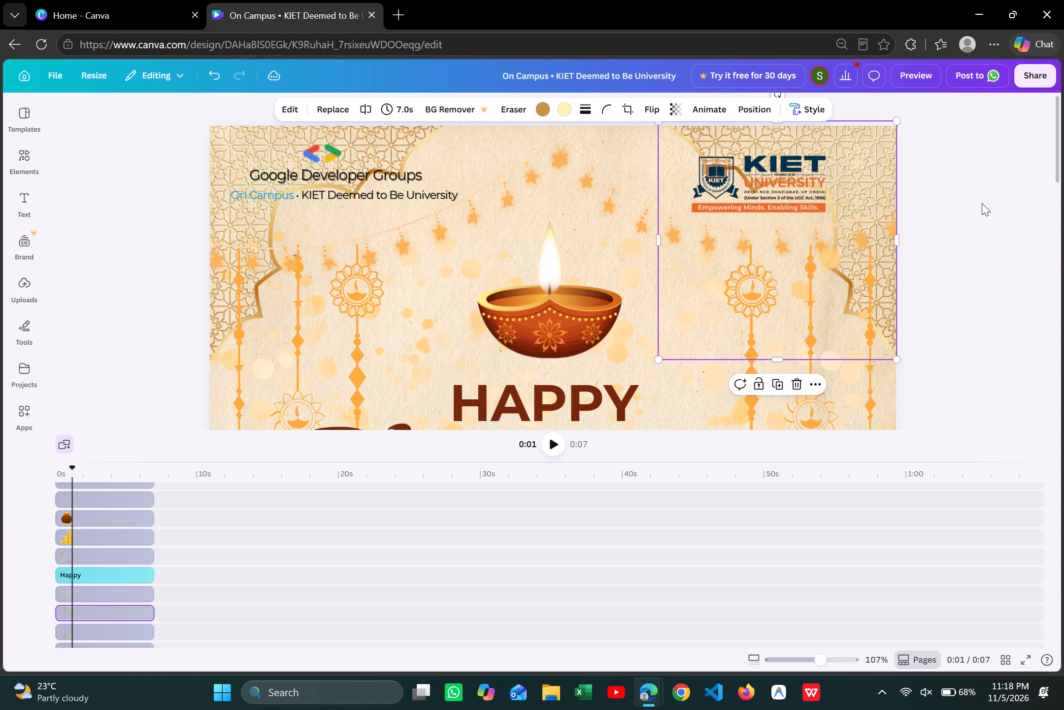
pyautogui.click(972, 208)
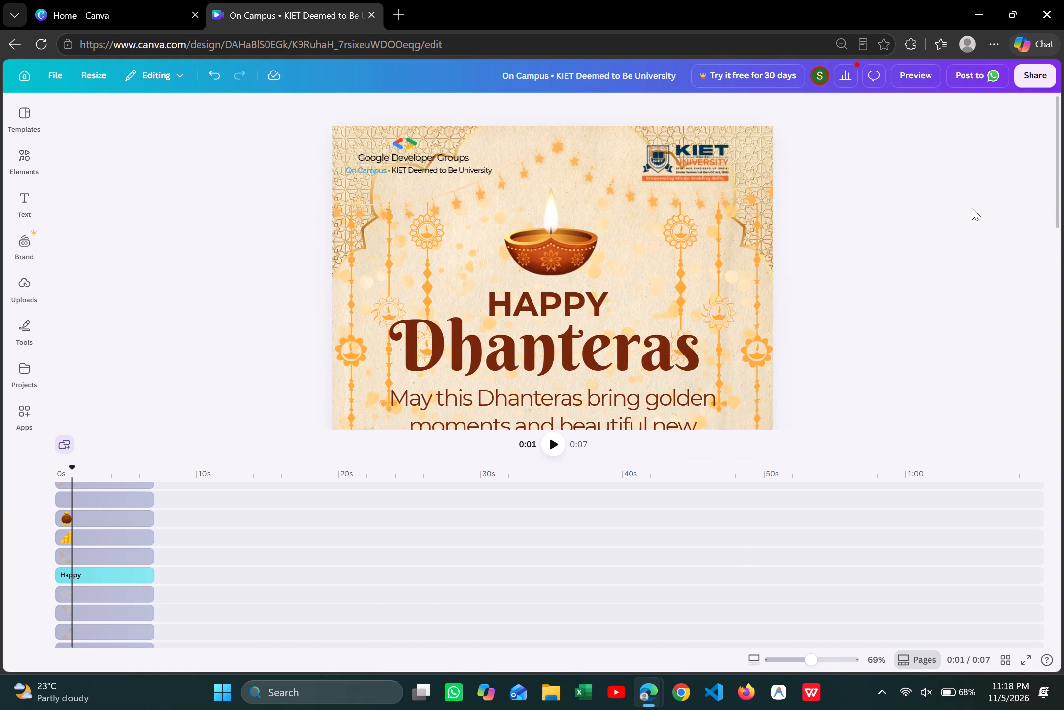
# Centre the diya lamp image horizontally on the page.
pyautogui.scroll(1, 972, 208)
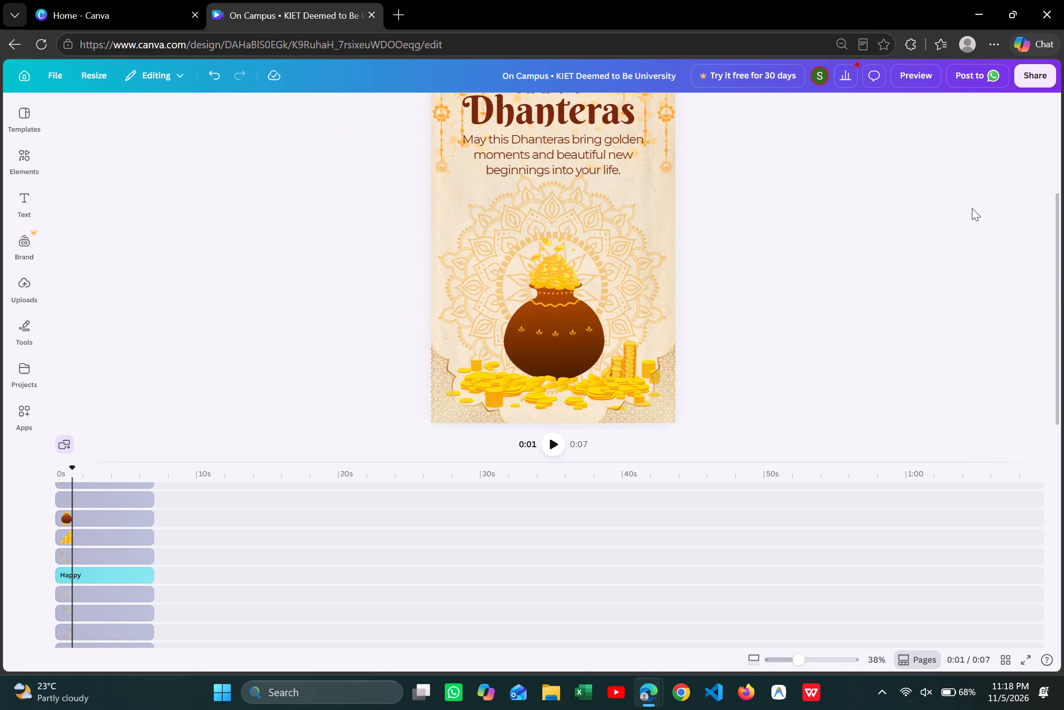
pyautogui.scroll(1, 972, 208)
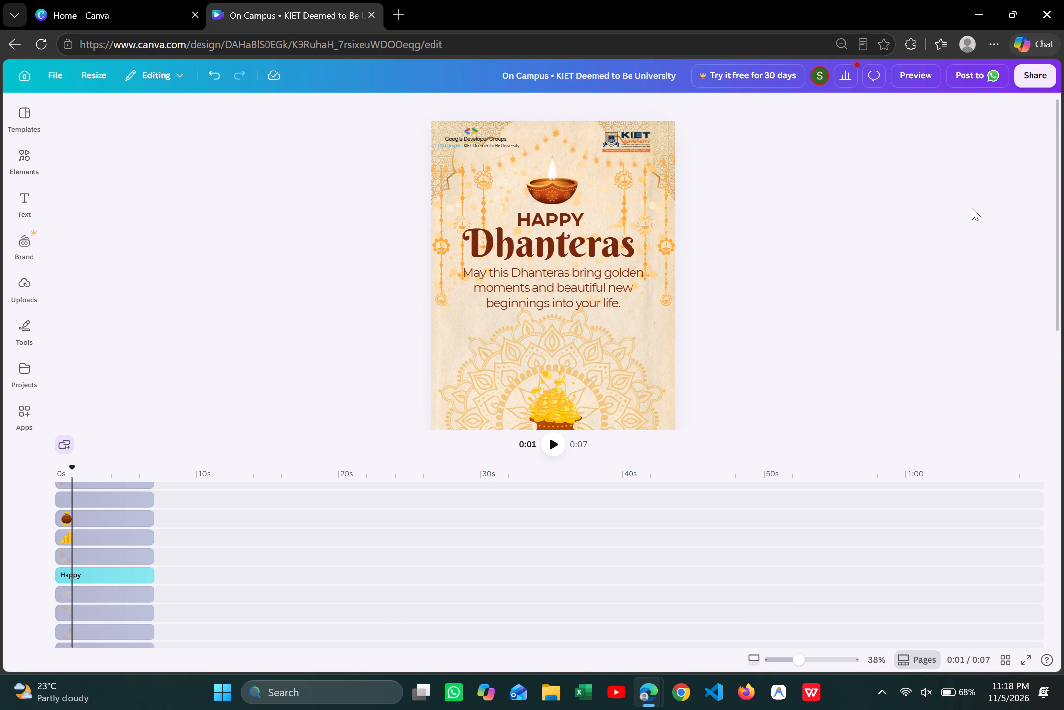
pyautogui.scroll(1, 972, 208)
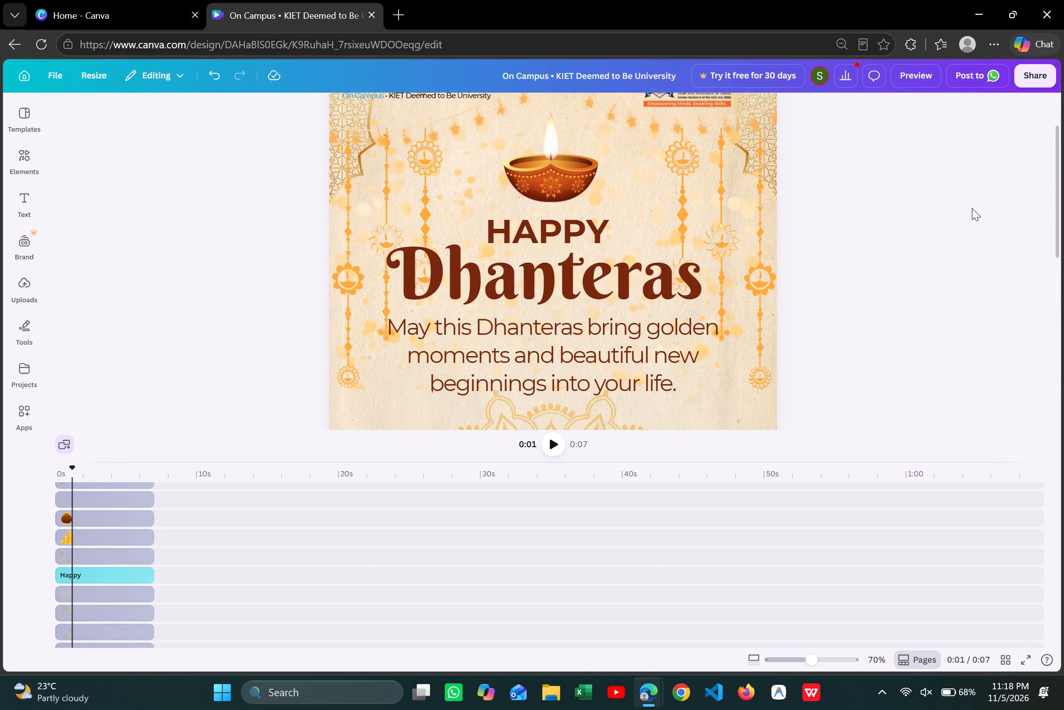
pyautogui.scroll(1, 972, 208)
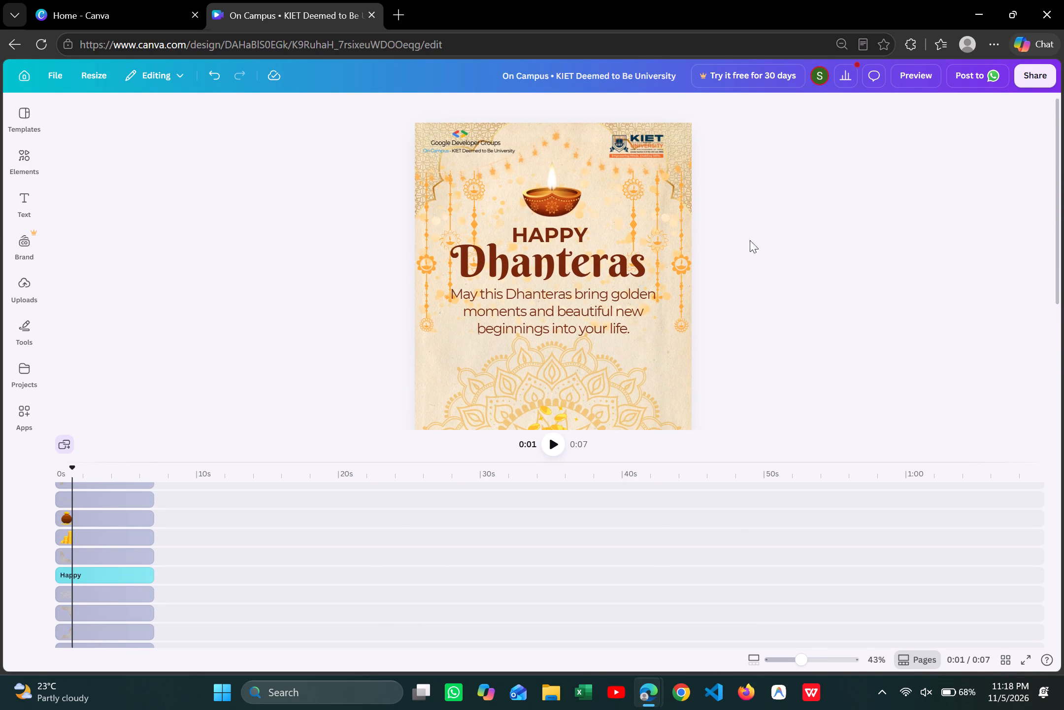
pyautogui.click(550, 202)
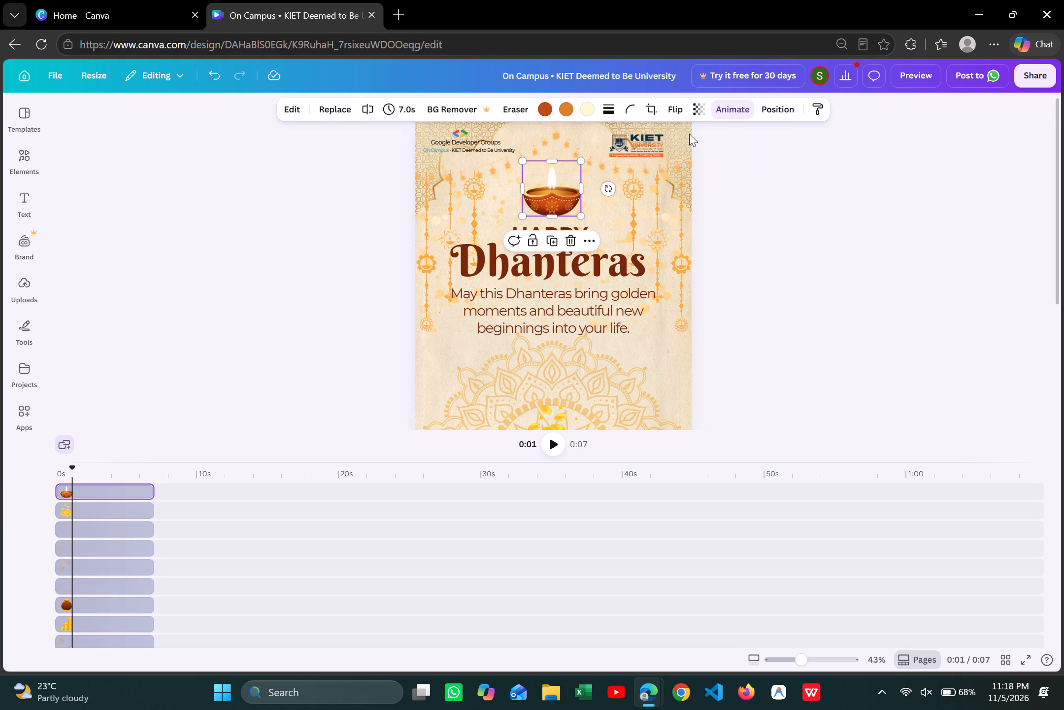
pyautogui.click(765, 109)
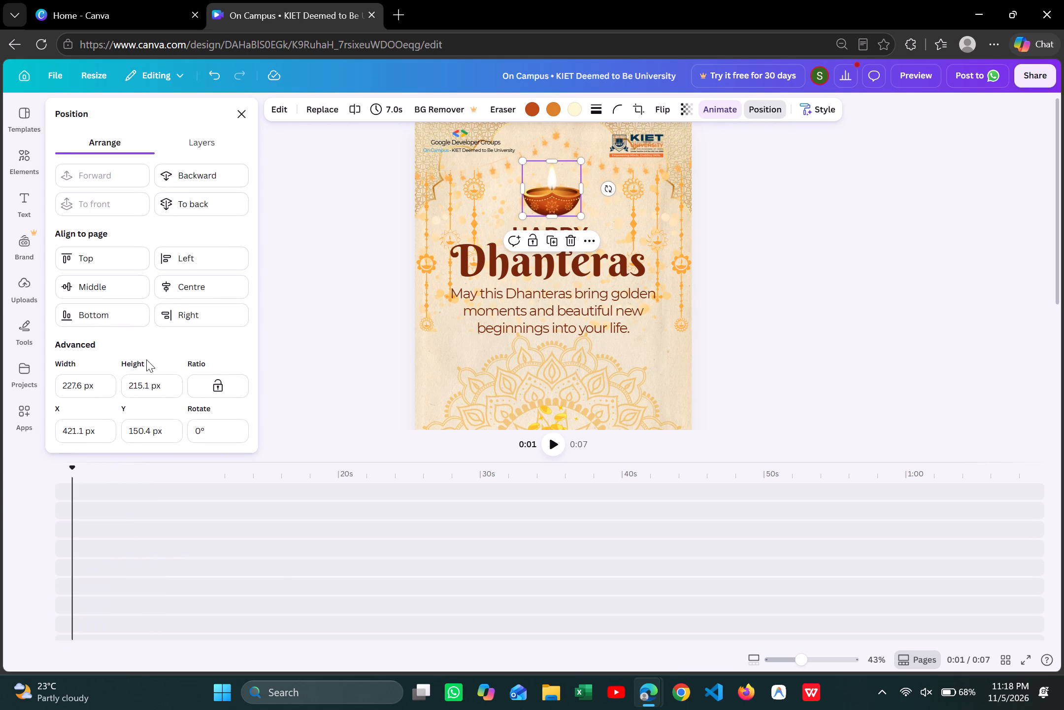
pyautogui.click(193, 293)
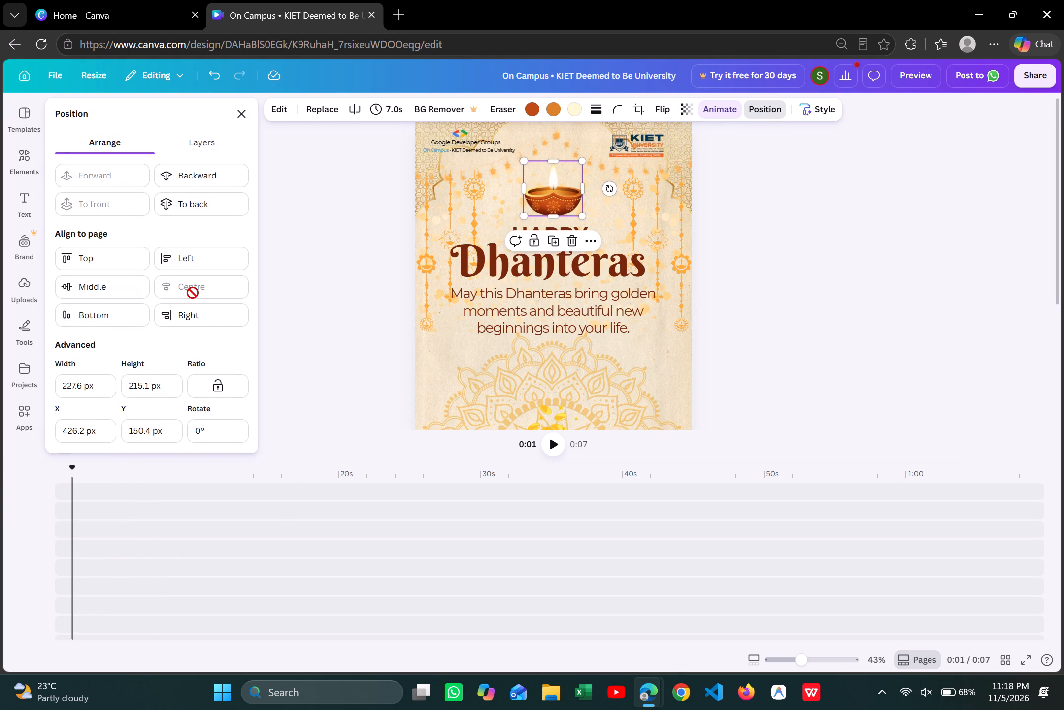
pyautogui.click(791, 251)
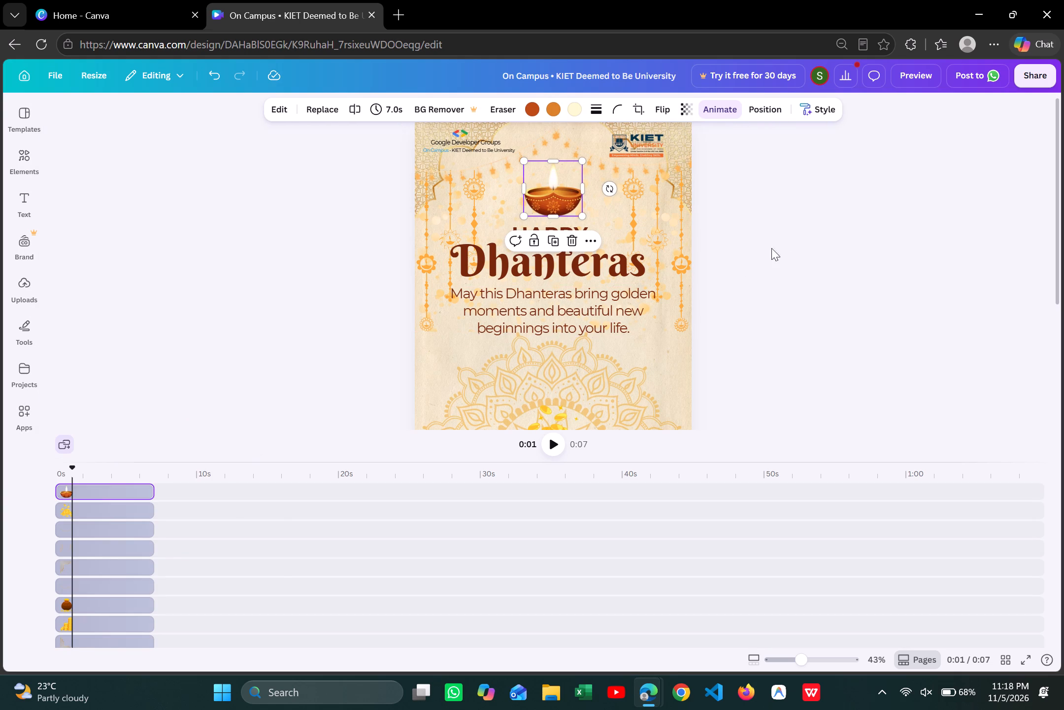
# Centre-align the Dhanteras heading with the "May this Dhanteras bring golden moments" message text.
pyautogui.click(594, 262)
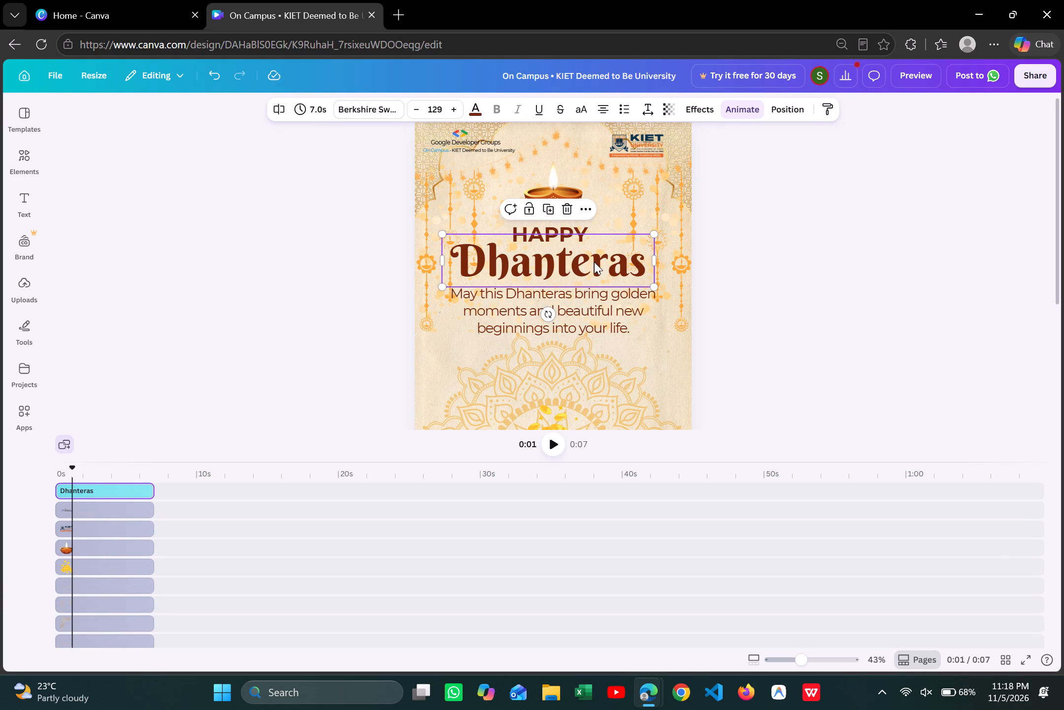
pyautogui.keyDown('alt'); pyautogui.keyDown('shift'); pyautogui.click(600, 304); pyautogui.keyUp('shift'); pyautogui.keyUp('alt')
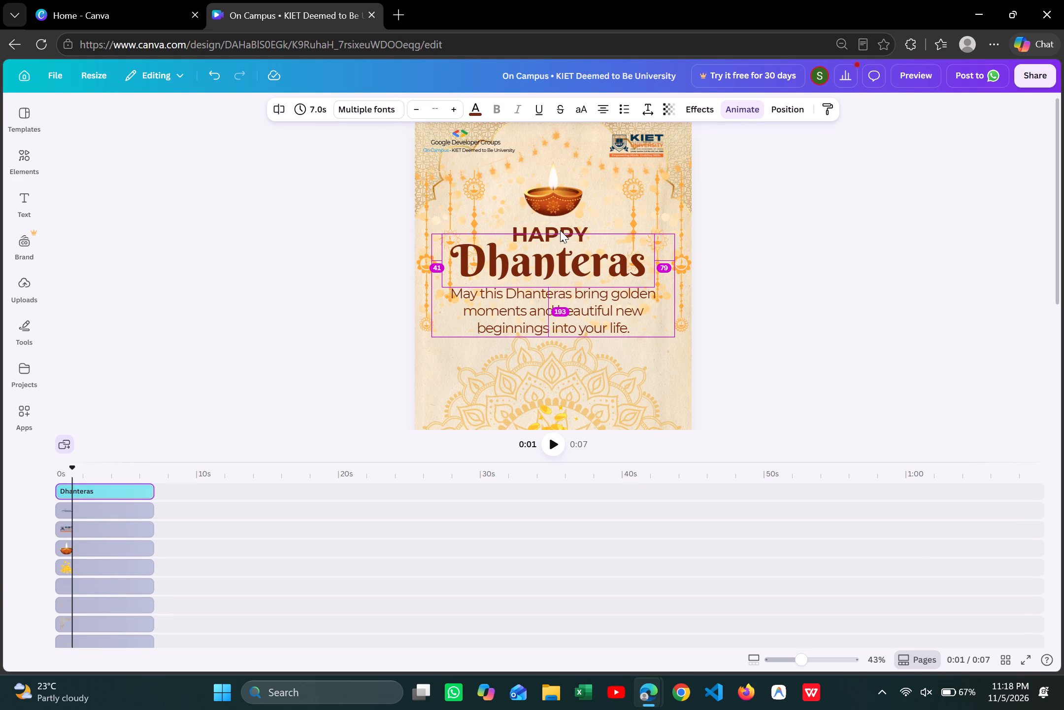
pyautogui.click(787, 106)
pyautogui.click(200, 287)
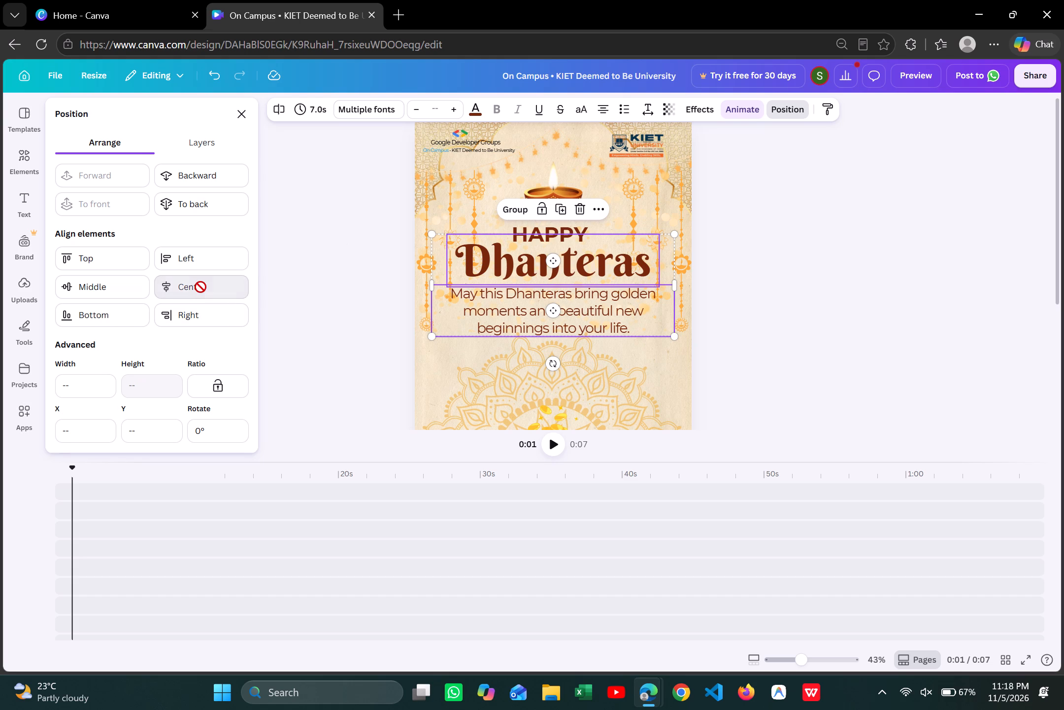
pyautogui.click(886, 294)
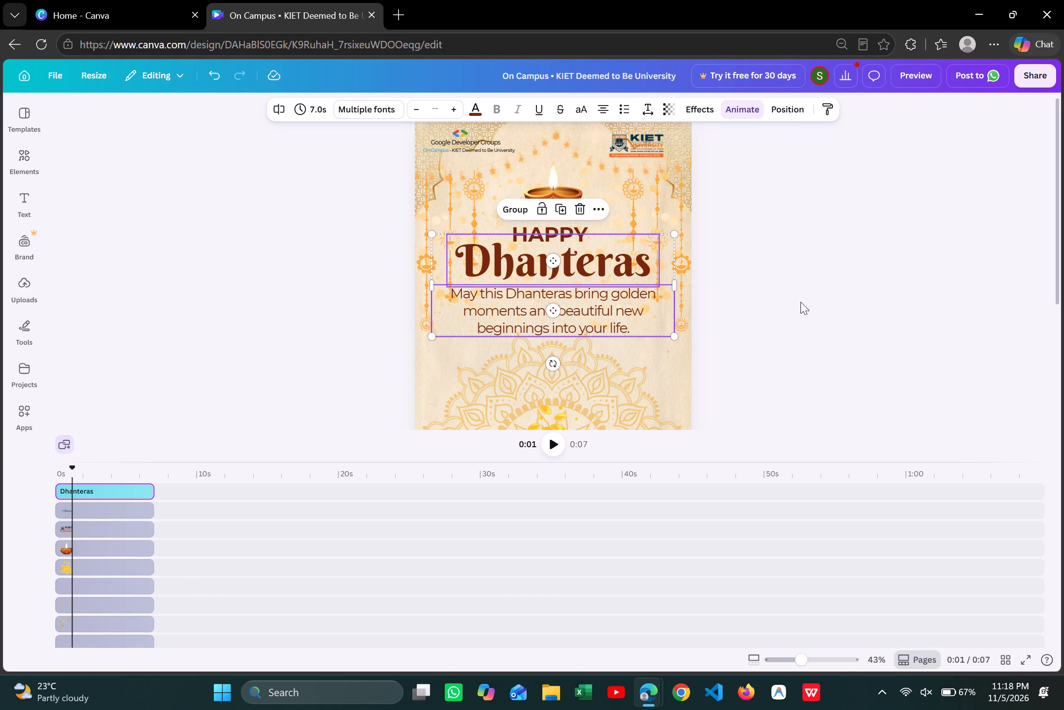
pyautogui.click(822, 319)
# Check the page alignment of the greeting message text in its position settings.
pyautogui.click(601, 322)
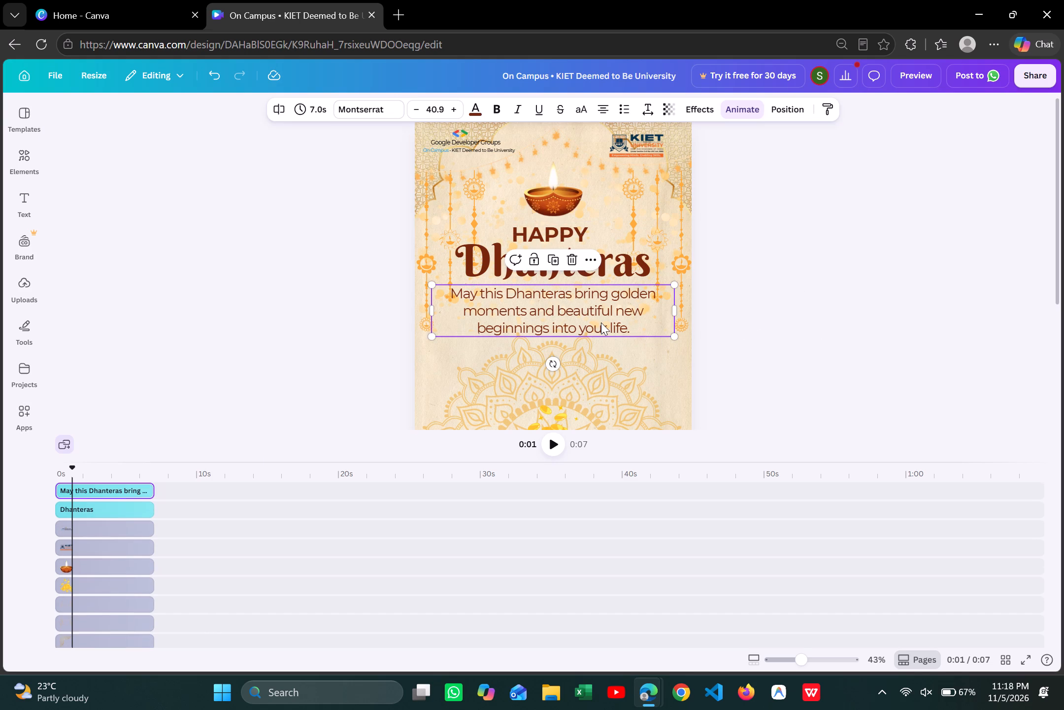
pyautogui.click(789, 105)
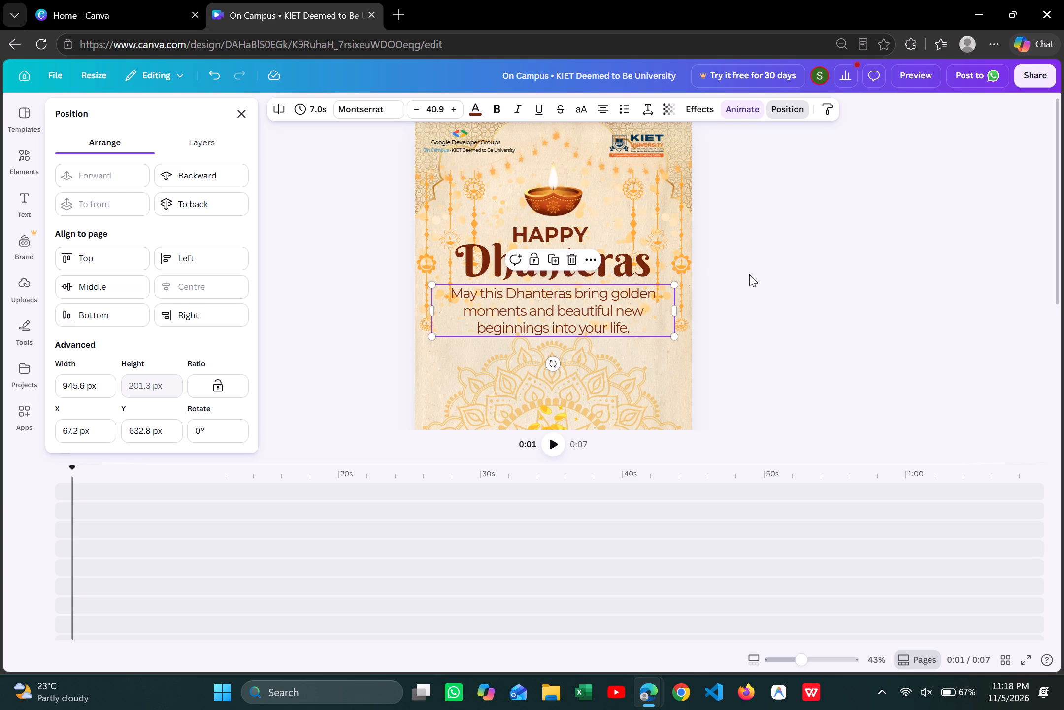
pyautogui.click(764, 283)
# Centre the HAPPY heading text horizontally on the page.
pyautogui.scroll(-1, 207, 532)
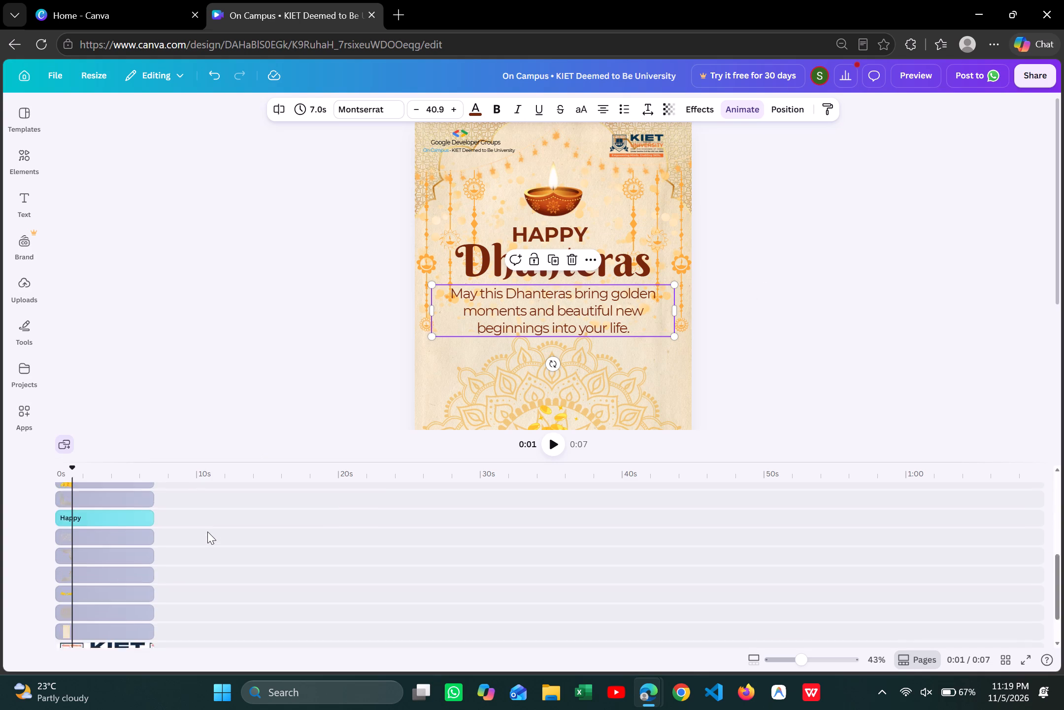
pyautogui.scroll(-1, 207, 532)
pyautogui.click(107, 521)
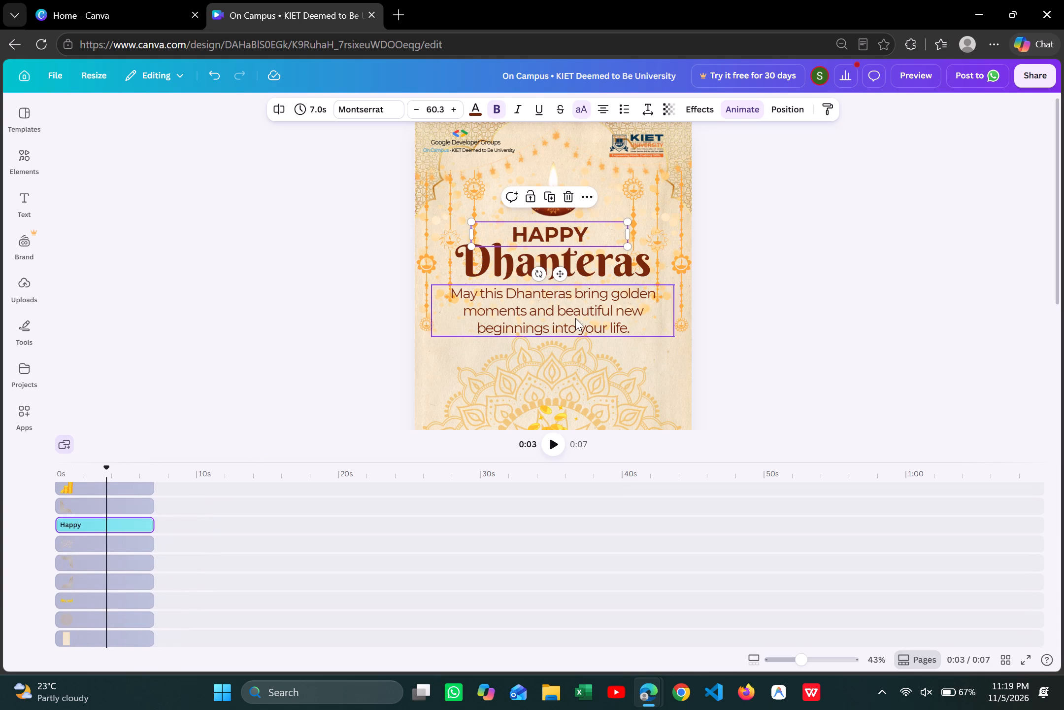
pyautogui.click(791, 107)
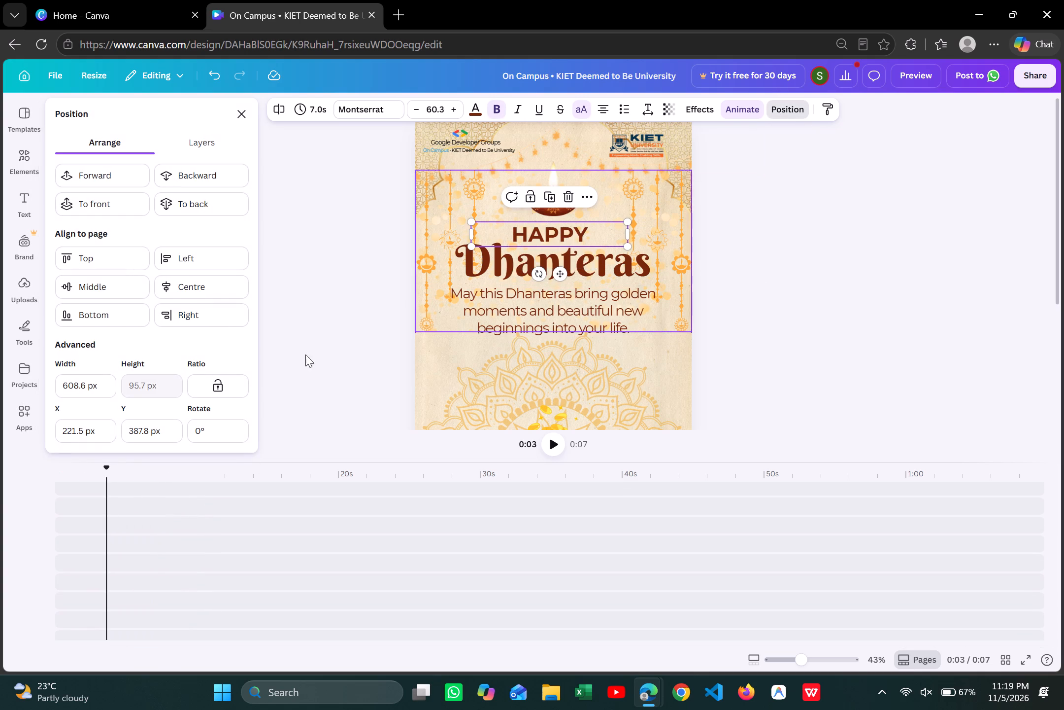
pyautogui.click(218, 289)
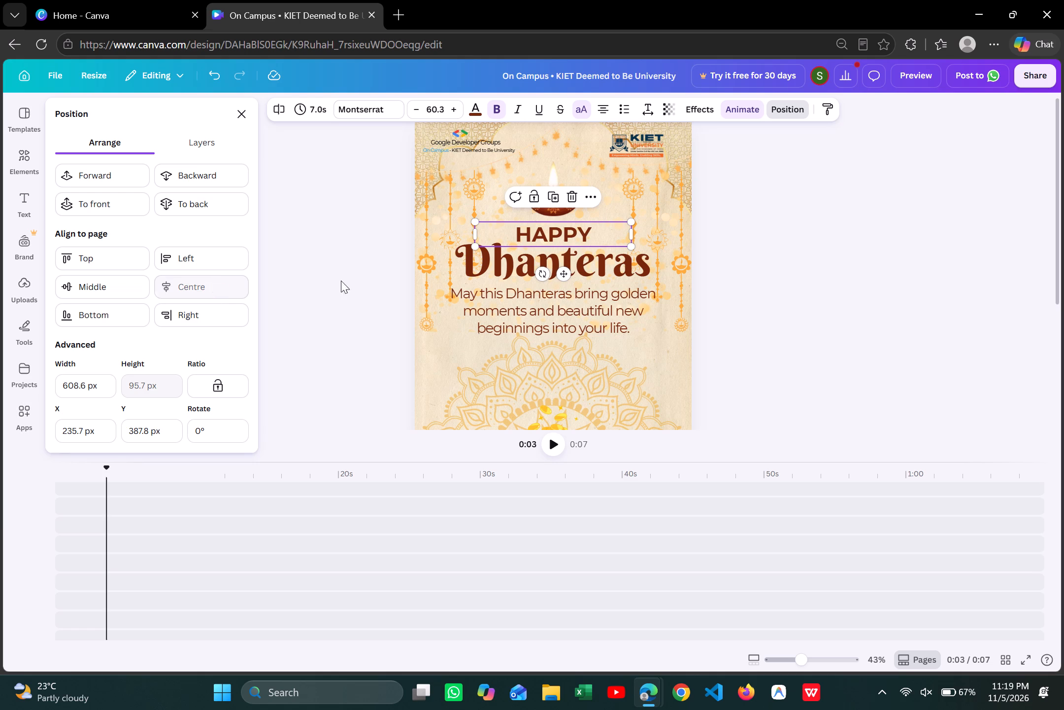
pyautogui.click(915, 316)
# Centre the mandala ornament behind the gold pot horizontally on the page.
pyautogui.scroll(-2, 915, 316)
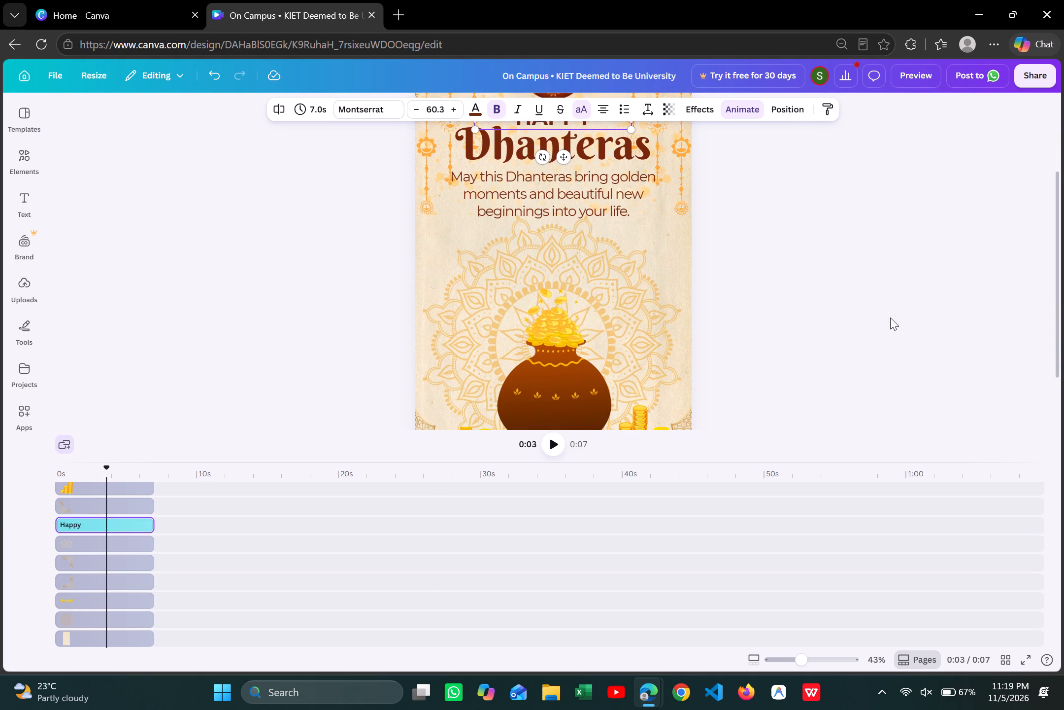
pyautogui.click(643, 342)
pyautogui.click(684, 113)
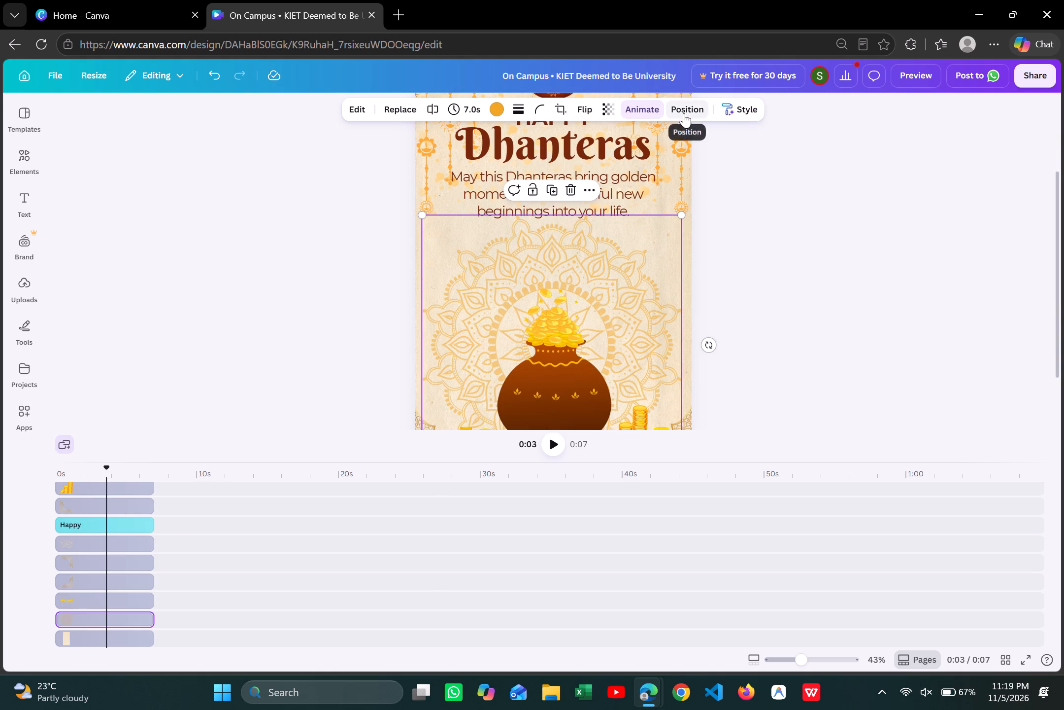
pyautogui.click(239, 283)
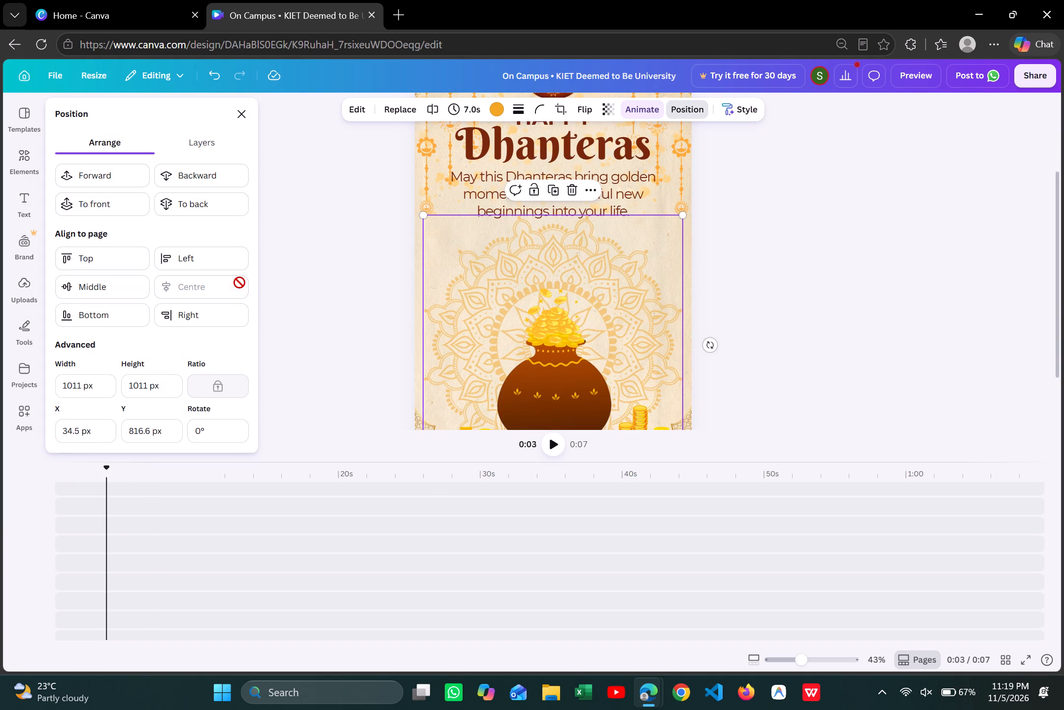
# Check the page alignment of the brown pot in its position settings.
pyautogui.click(571, 404)
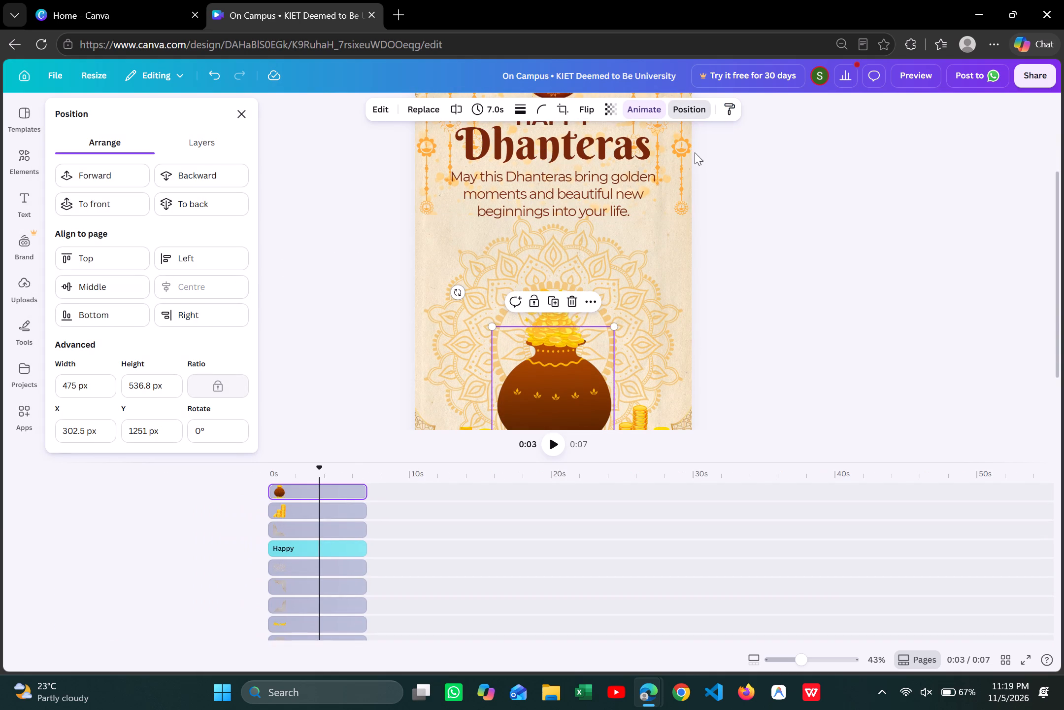
pyautogui.click(680, 111)
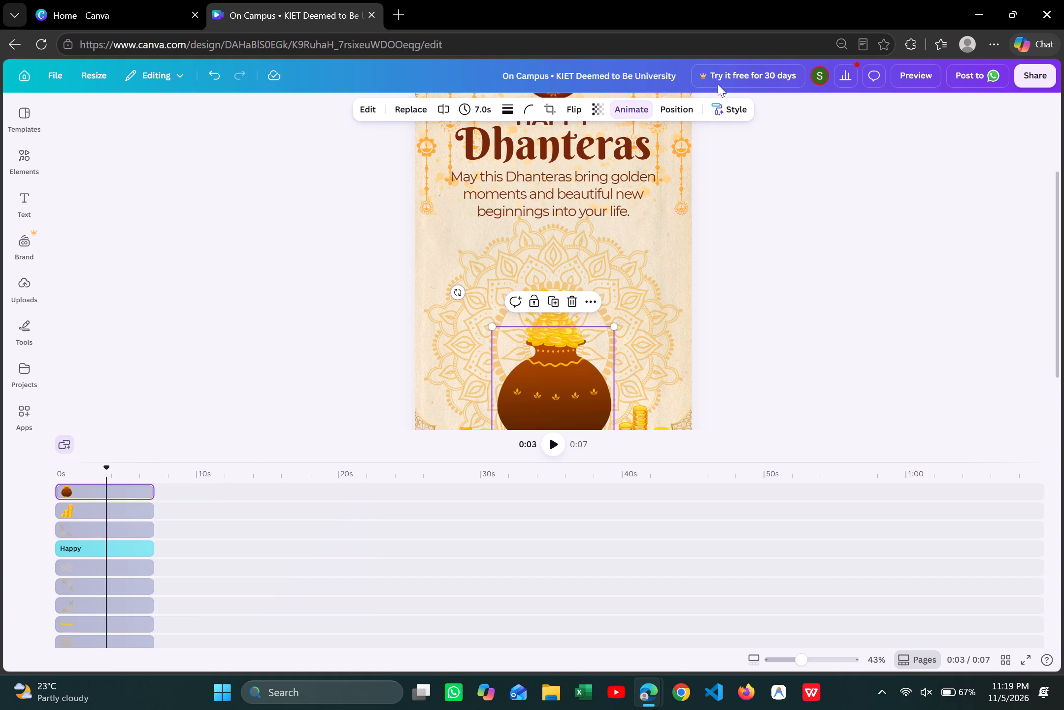
pyautogui.click(679, 106)
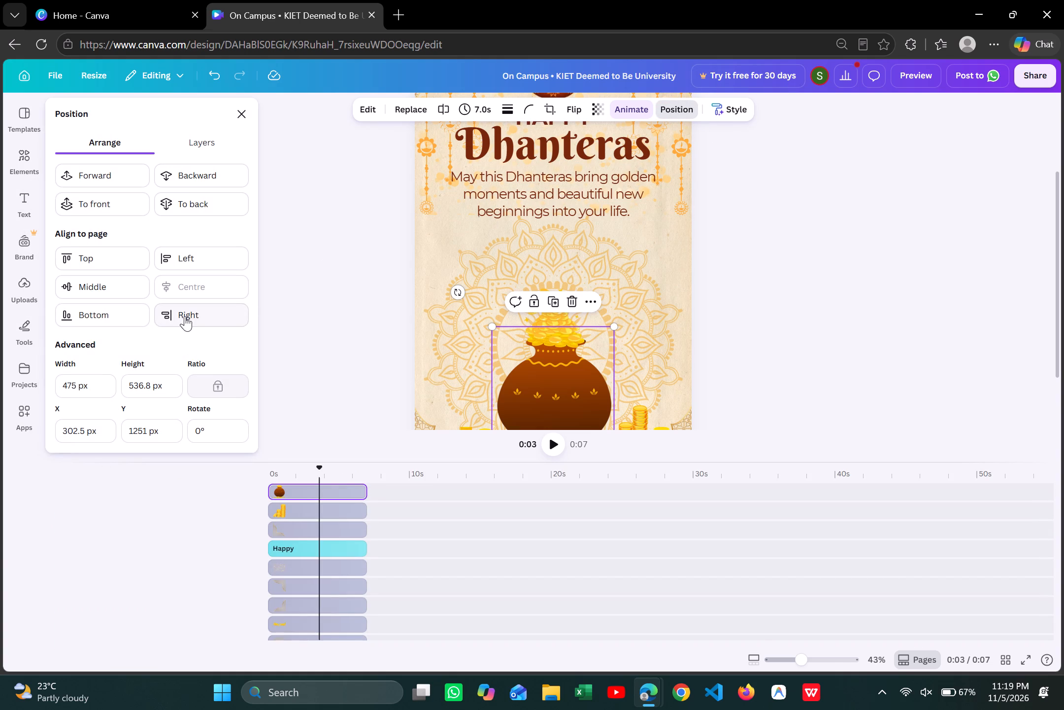
pyautogui.click(397, 325)
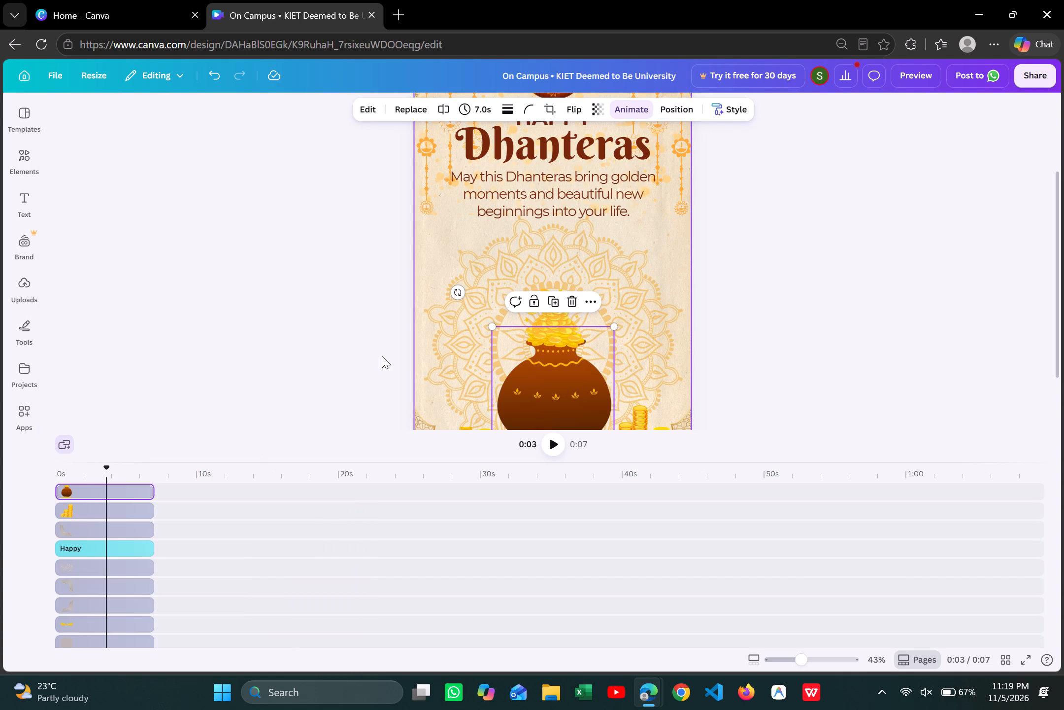
pyautogui.click(382, 356)
# Shrink the Google Developer Groups logo slightly and move it inward from the page corner.
pyautogui.scroll(2, 382, 356)
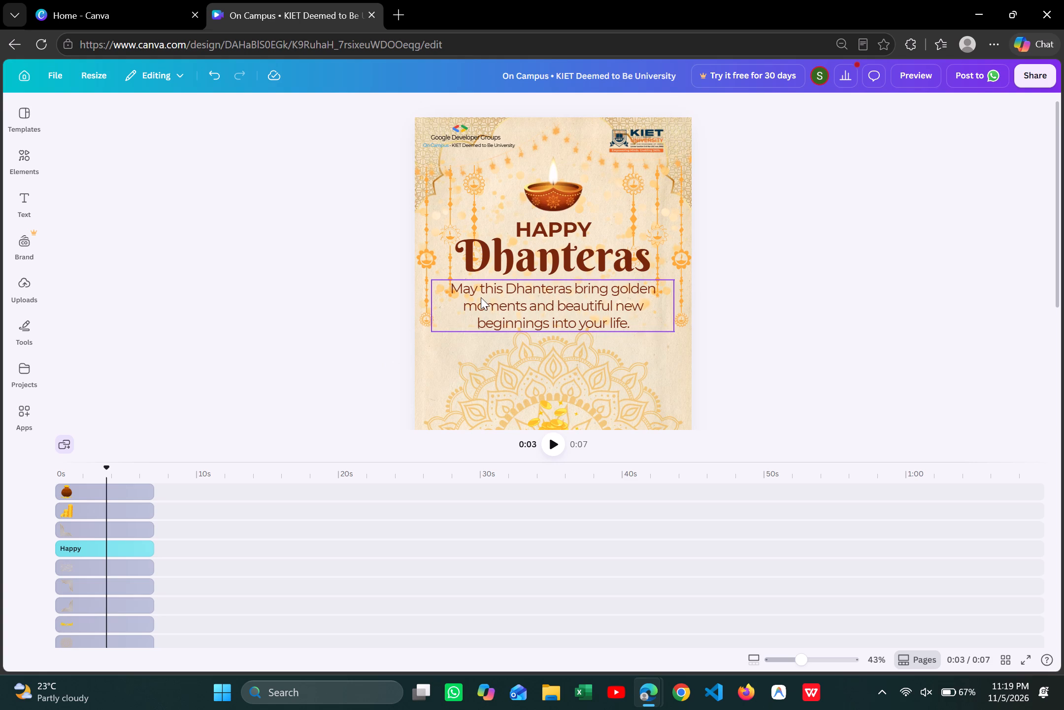
pyautogui.click(481, 134)
pyautogui.moveTo(516, 123); pyautogui.dragTo(509, 129)
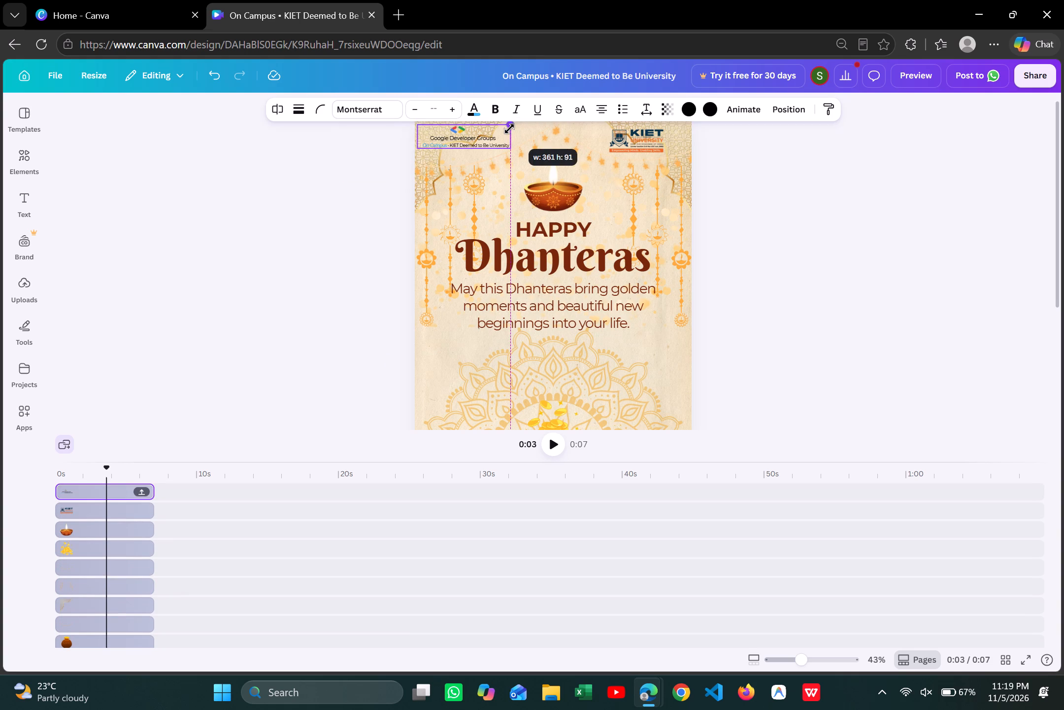
pyautogui.moveTo(509, 129); pyautogui.dragTo(504, 133)
pyautogui.moveTo(463, 143); pyautogui.dragTo(474, 144)
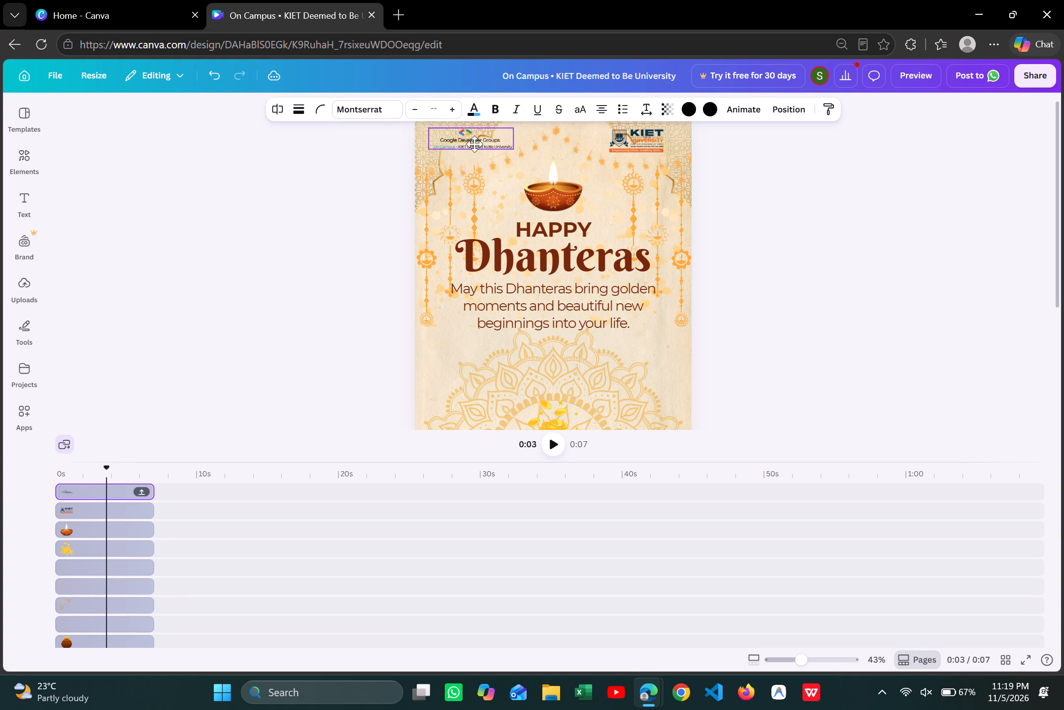
pyautogui.moveTo(474, 144); pyautogui.dragTo(472, 145)
# Shrink the KIET University logo slightly, compare it beside the Google Developer Groups logo, and place it level with that logo near the opposite corner.
pyautogui.moveTo(621, 133); pyautogui.dragTo(612, 134)
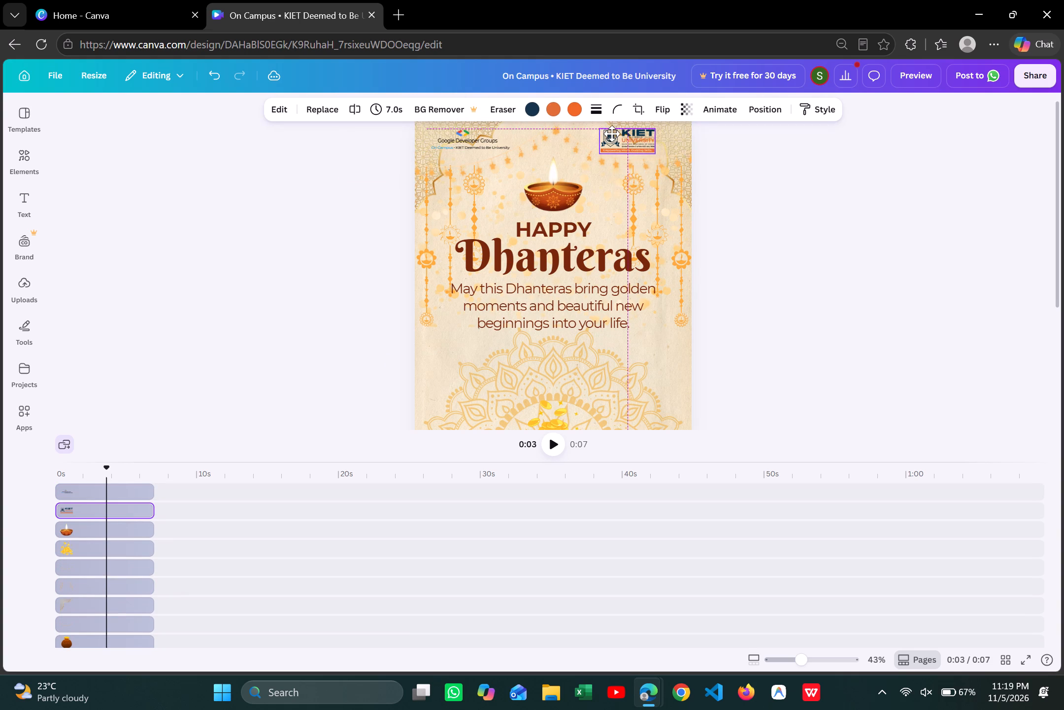
pyautogui.moveTo(612, 134); pyautogui.dragTo(611, 134)
pyautogui.click(656, 128)
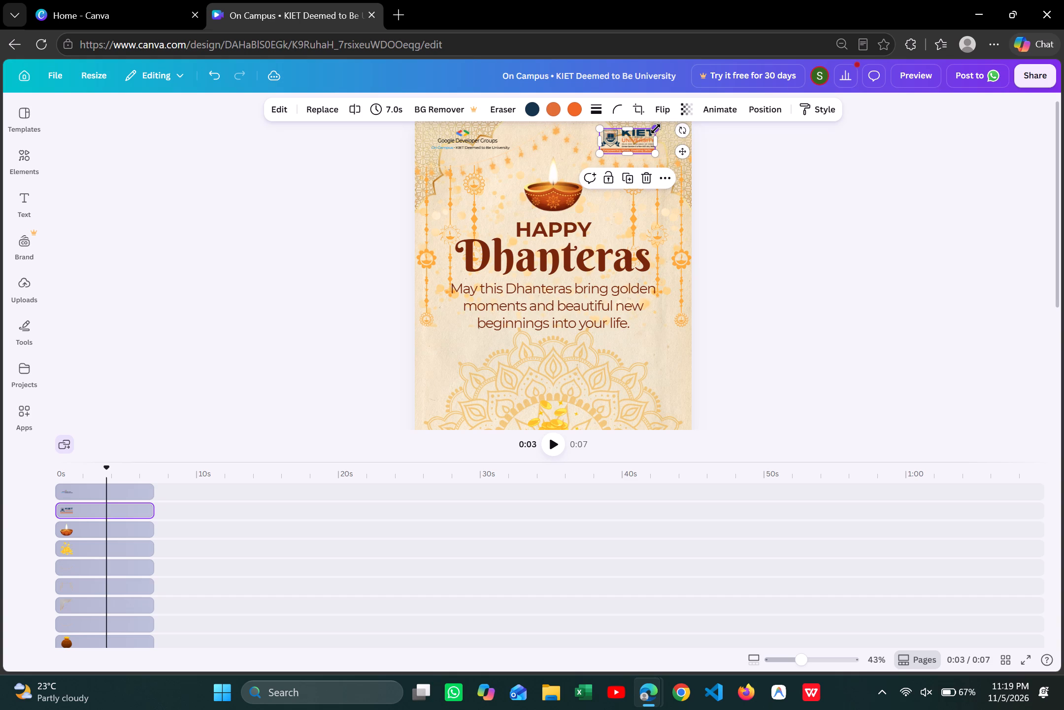
pyautogui.moveTo(633, 143); pyautogui.dragTo(547, 148)
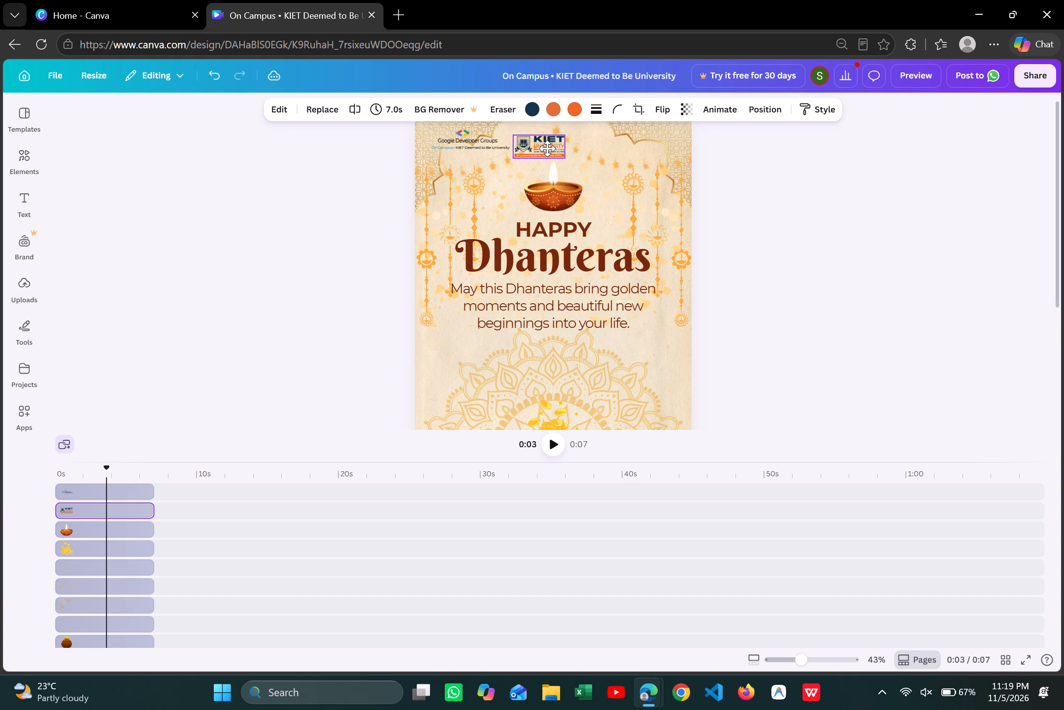
pyautogui.moveTo(547, 148); pyautogui.dragTo(638, 142)
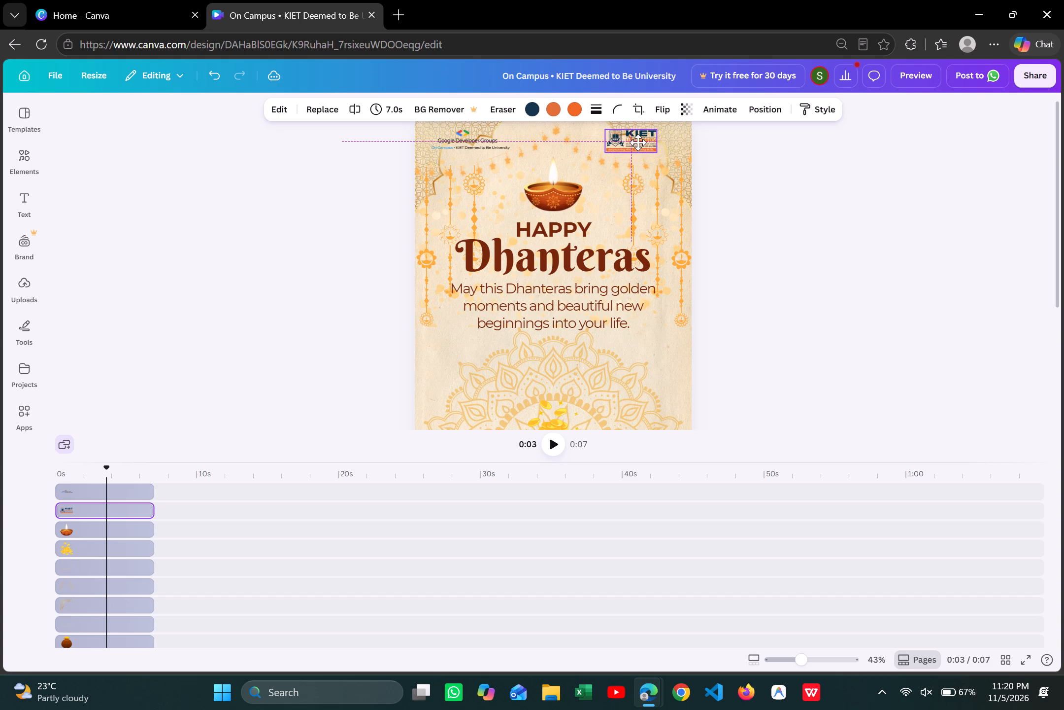
pyautogui.moveTo(638, 142); pyautogui.dragTo(640, 142)
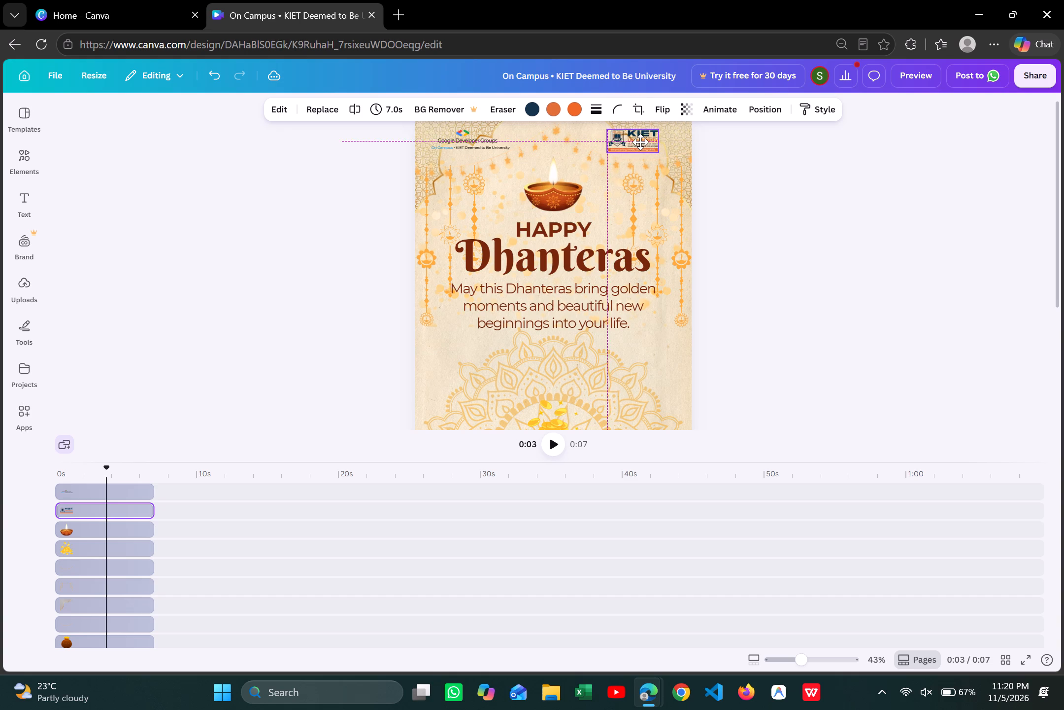
pyautogui.moveTo(640, 142); pyautogui.dragTo(647, 144)
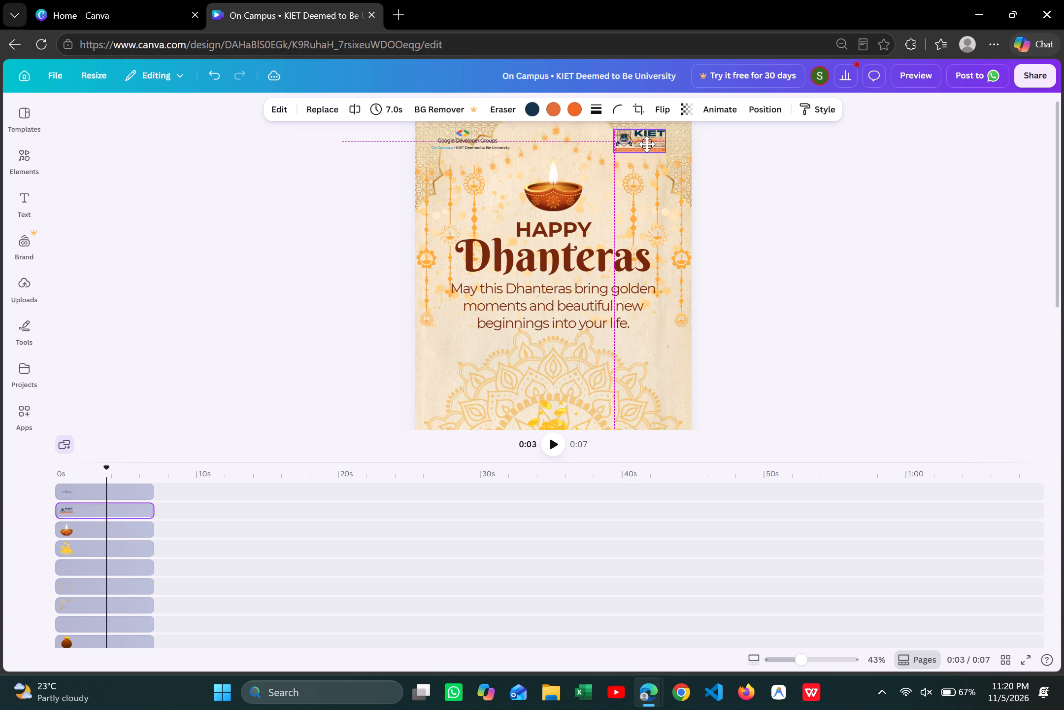
pyautogui.moveTo(647, 144); pyautogui.dragTo(644, 138)
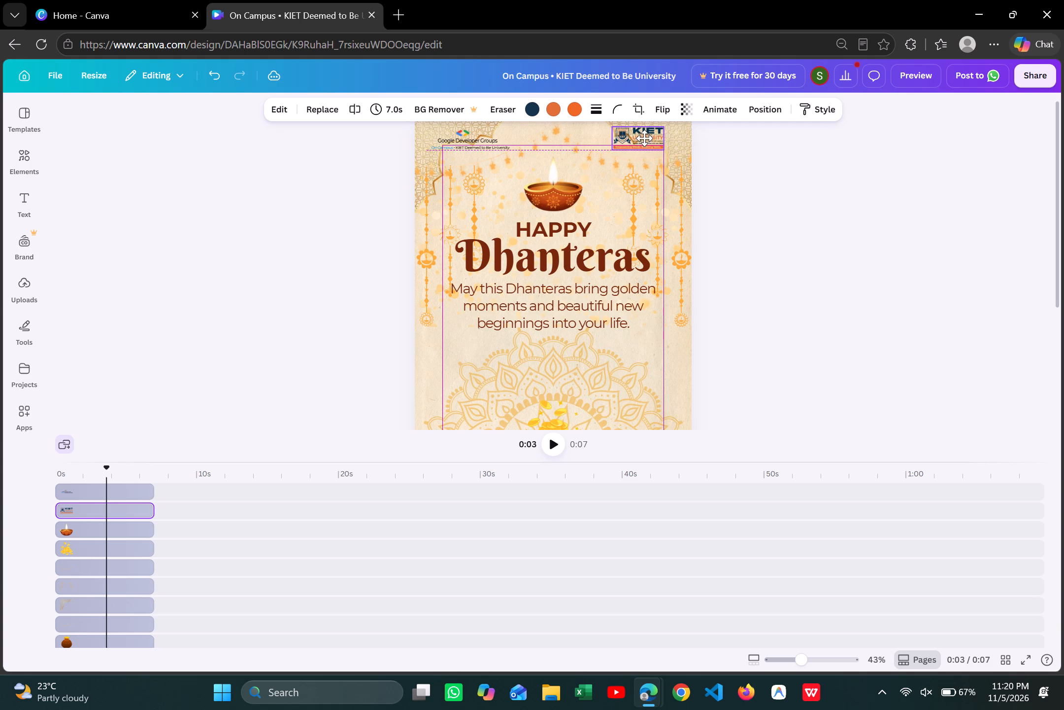
pyautogui.moveTo(644, 138); pyautogui.dragTo(641, 142)
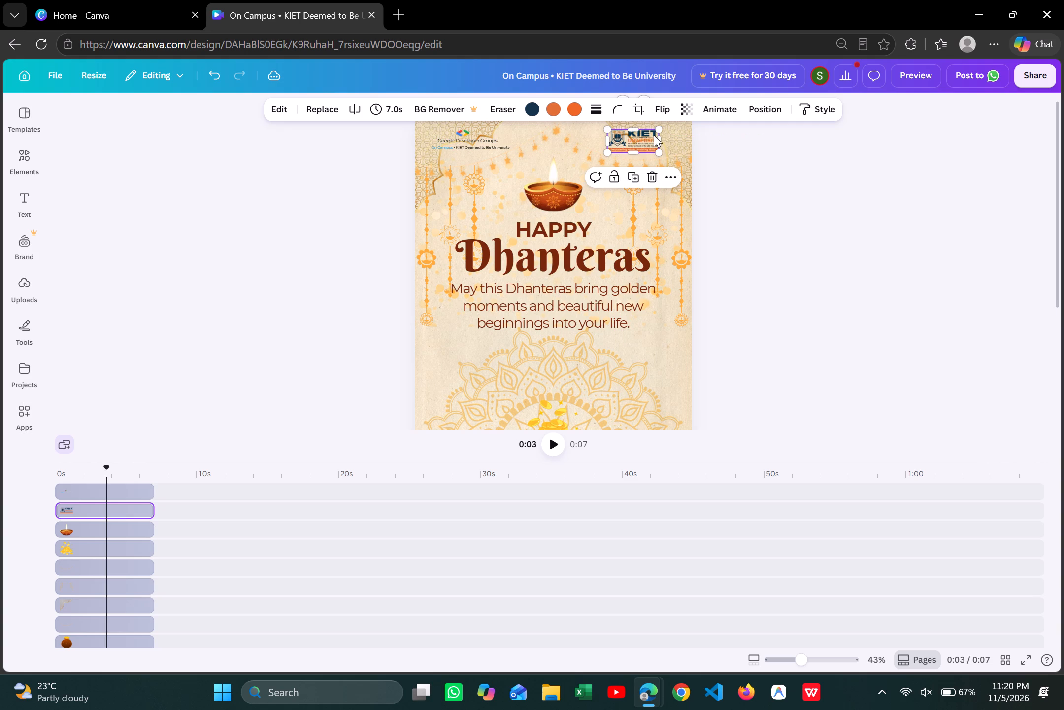
# Shrink the KIET University logo further and place it directly beside the Google Developer Groups logo for a size comparison.
pyautogui.moveTo(657, 132); pyautogui.dragTo(648, 140)
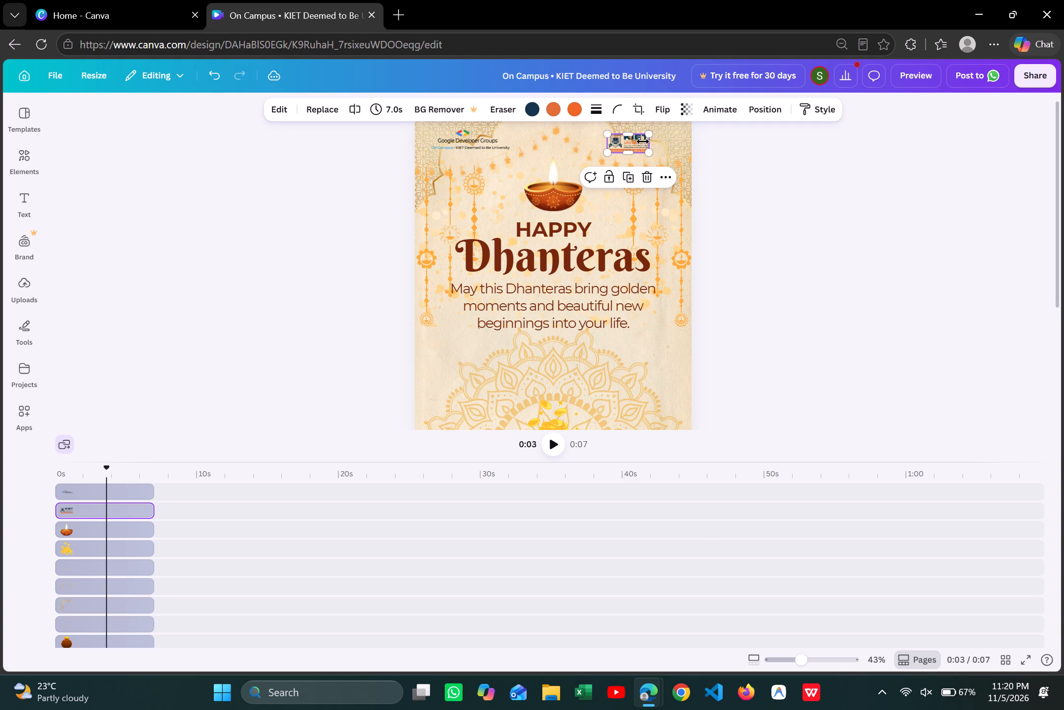
pyautogui.moveTo(638, 142); pyautogui.dragTo(542, 141)
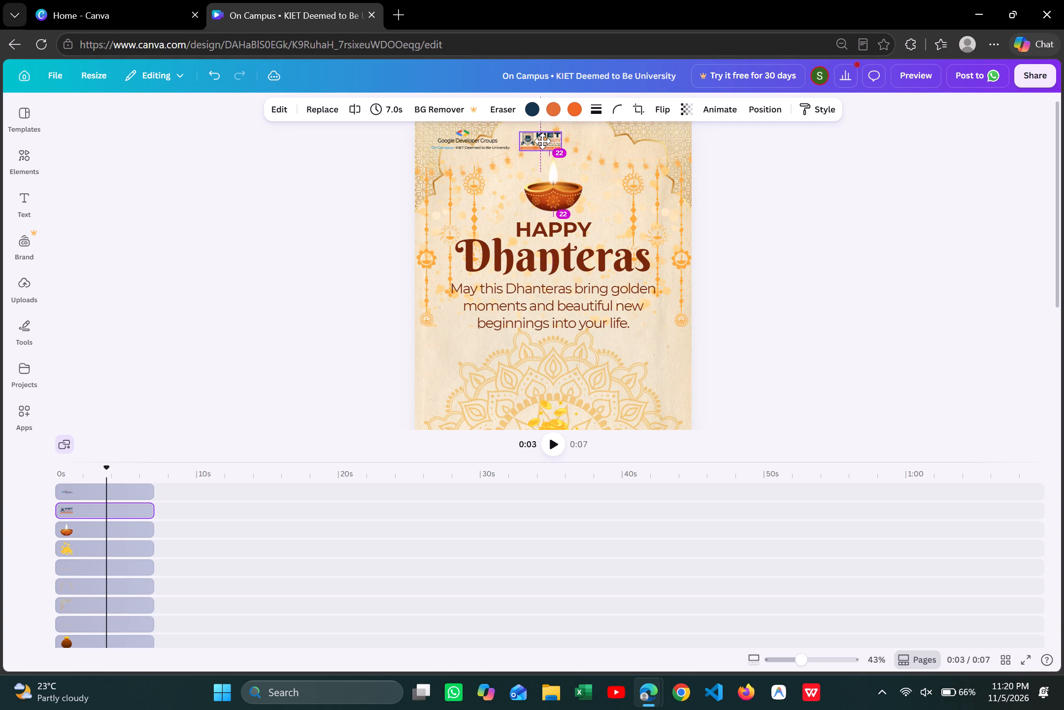
pyautogui.moveTo(542, 141); pyautogui.dragTo(540, 139)
# Enlarge the KIET University logo to about the height of the adjacent Google Developer Groups logo.
pyautogui.hscroll(-1, 540, 139)
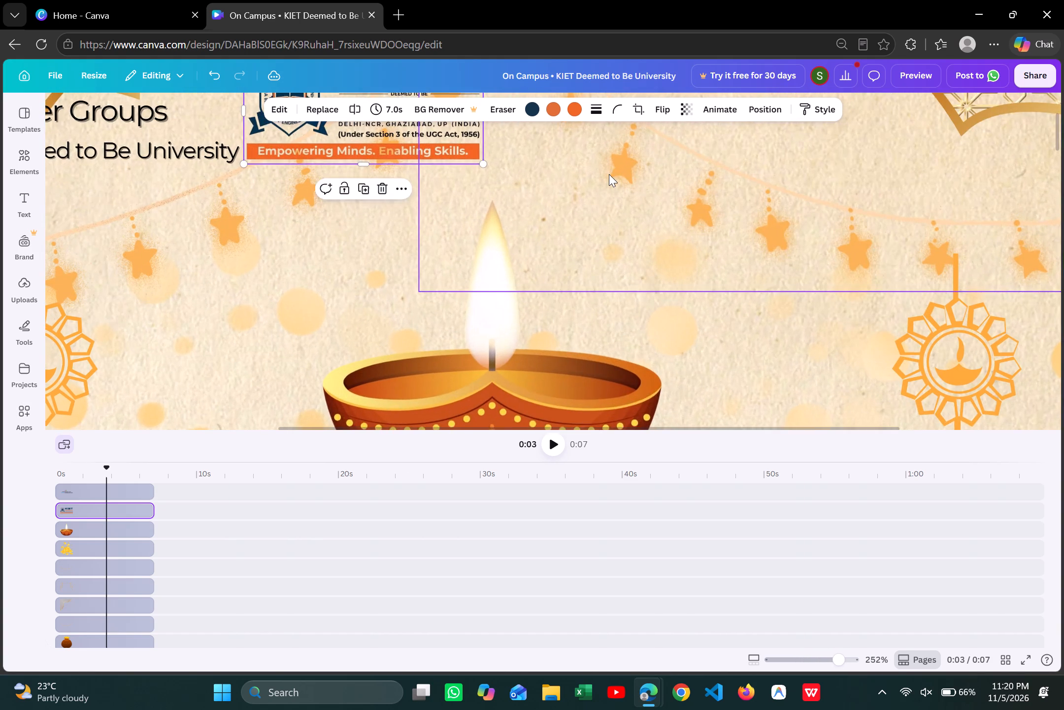
pyautogui.hscroll(3, 609, 174)
pyautogui.scroll(2, 609, 174)
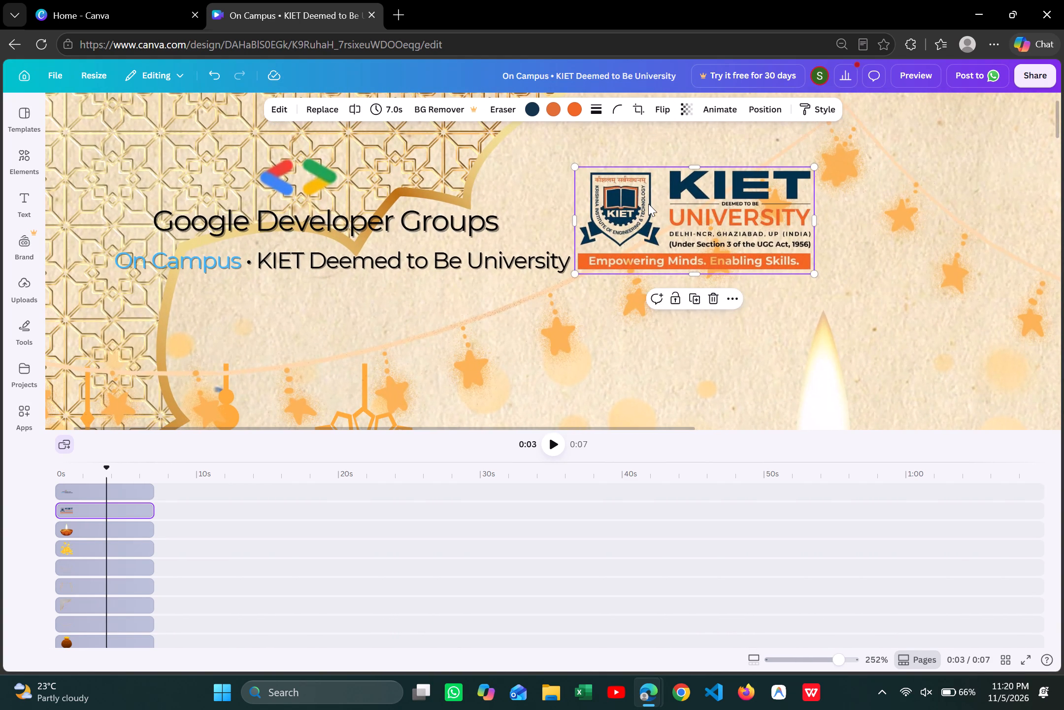
pyautogui.click(648, 204)
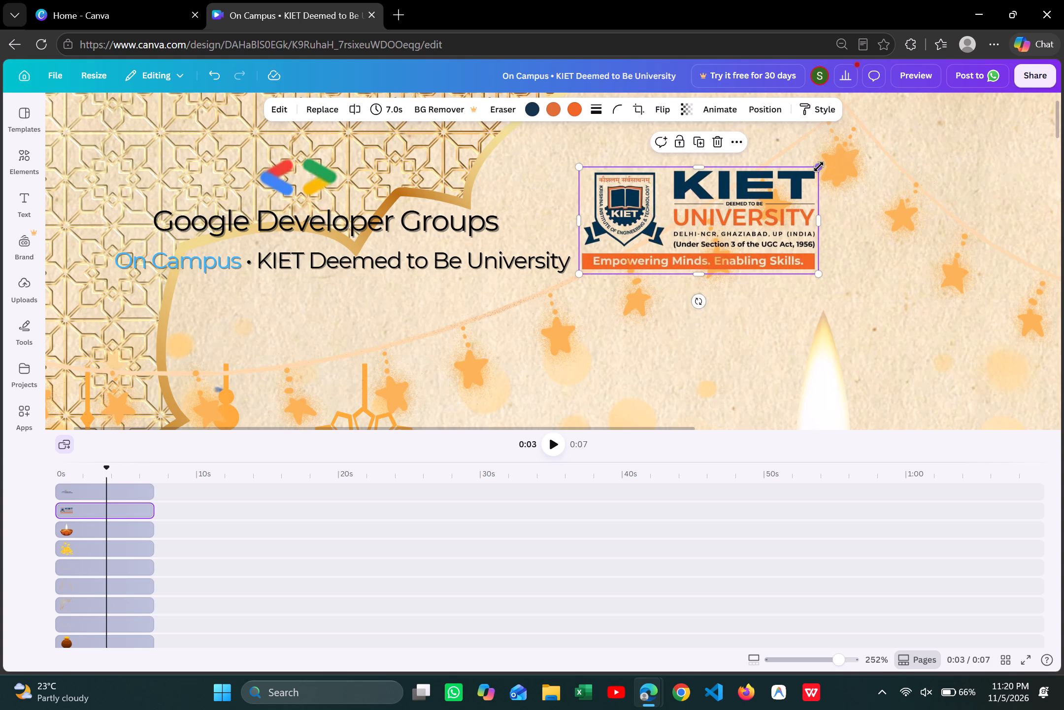
pyautogui.moveTo(819, 167); pyautogui.dragTo(838, 136)
pyautogui.hscroll(2, 838, 136)
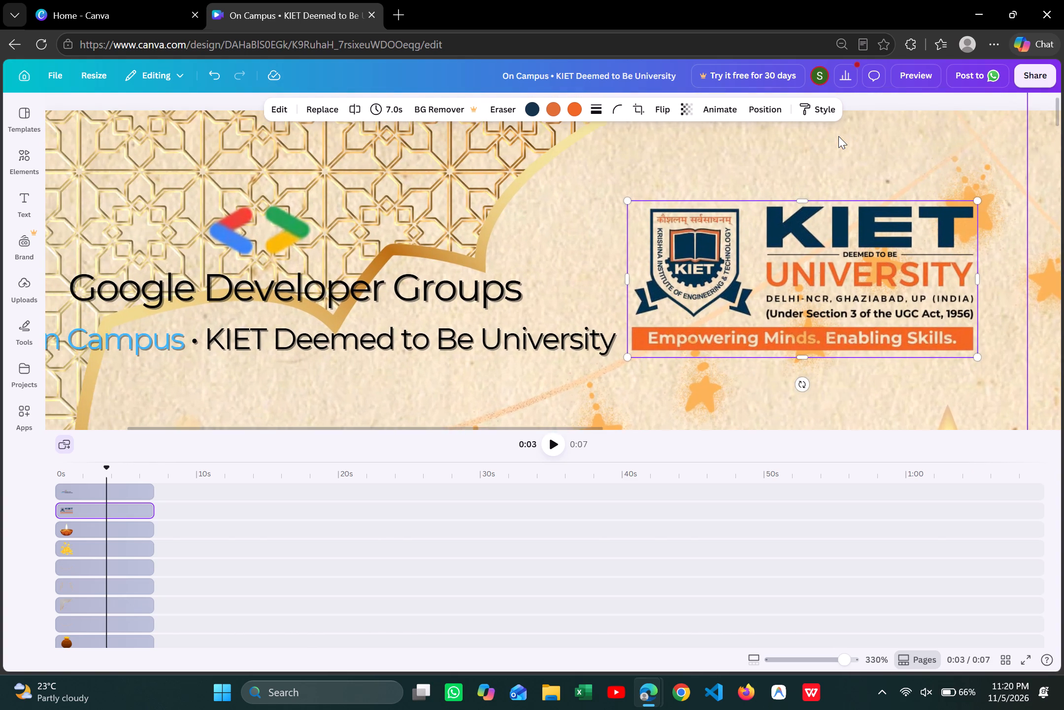
pyautogui.hscroll(2, 838, 136)
pyautogui.moveTo(691, 214); pyautogui.dragTo(683, 206)
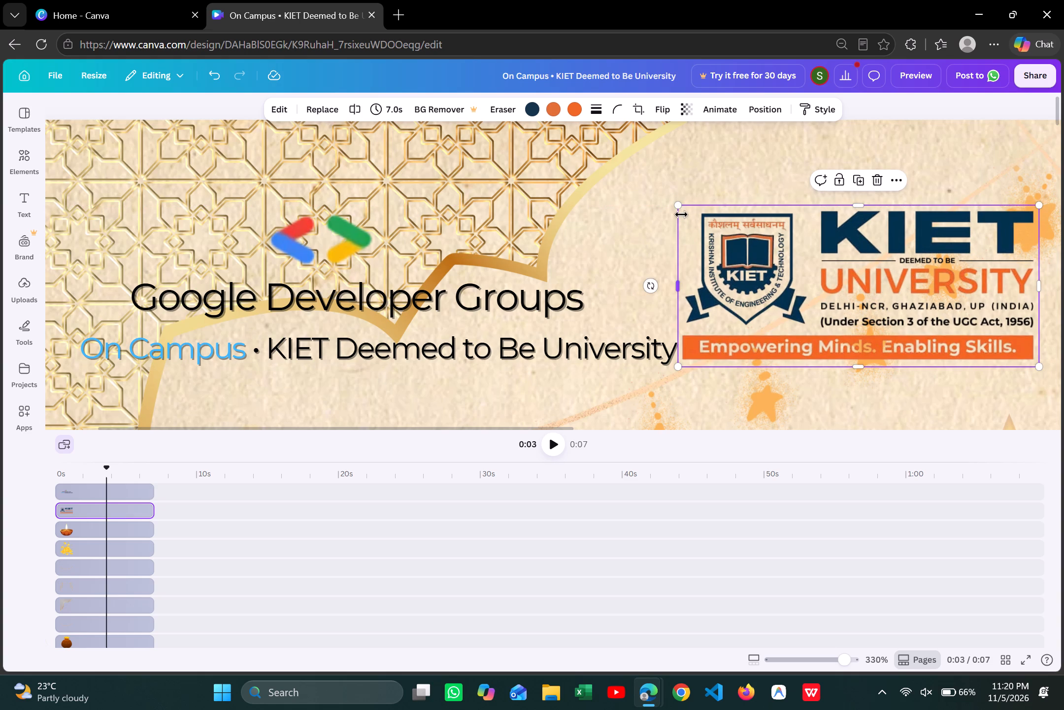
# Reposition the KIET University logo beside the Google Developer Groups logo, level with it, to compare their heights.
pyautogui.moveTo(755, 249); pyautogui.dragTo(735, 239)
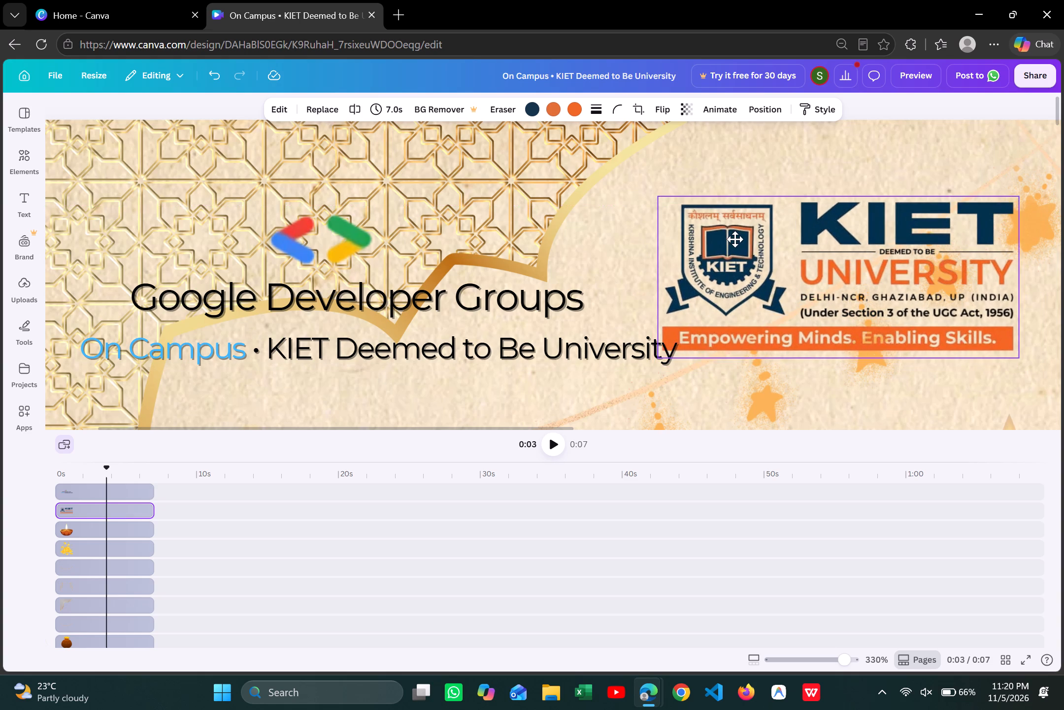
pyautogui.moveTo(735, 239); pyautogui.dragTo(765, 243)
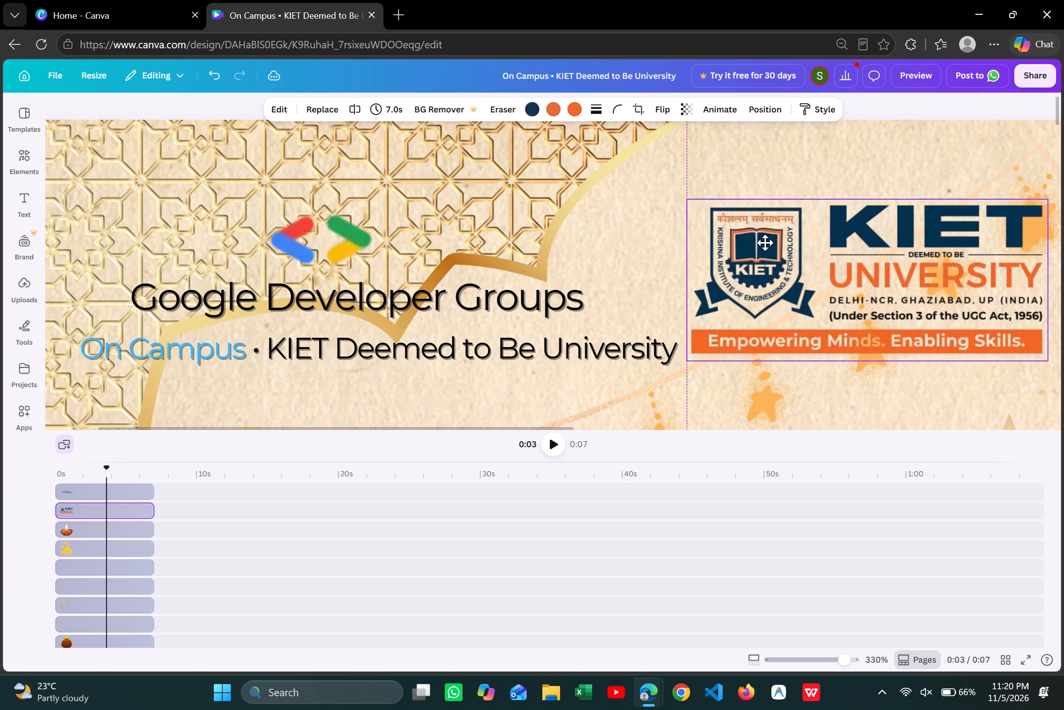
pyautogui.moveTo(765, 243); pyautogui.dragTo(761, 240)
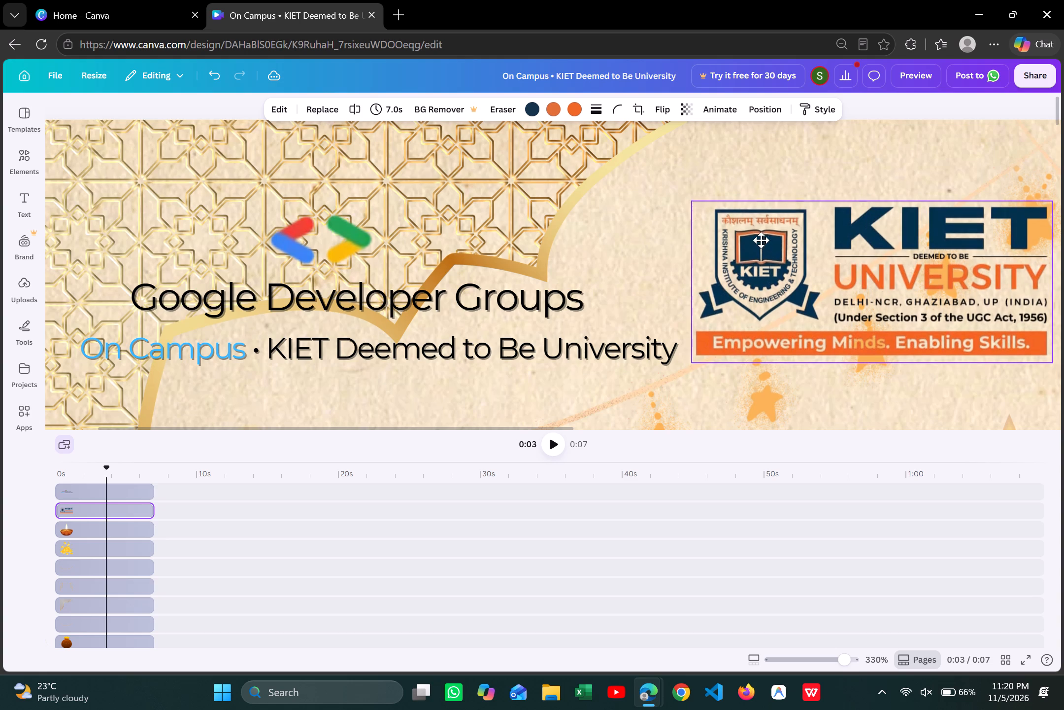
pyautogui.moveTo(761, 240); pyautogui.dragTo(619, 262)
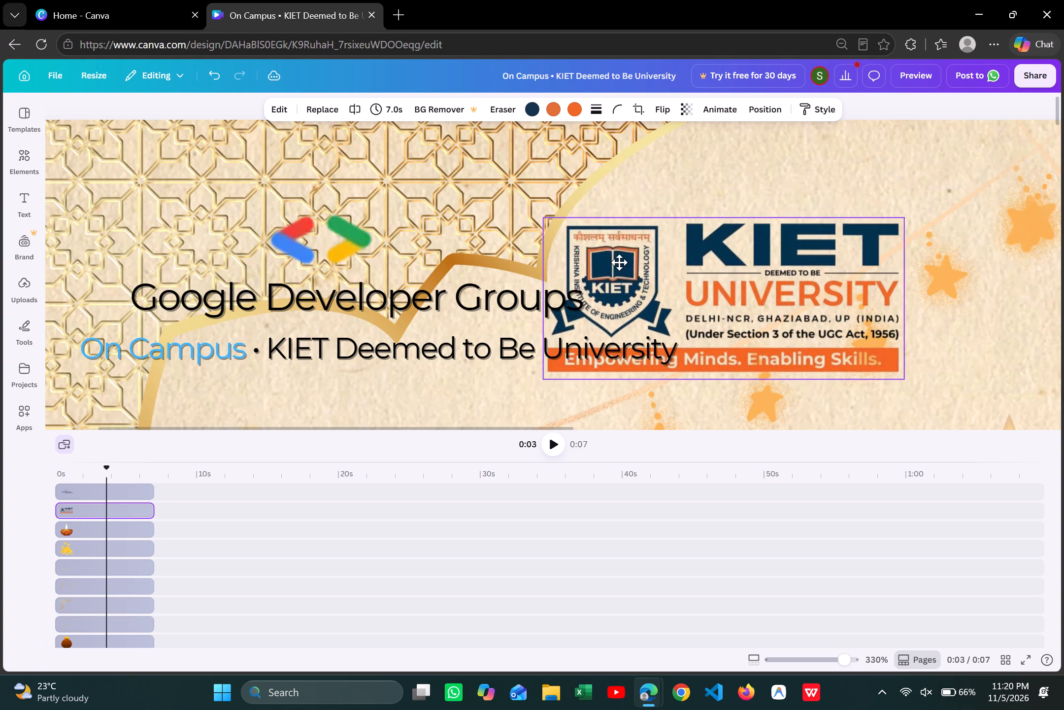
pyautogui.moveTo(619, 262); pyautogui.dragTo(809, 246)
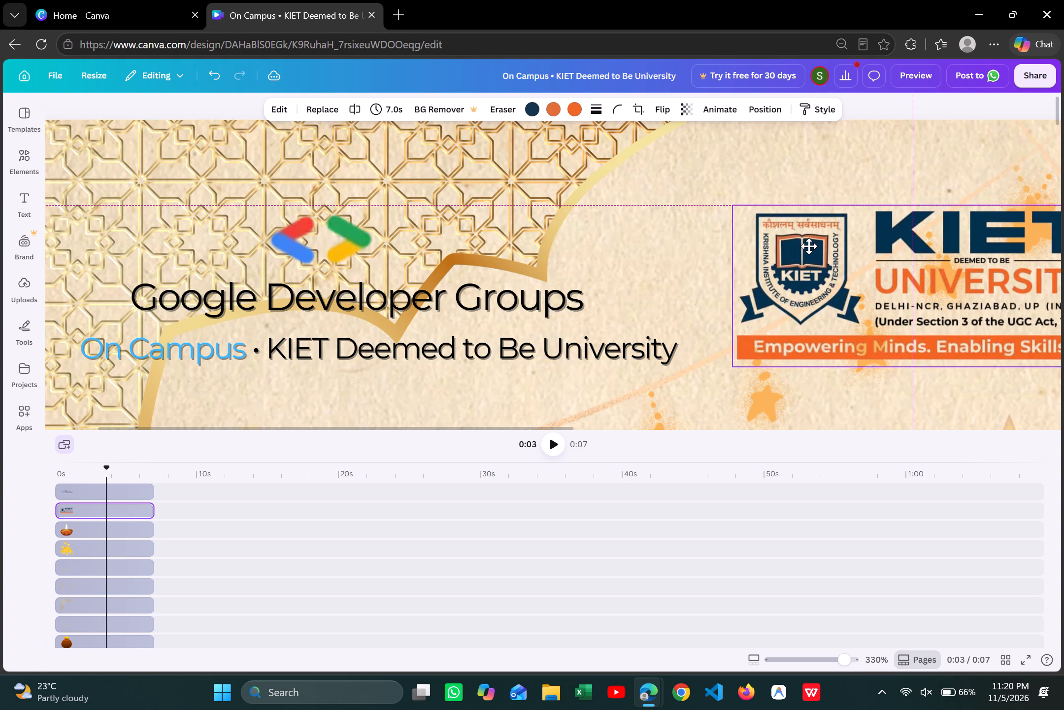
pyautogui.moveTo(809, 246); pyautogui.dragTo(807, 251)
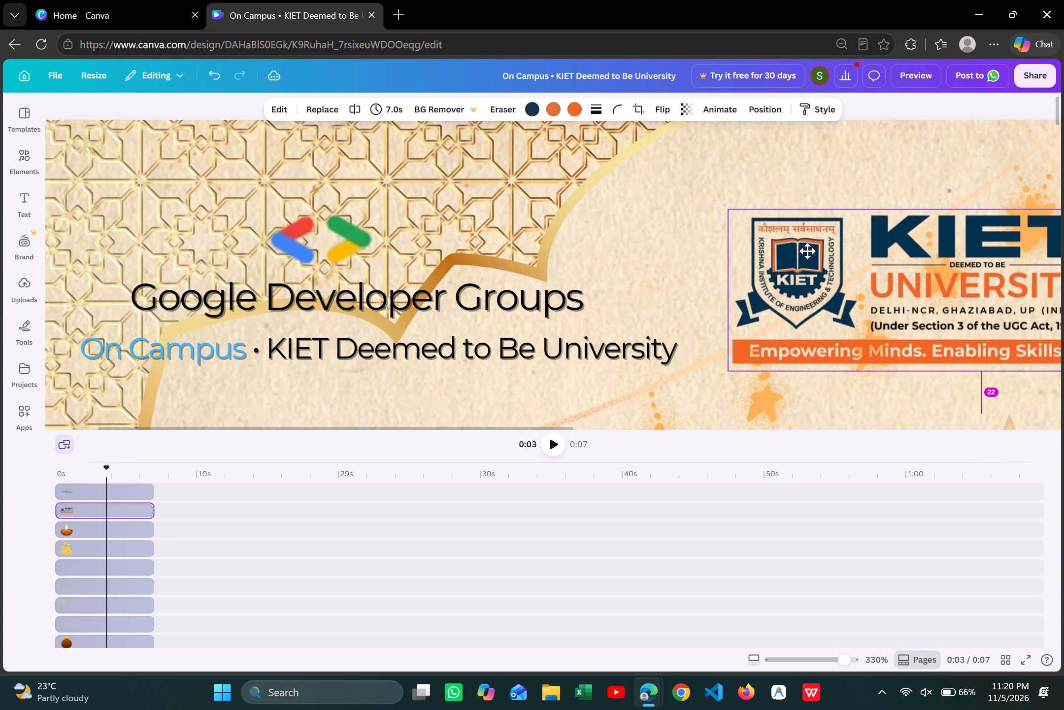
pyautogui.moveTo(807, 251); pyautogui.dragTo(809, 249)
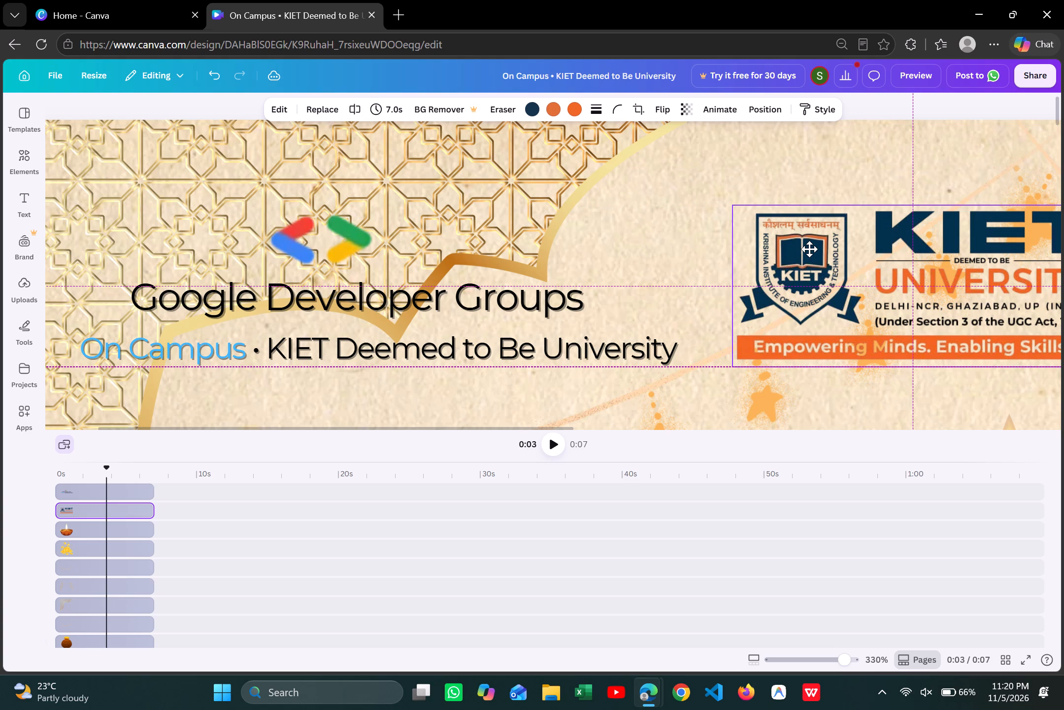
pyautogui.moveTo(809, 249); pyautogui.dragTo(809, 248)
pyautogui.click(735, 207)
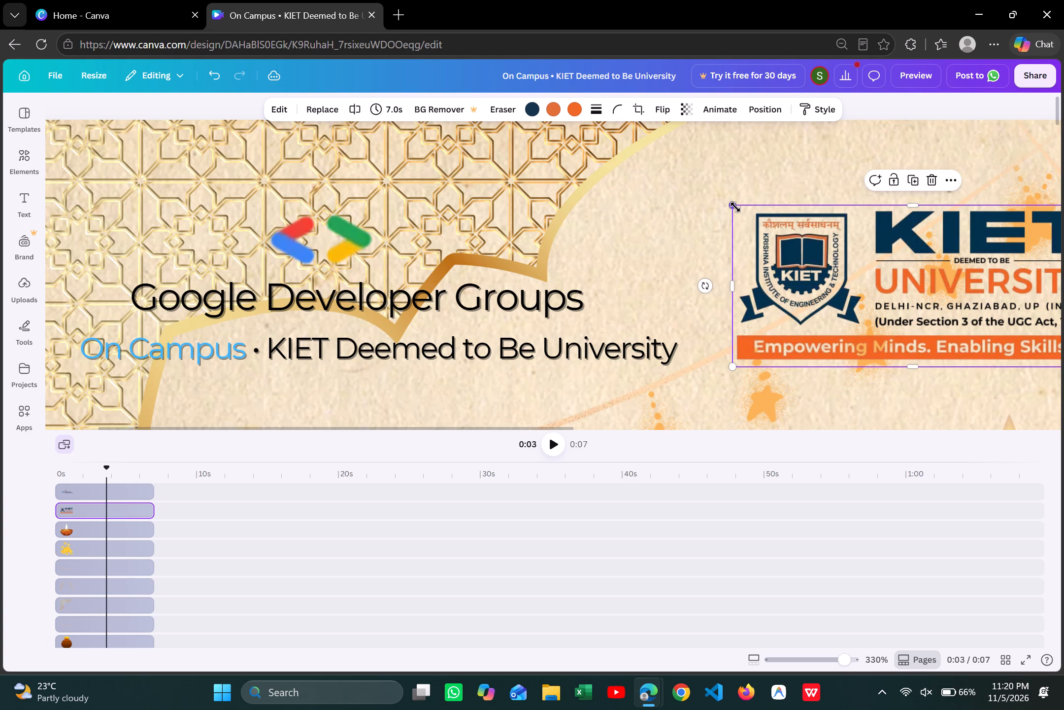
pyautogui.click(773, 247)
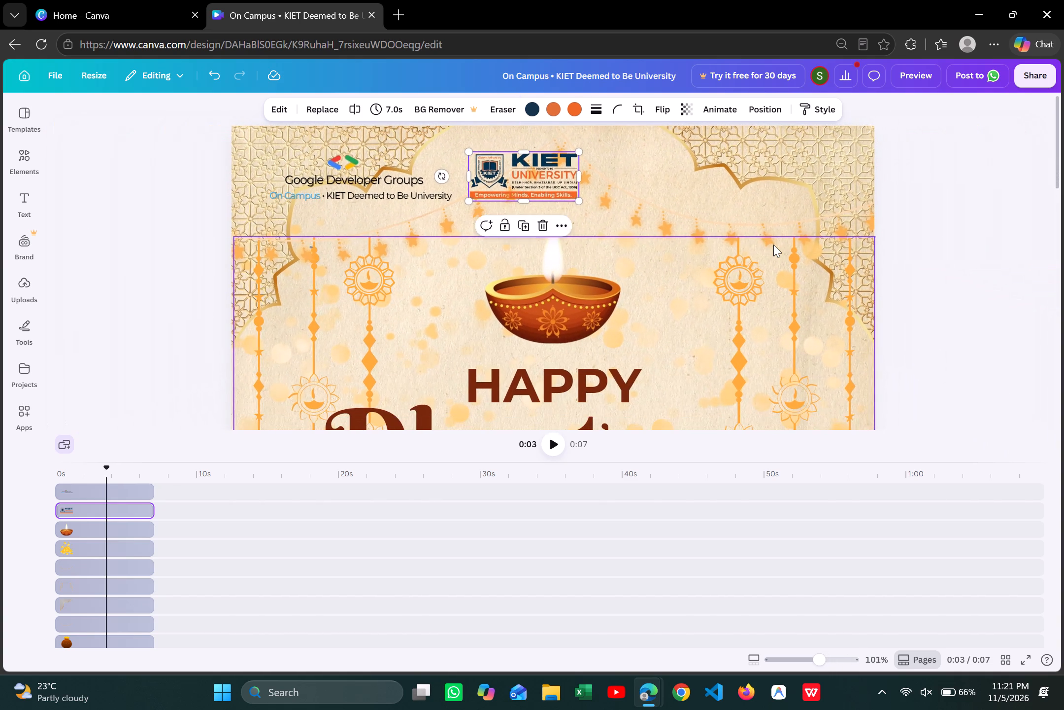
# Move the KIET University logo to the opposite upper corner of the page, level with the Google Developer Groups logo.
pyautogui.moveTo(537, 188); pyautogui.dragTo(750, 194)
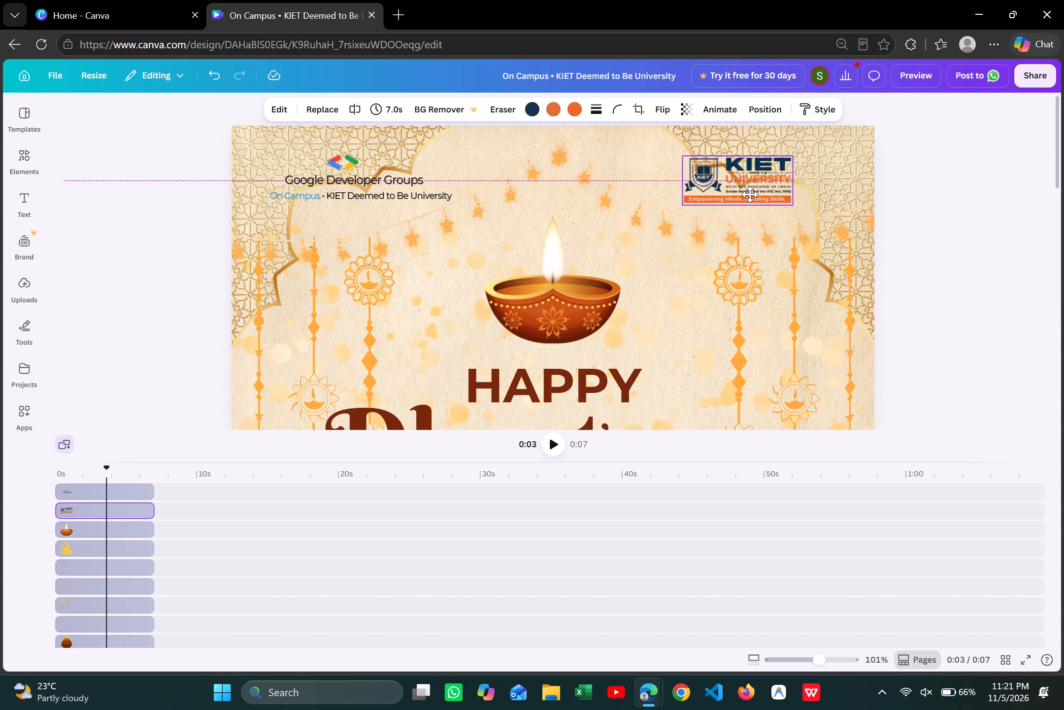
pyautogui.moveTo(750, 194); pyautogui.dragTo(764, 189)
pyautogui.click(975, 190)
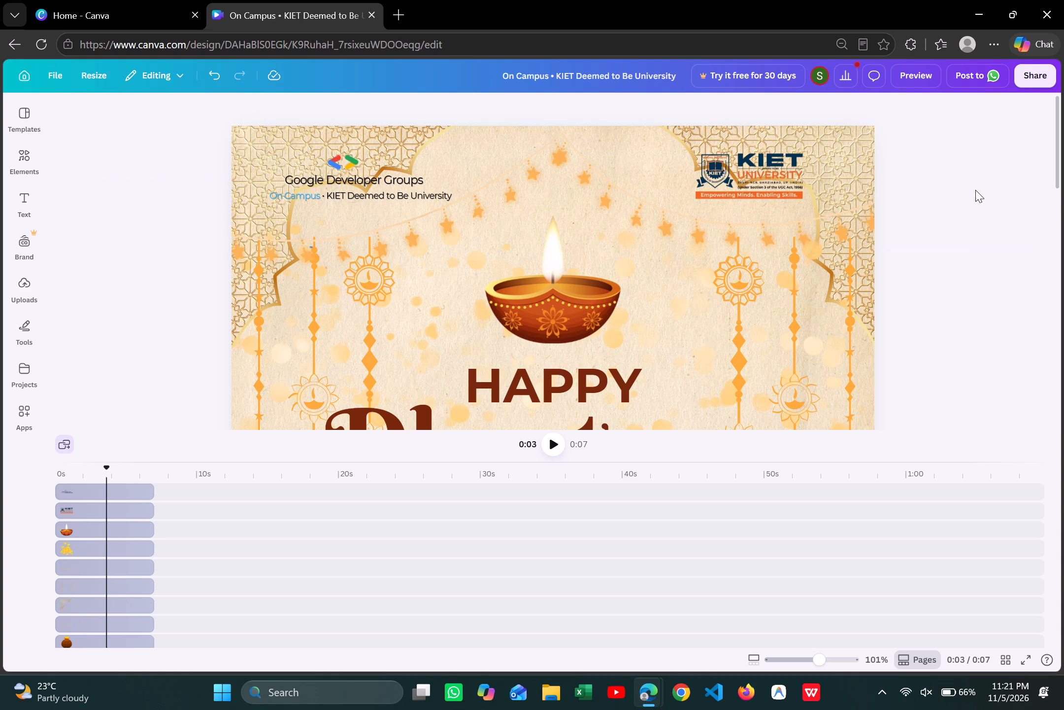
# Set the transparency of the brown pot beneath the gold coins to 96.
pyautogui.scroll(-2, 975, 190)
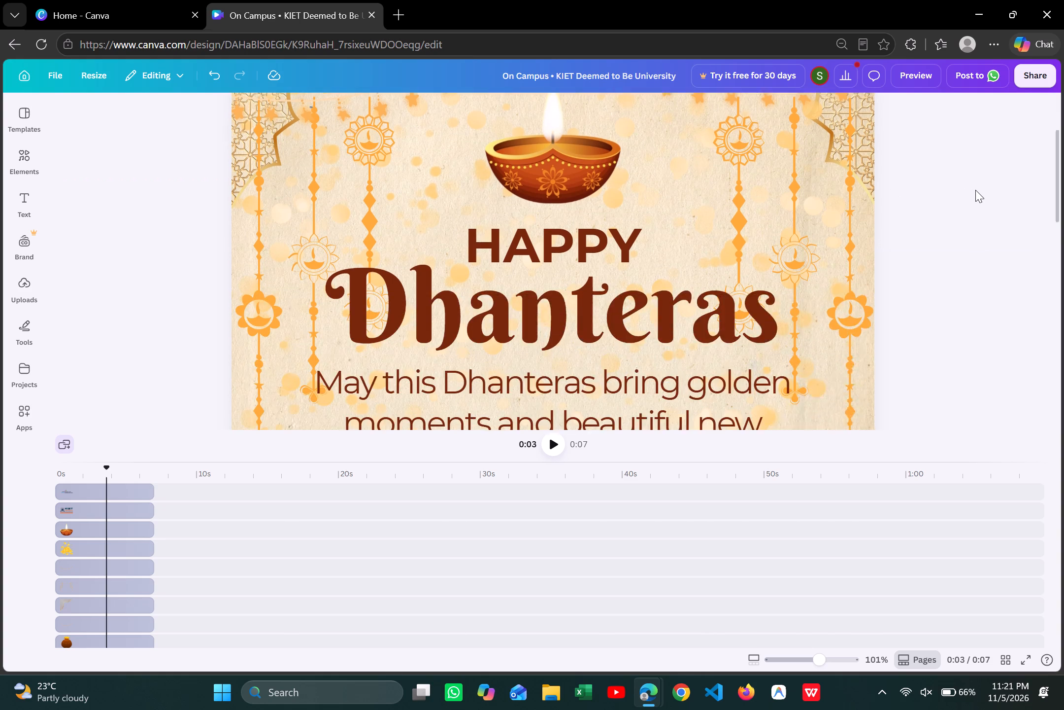
pyautogui.scroll(-5, 975, 190)
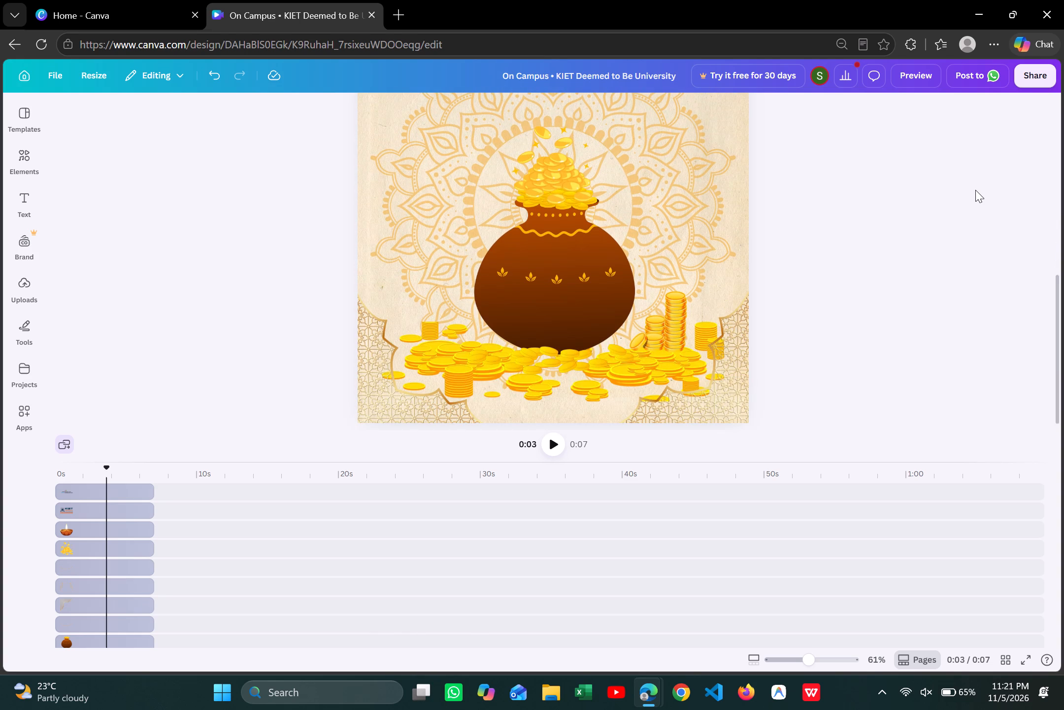
pyautogui.scroll(1, 975, 190)
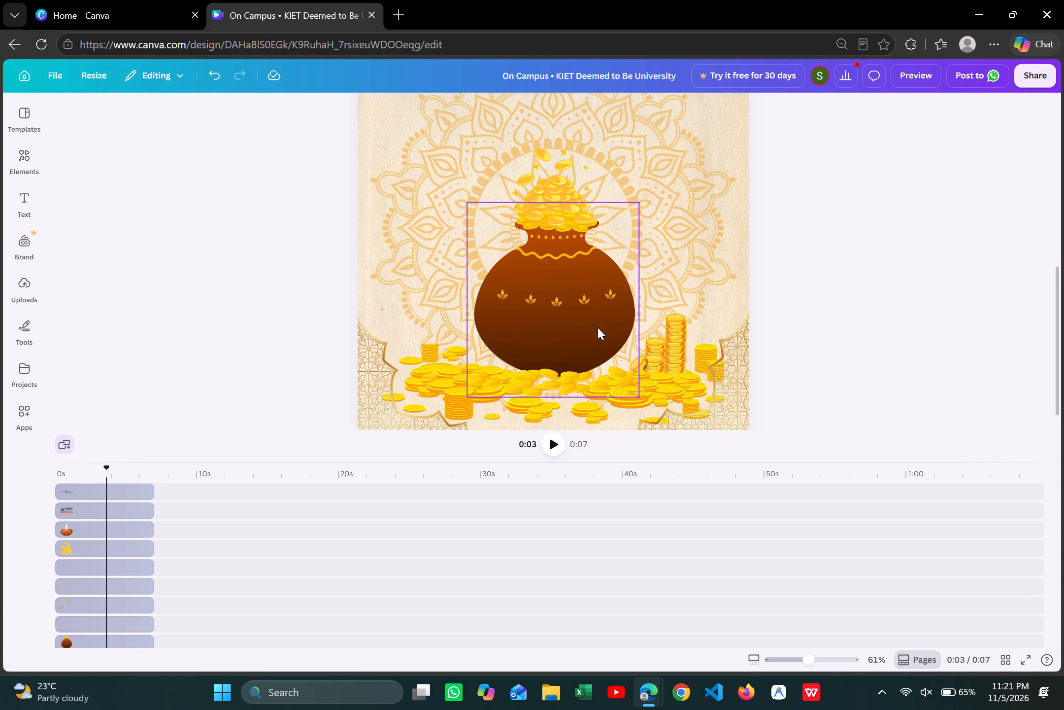
pyautogui.click(598, 327)
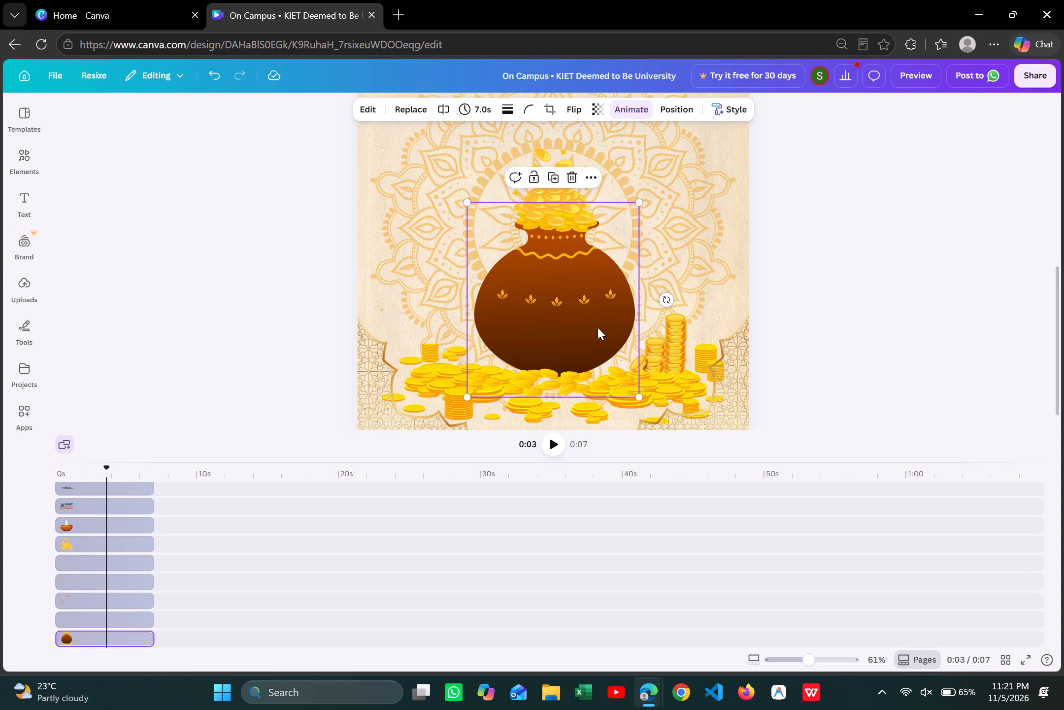
pyautogui.scroll(3, 598, 327)
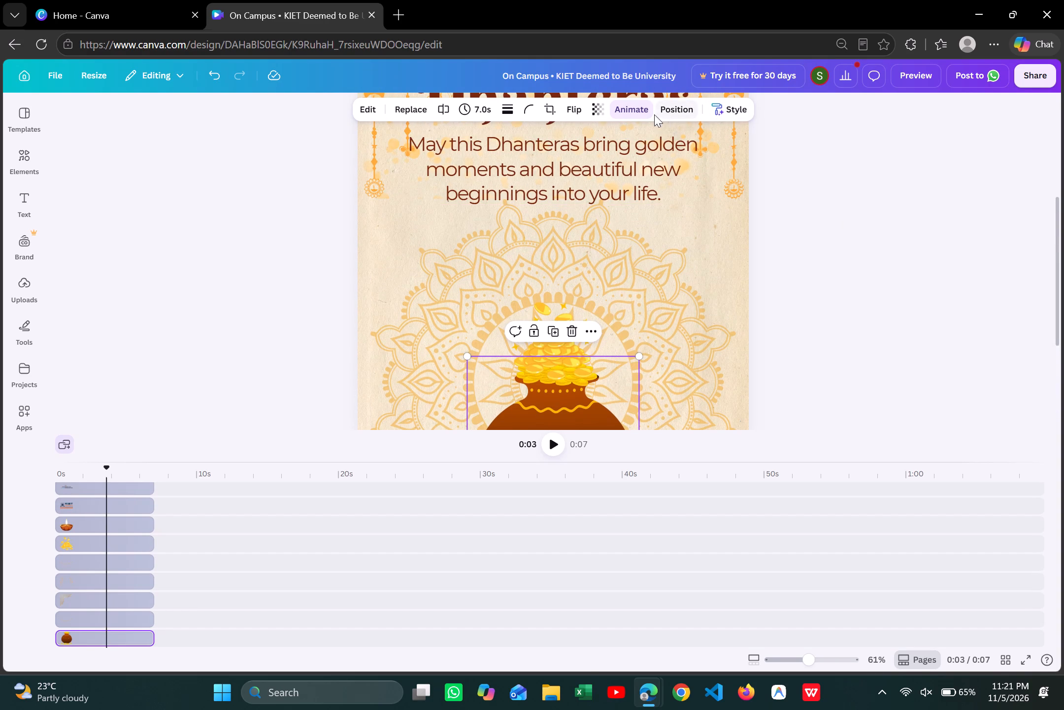
pyautogui.click(603, 113)
pyautogui.moveTo(596, 158); pyautogui.dragTo(592, 159)
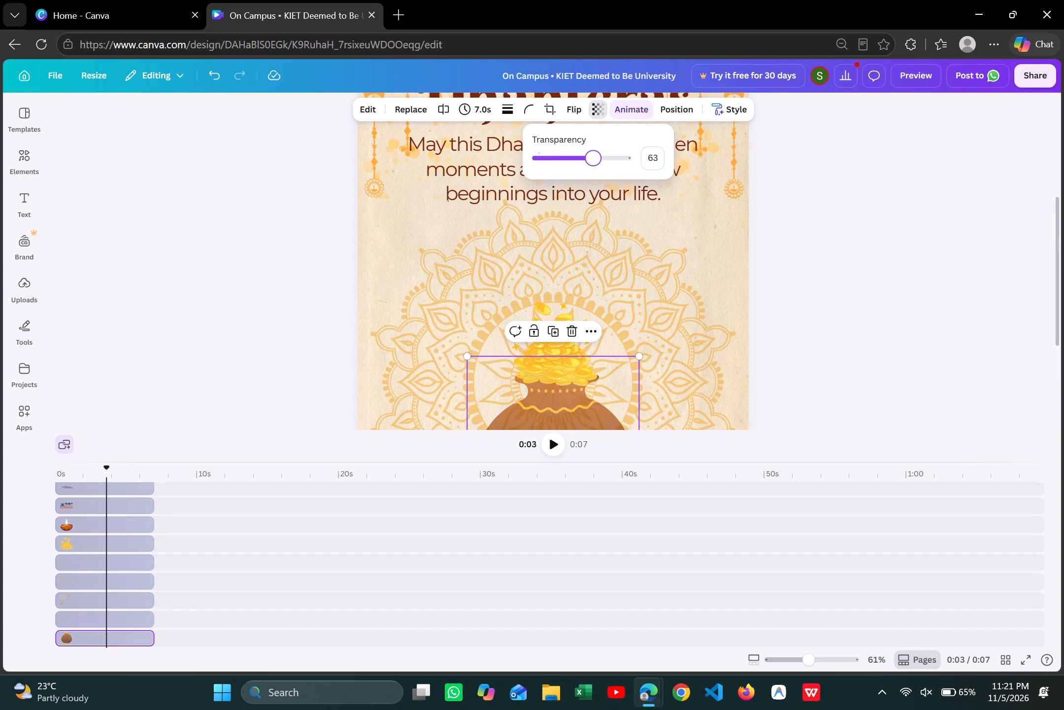
pyautogui.moveTo(592, 159); pyautogui.dragTo(606, 160)
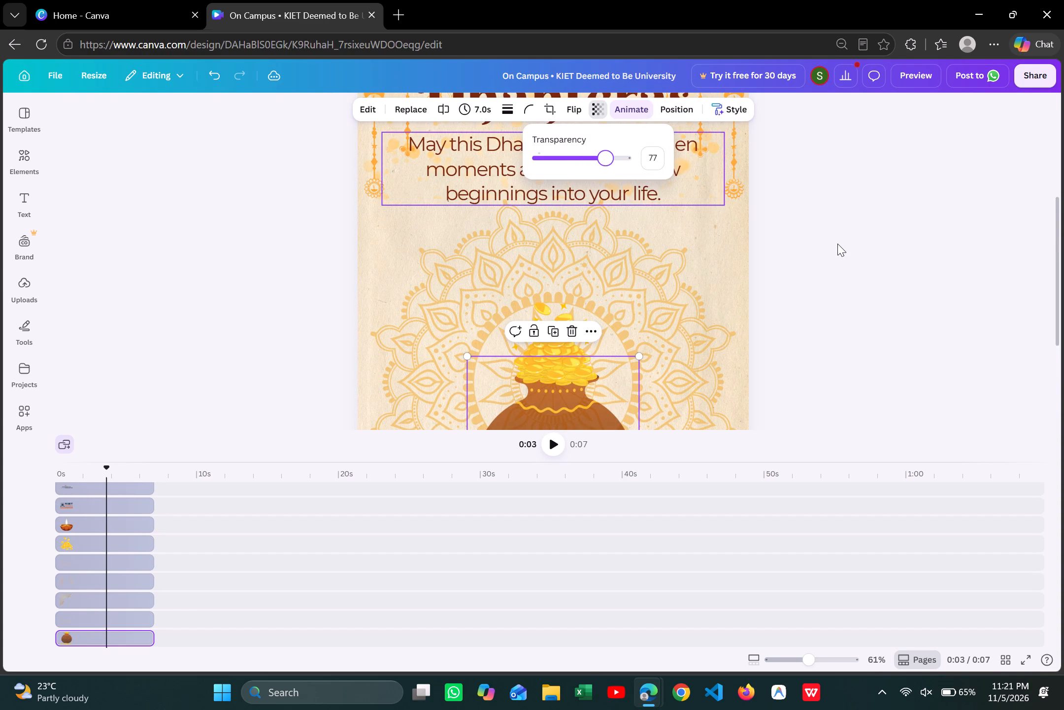
pyautogui.scroll(-1, 837, 244)
pyautogui.moveTo(603, 162); pyautogui.dragTo(615, 164)
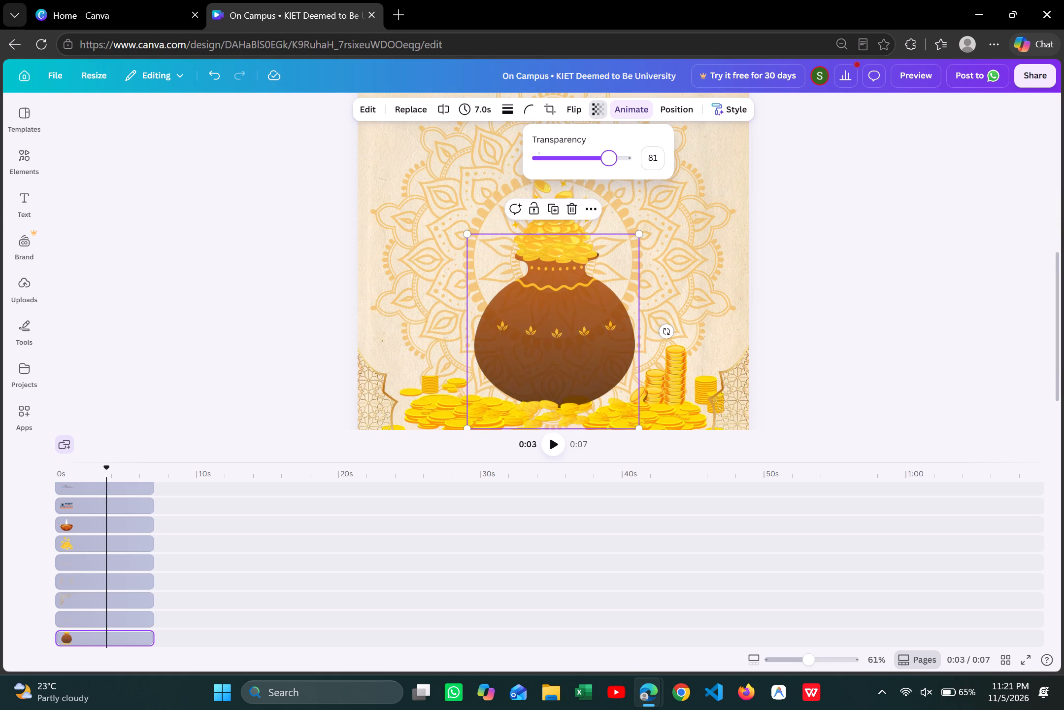
pyautogui.moveTo(615, 164); pyautogui.dragTo(624, 166)
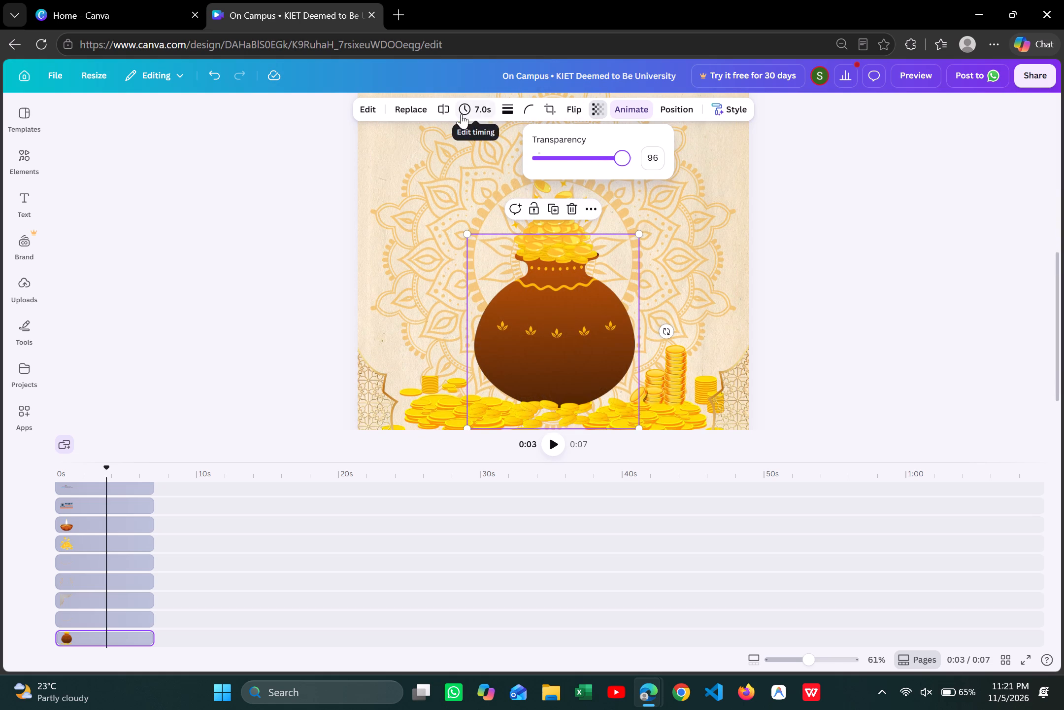
pyautogui.click(844, 214)
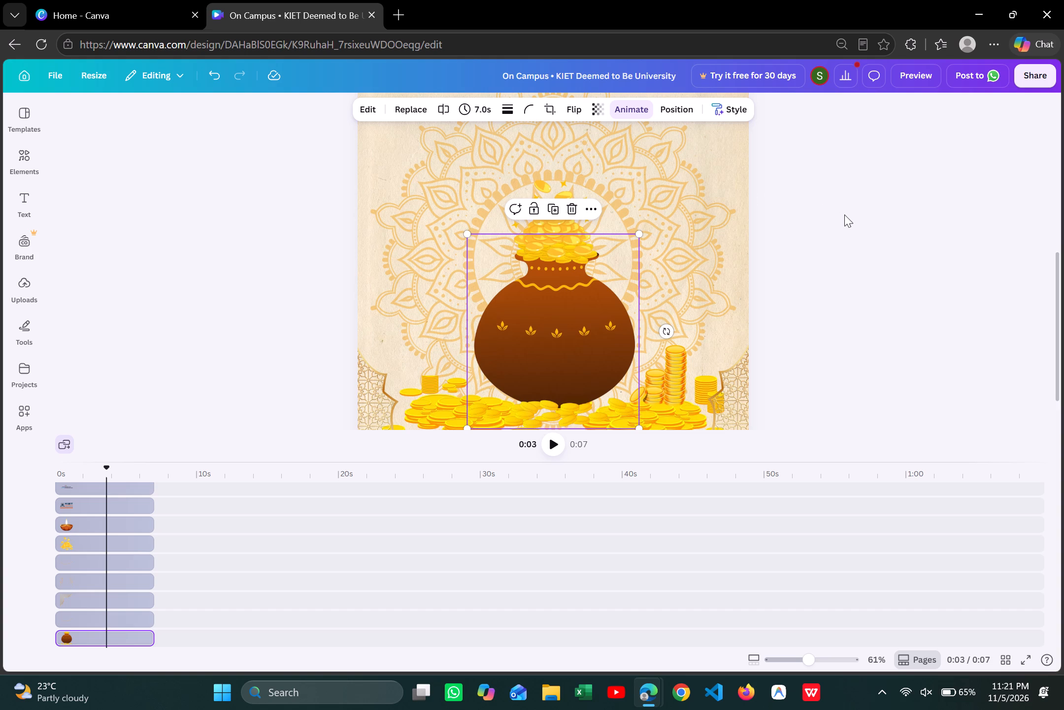
pyautogui.click(844, 214)
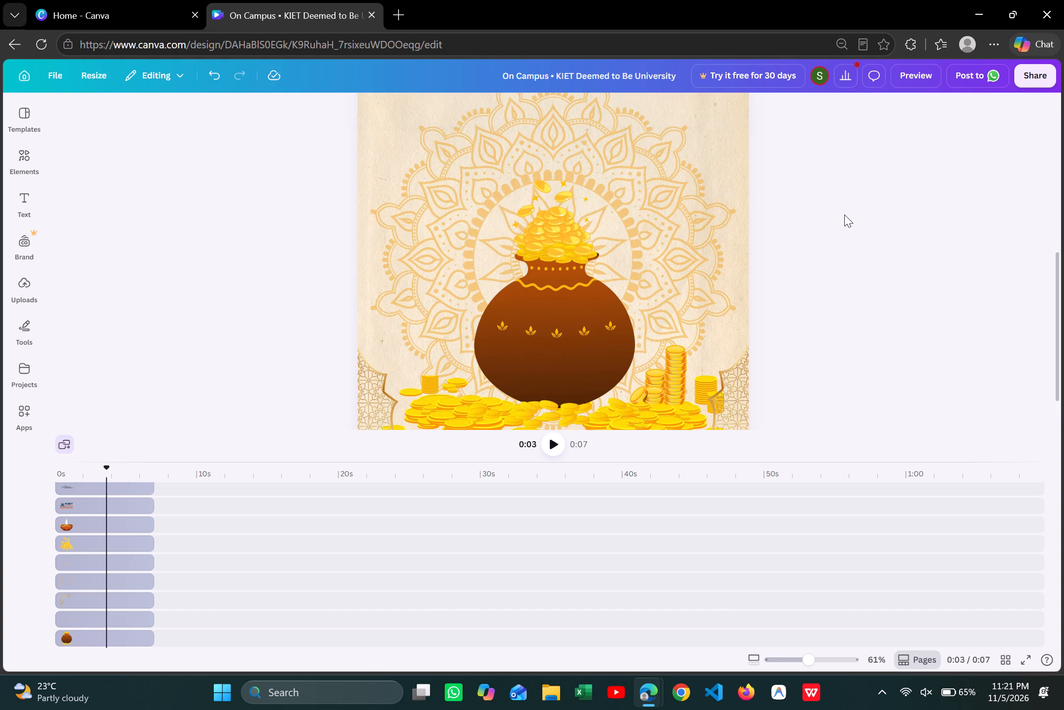
# Nudge the KIET University logo slightly closer to the page's side edge, keeping it level with the Google Developer Groups logo.
pyautogui.scroll(1, 844, 214)
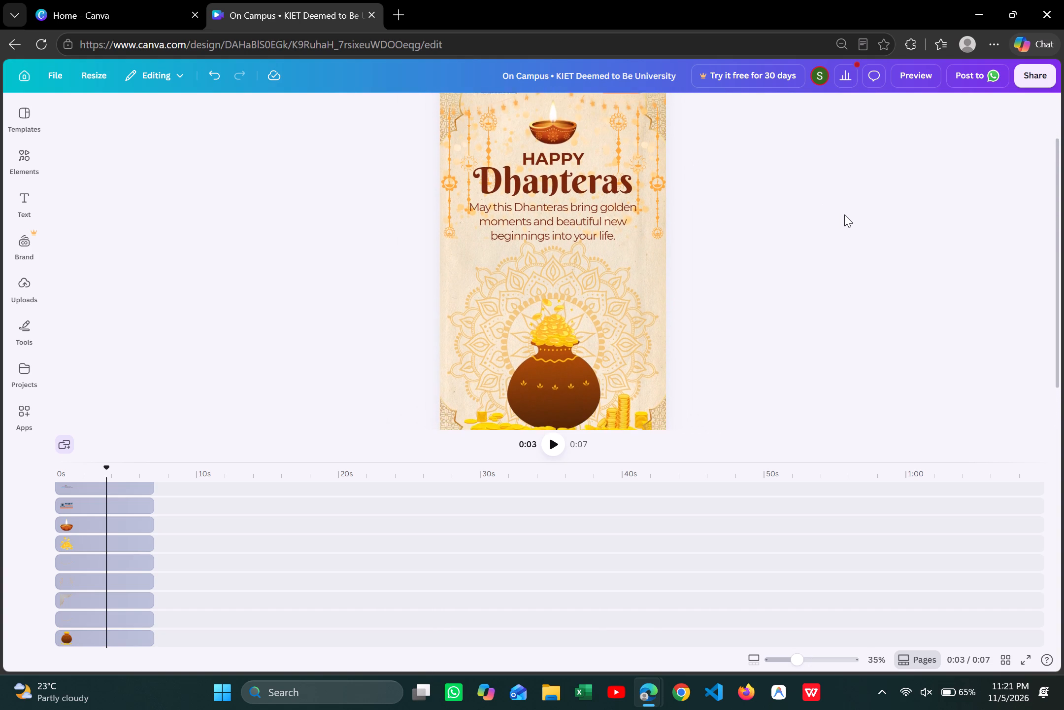
pyautogui.scroll(1, 844, 214)
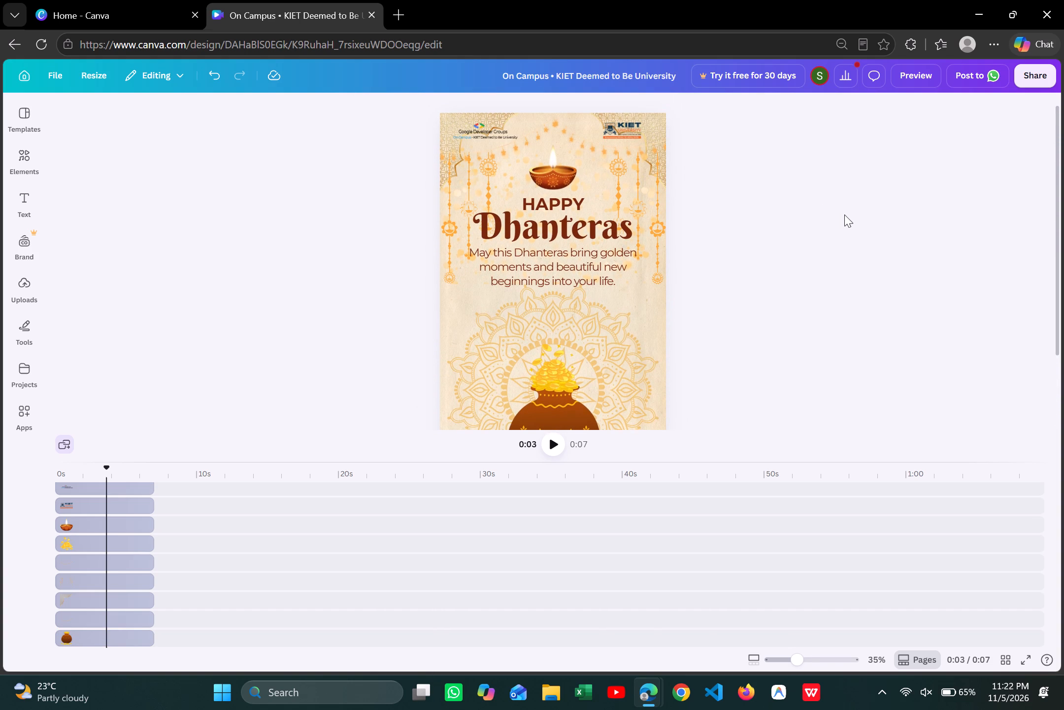
pyautogui.scroll(2, 844, 214)
pyautogui.moveTo(674, 156); pyautogui.dragTo(687, 158)
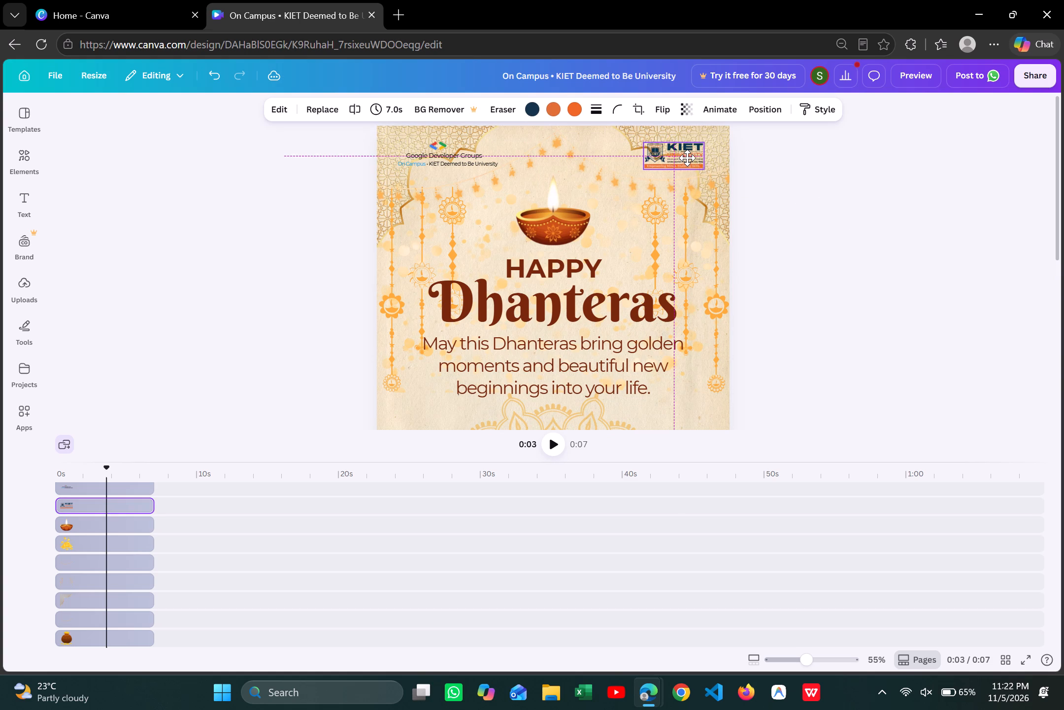
pyautogui.moveTo(687, 158); pyautogui.dragTo(691, 157)
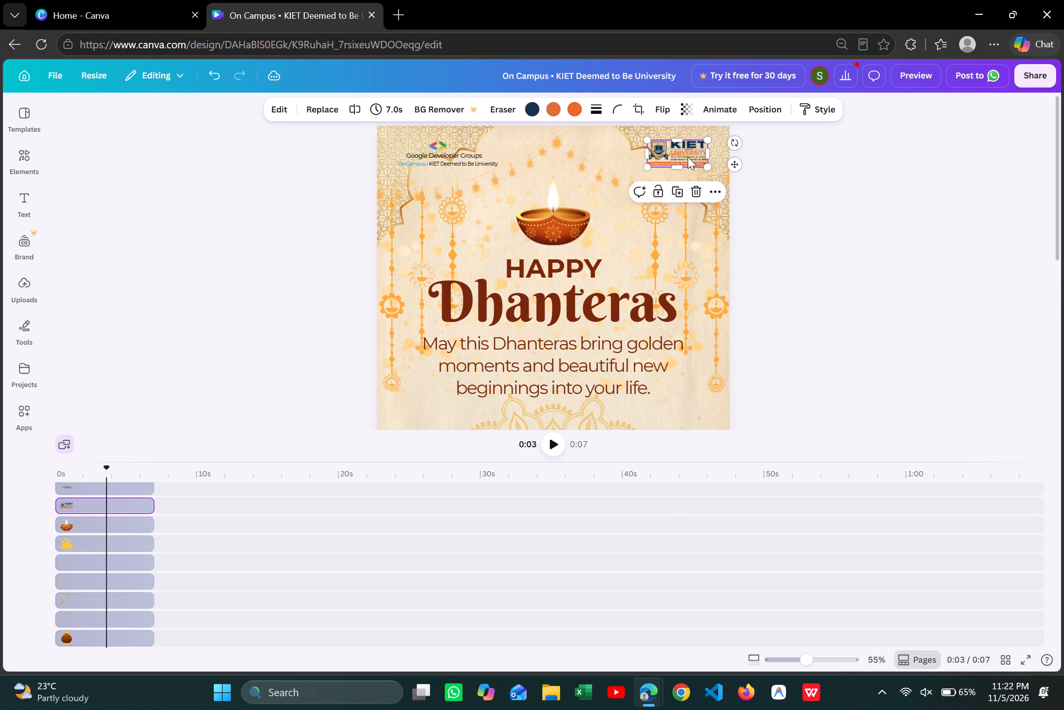
pyautogui.moveTo(681, 155); pyautogui.dragTo(670, 156)
pyautogui.click(863, 191)
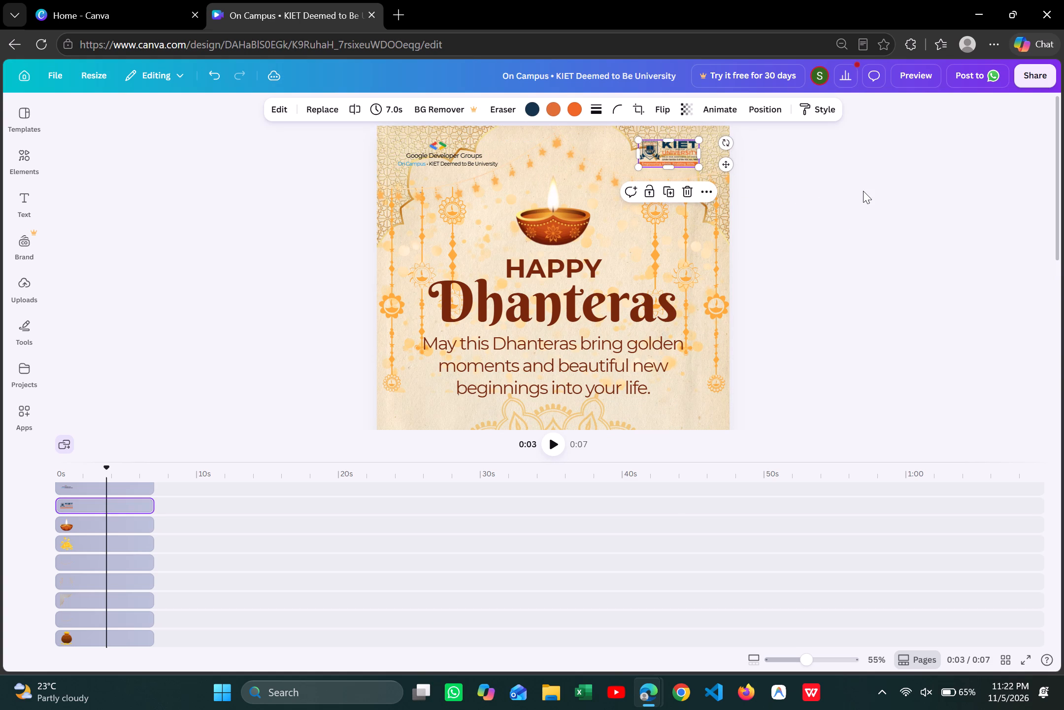
pyautogui.scroll(1, 863, 191)
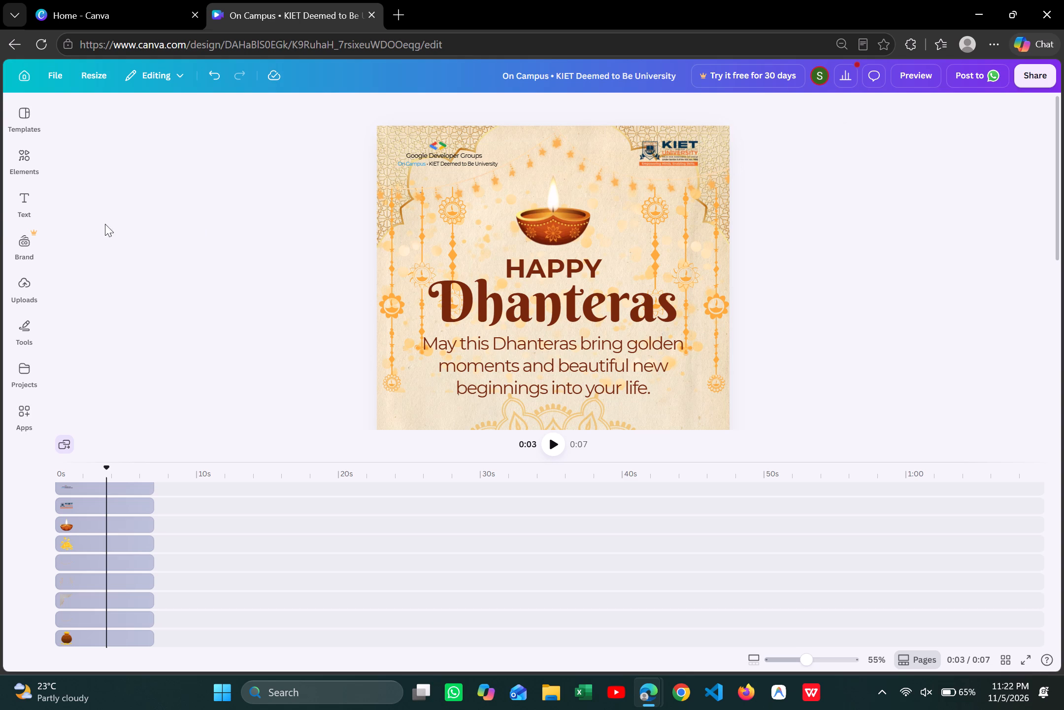
# Search the elements library for "golden kalash".
pyautogui.click(20, 206)
pyautogui.doubleClick(22, 173)
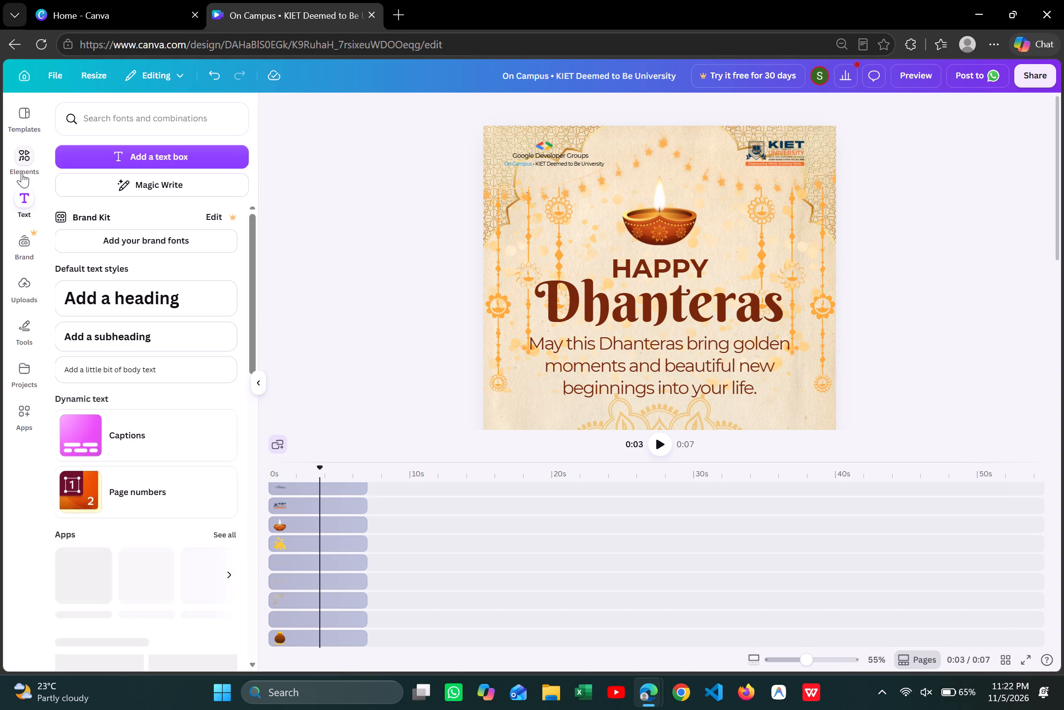
pyautogui.click(16, 166)
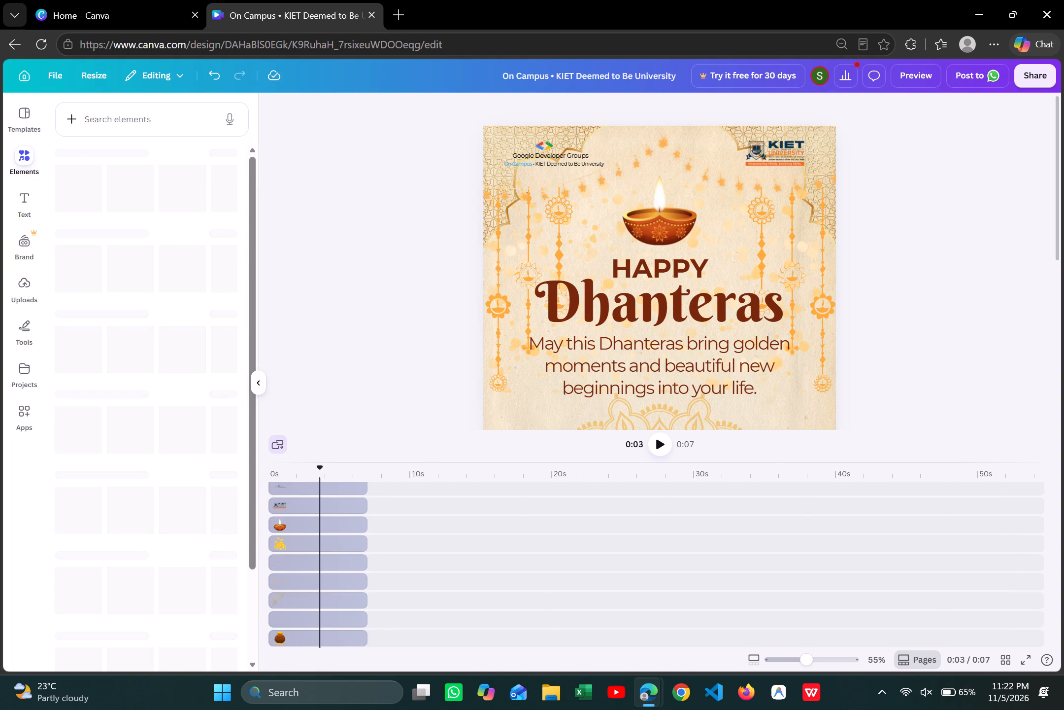
pyautogui.click(103, 116)
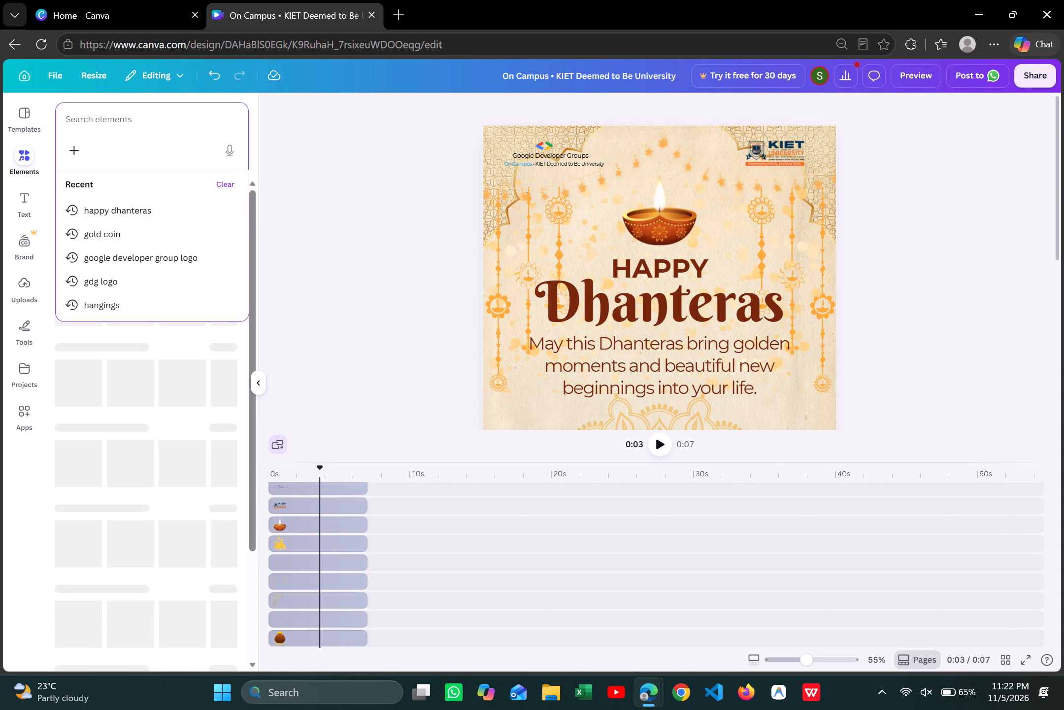
pyautogui.scroll(-1, 141, 259)
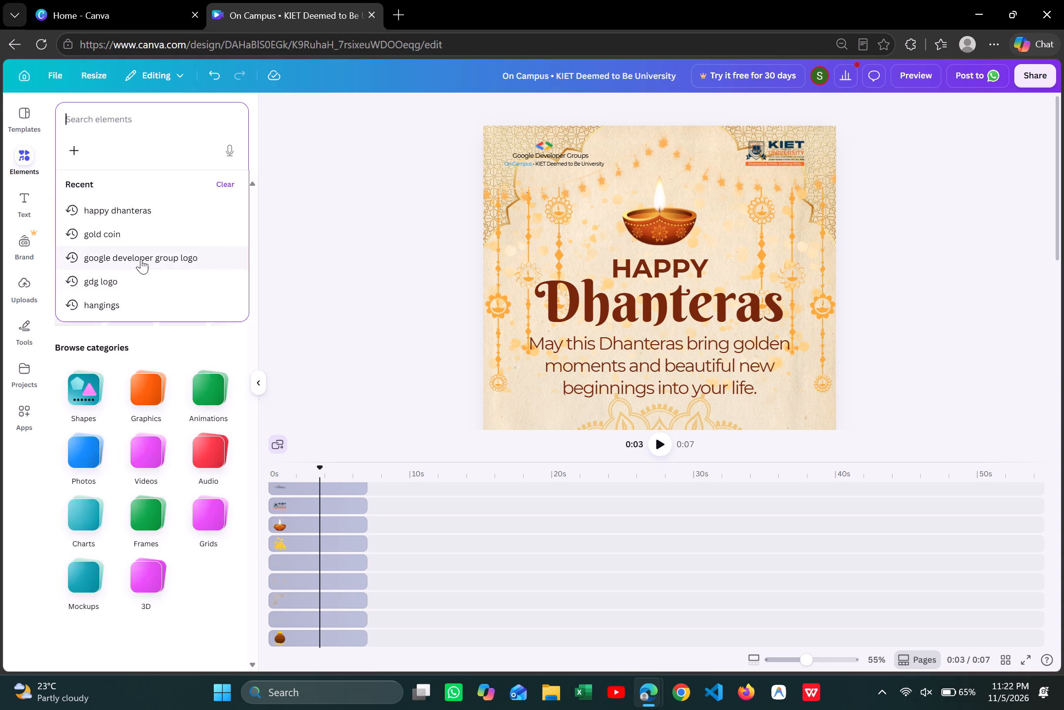
pyautogui.scroll(-1, 141, 259)
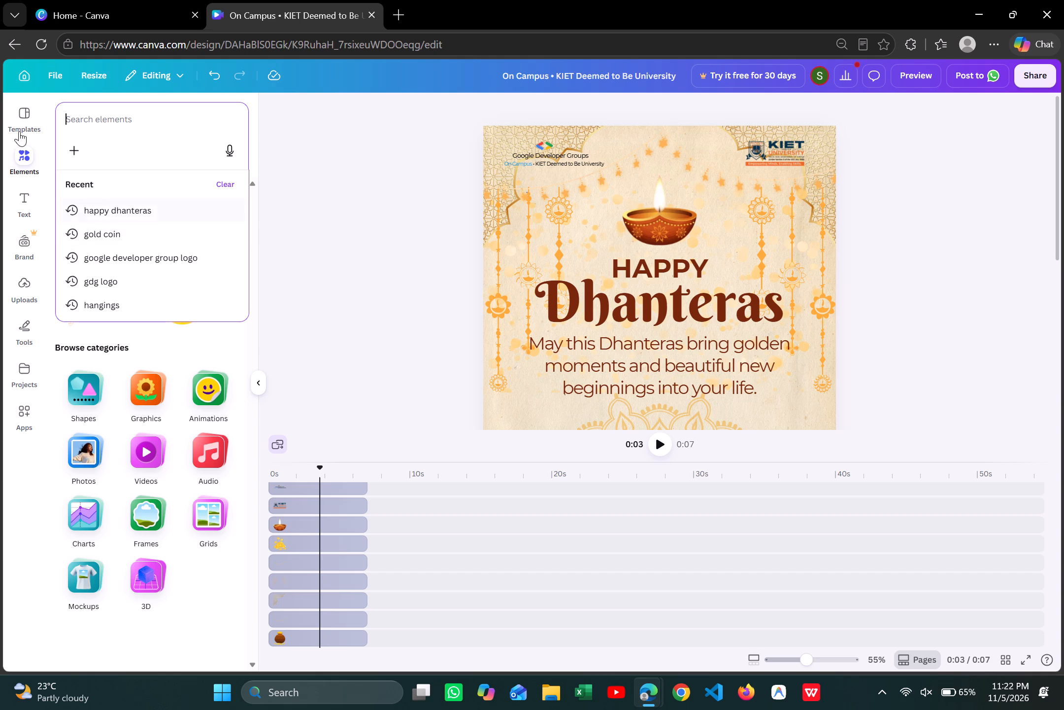
pyautogui.scroll(-1, 132, 216)
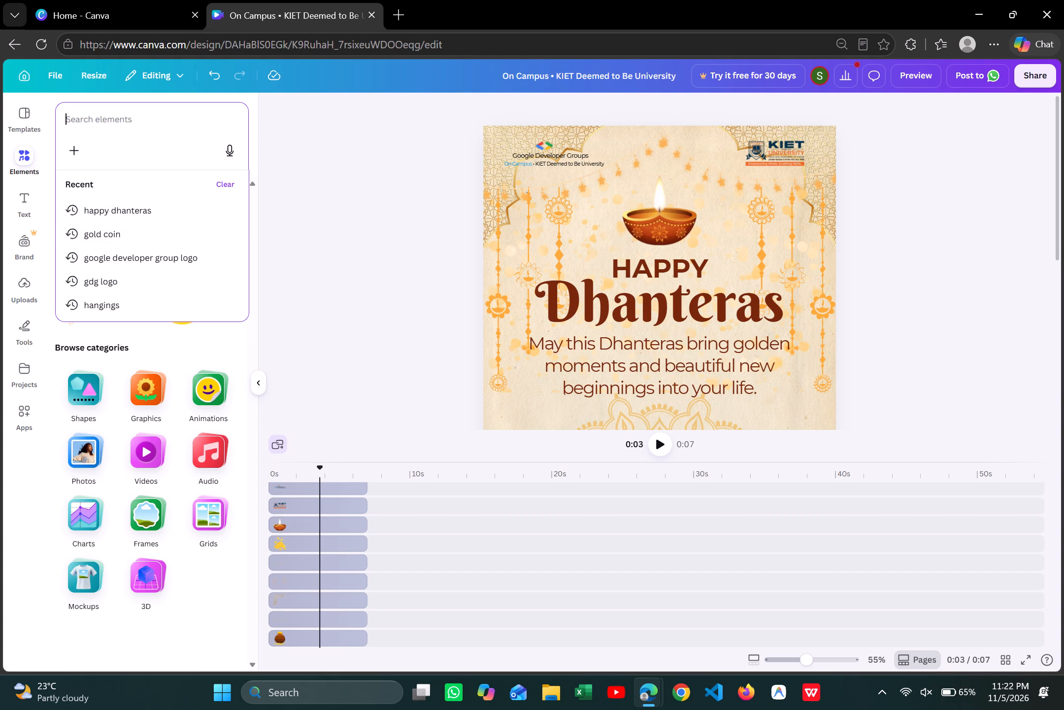
pyautogui.click(117, 122)
pyautogui.write('kalas')
pyautogui.press('h')
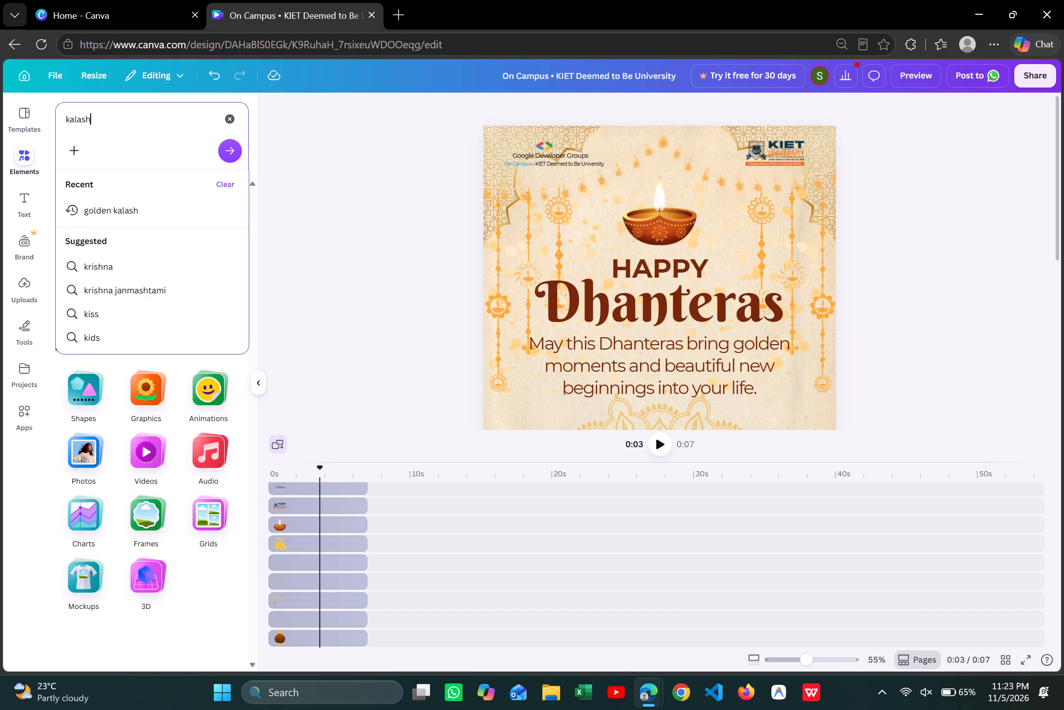
pyautogui.click(122, 220)
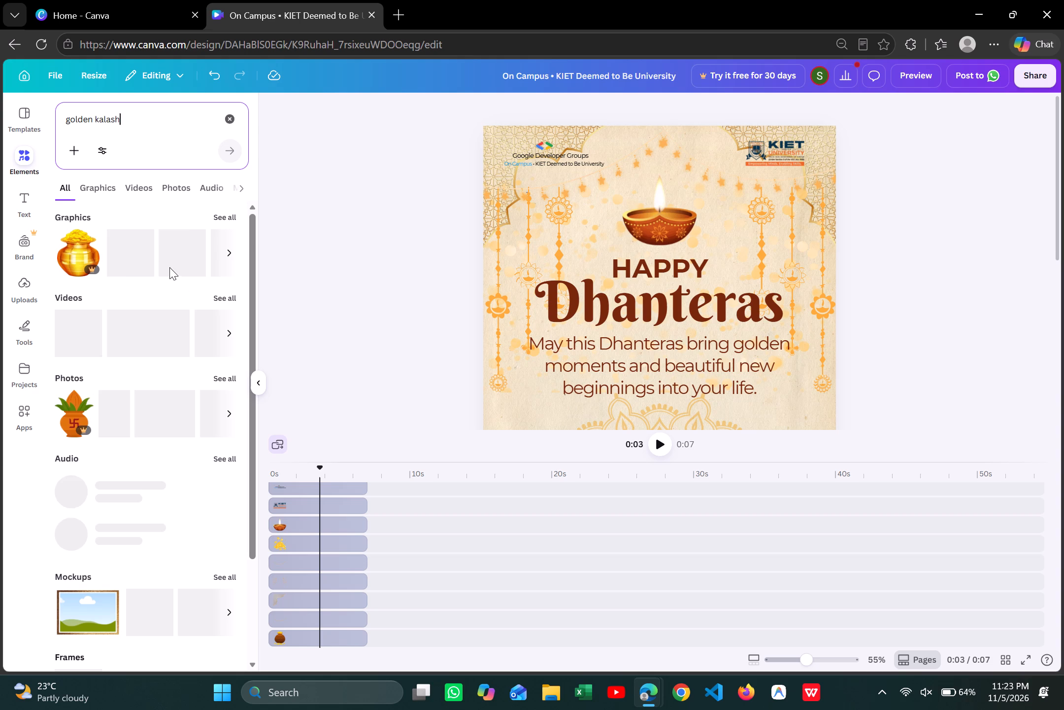
# Look through the row of golden kalash graphics for a suitable pot for the design.
pyautogui.hscroll(-1, 151, 281)
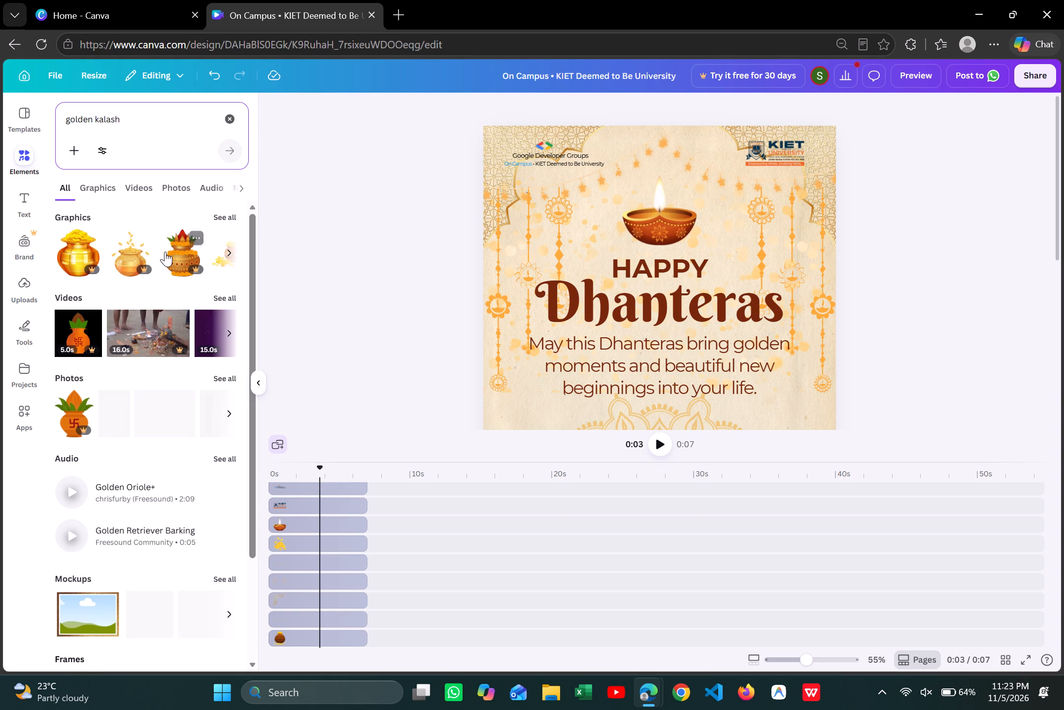
pyautogui.hscroll(-3, 165, 251)
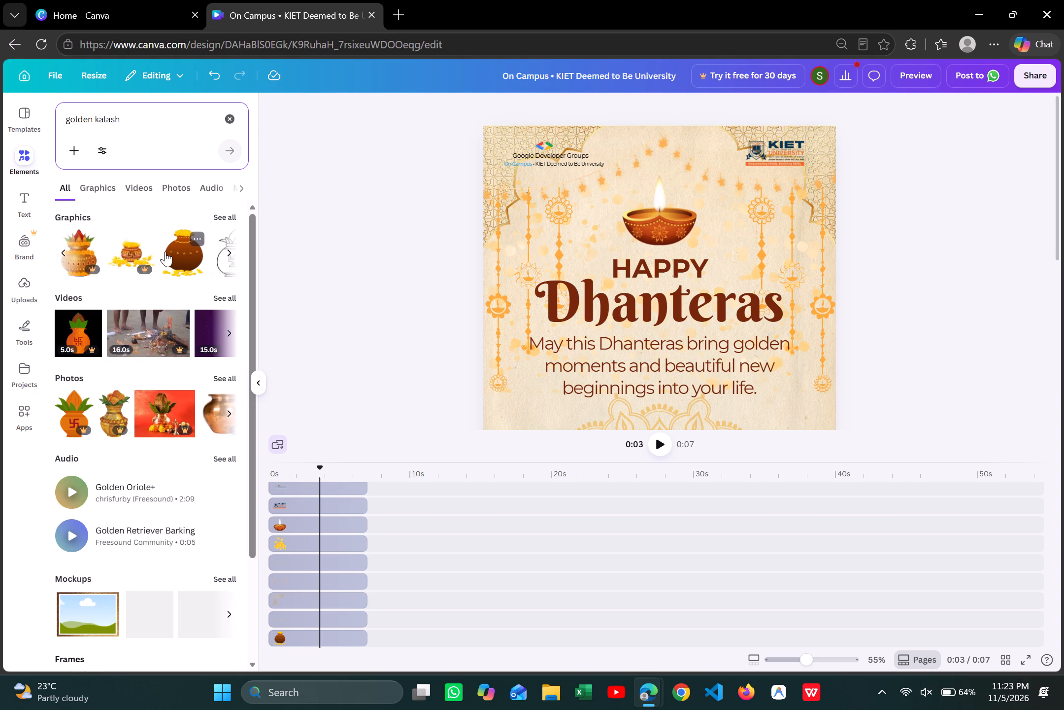
pyautogui.hscroll(-3, 165, 251)
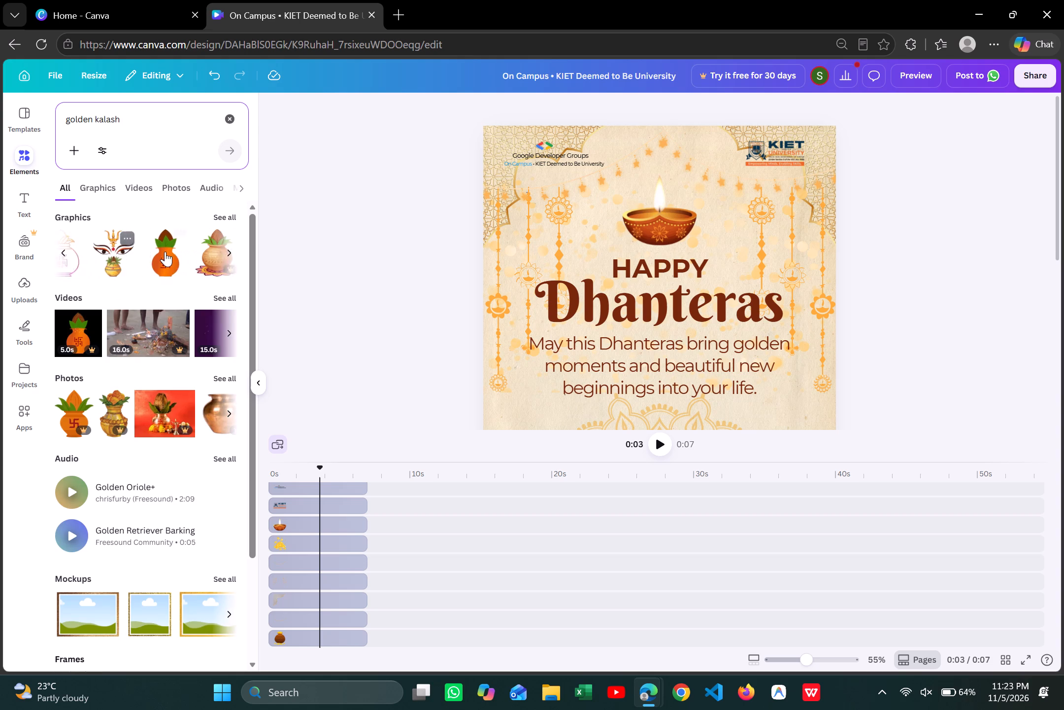
pyautogui.hscroll(-4, 165, 251)
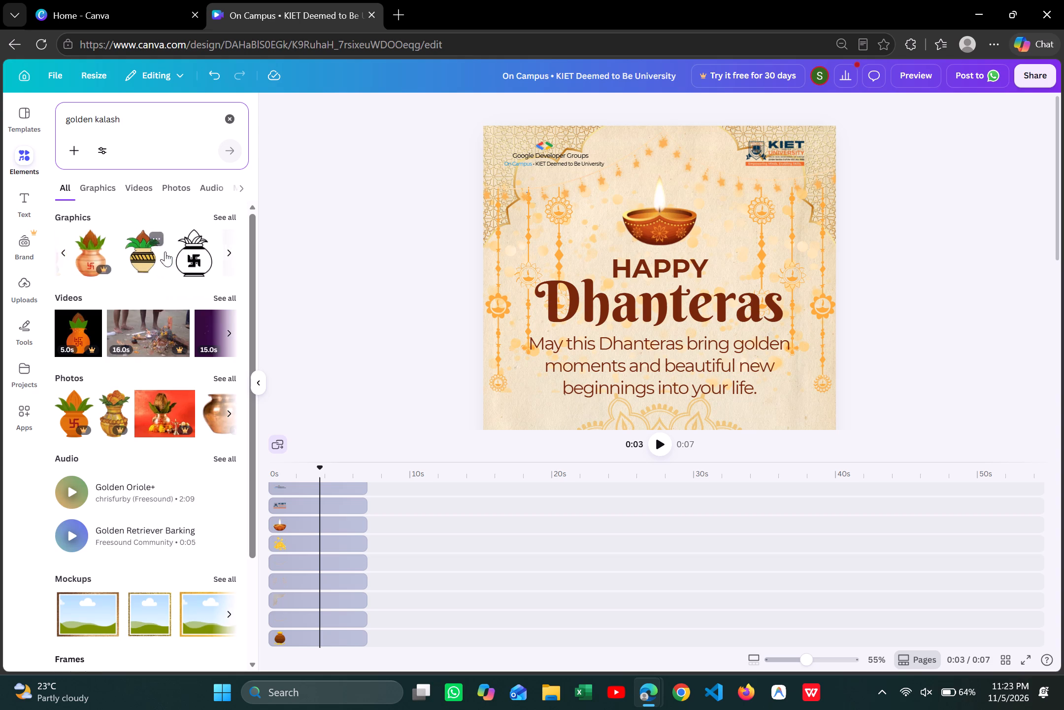
pyautogui.hscroll(-4, 165, 251)
pyautogui.hscroll(1, 165, 251)
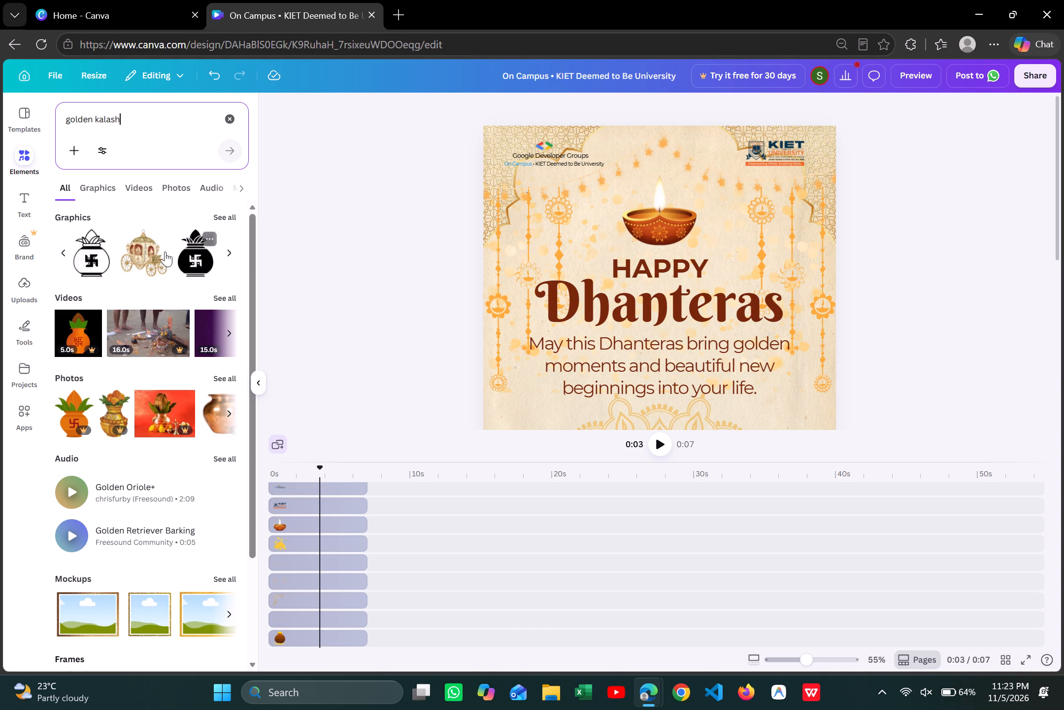
pyautogui.hscroll(7, 165, 251)
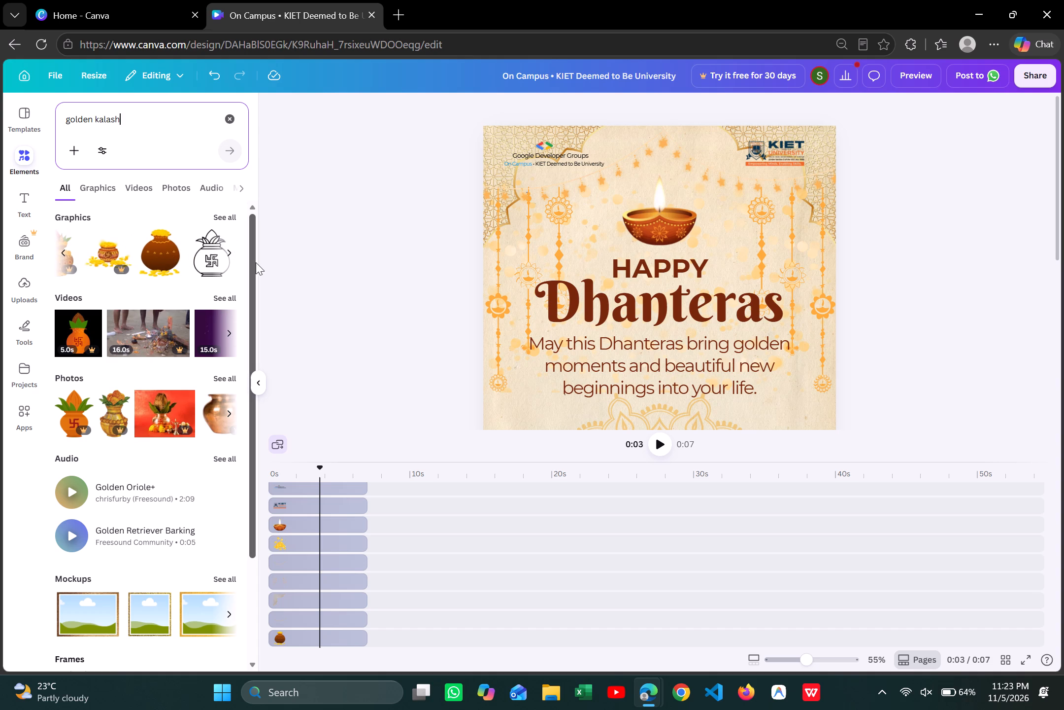
pyautogui.hscroll(7, 100, 246)
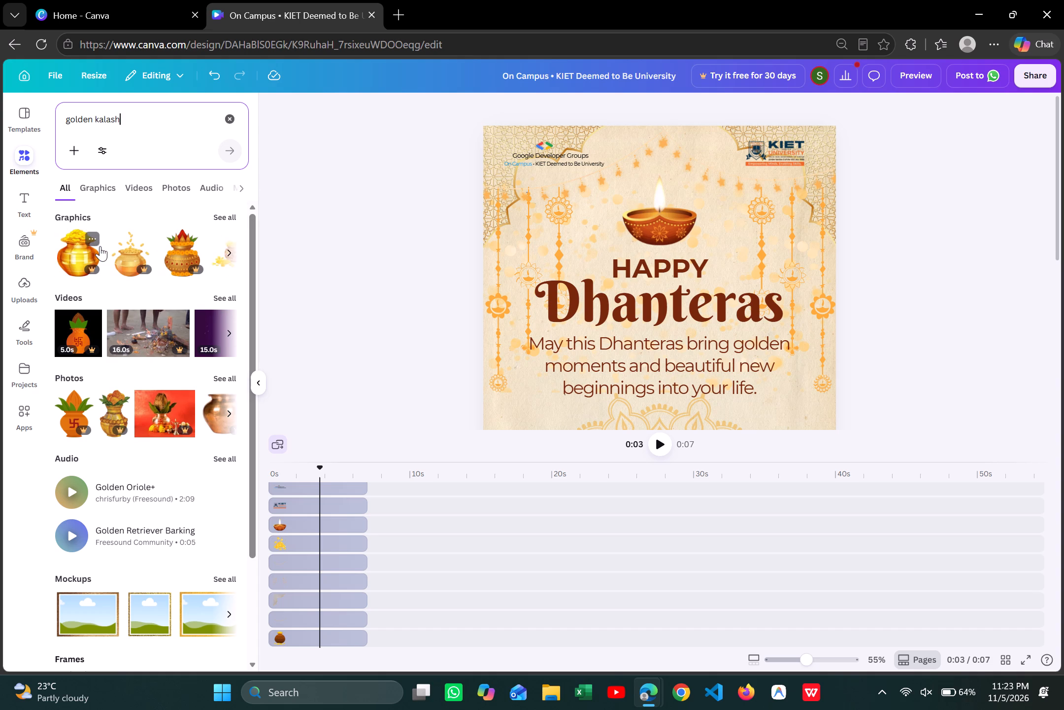
# Check the golden kalash photo results and go through the graphics row again for a usable pot.
pyautogui.scroll(-2, 166, 340)
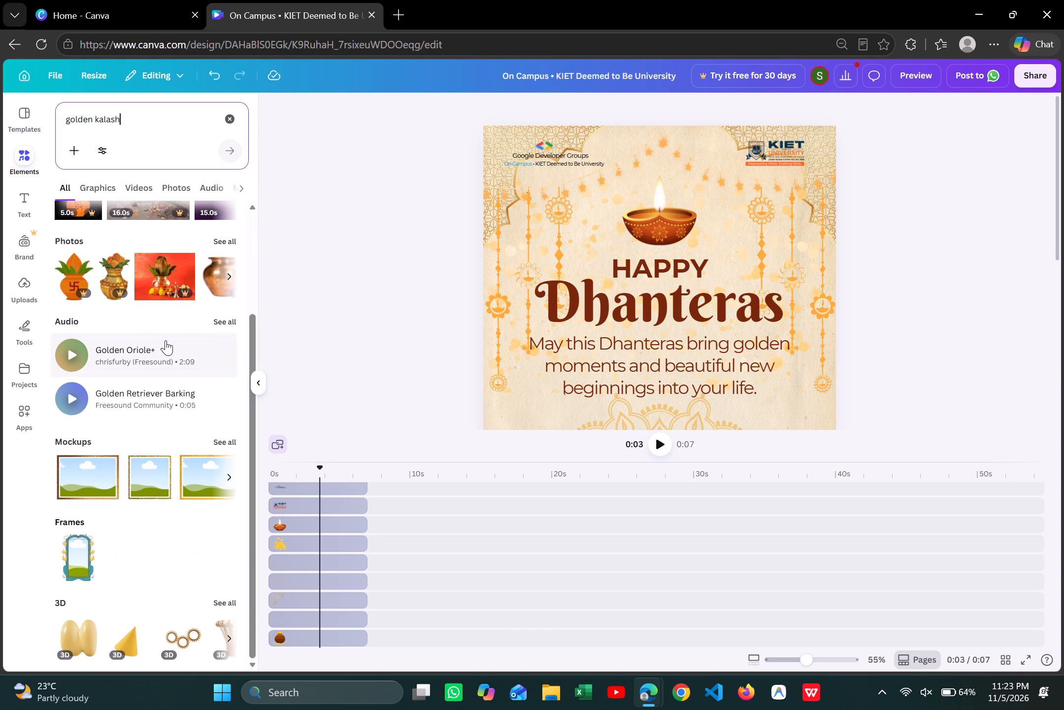
pyautogui.hscroll(-3, 160, 268)
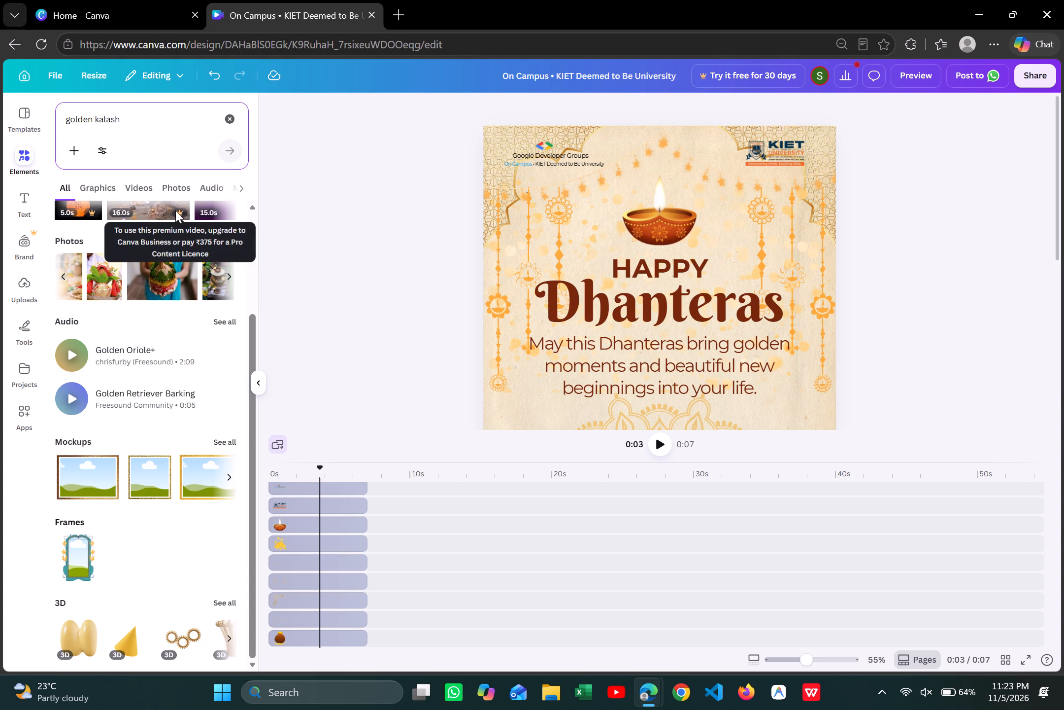
pyautogui.scroll(5, 175, 211)
pyautogui.hscroll(7, 131, 251)
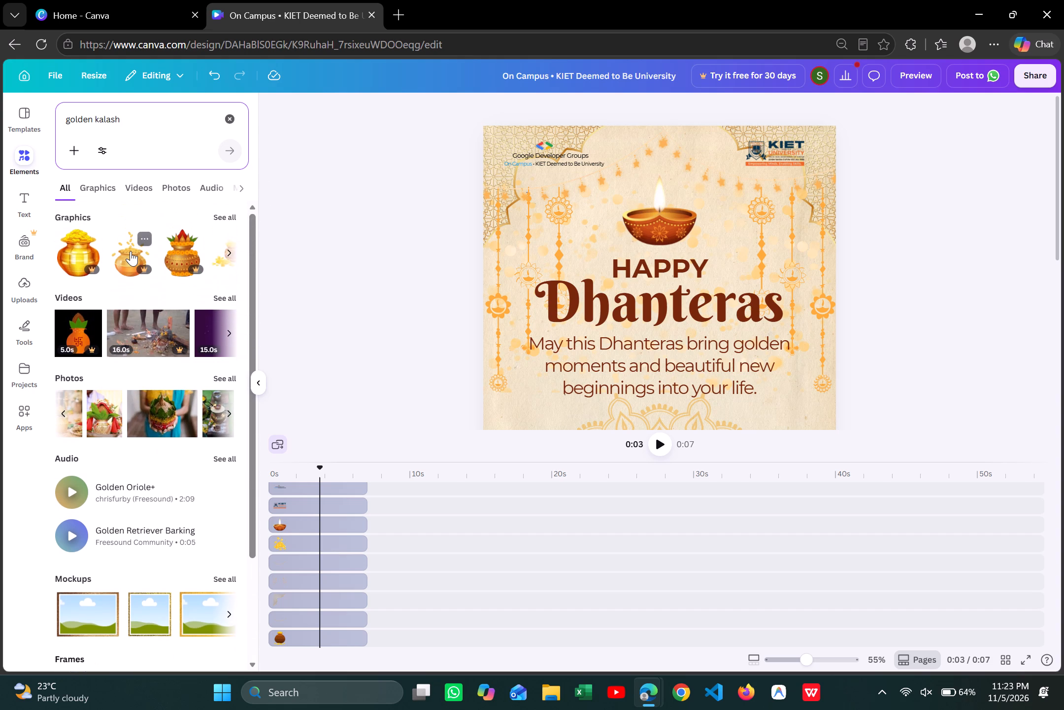
pyautogui.hscroll(-3, 131, 251)
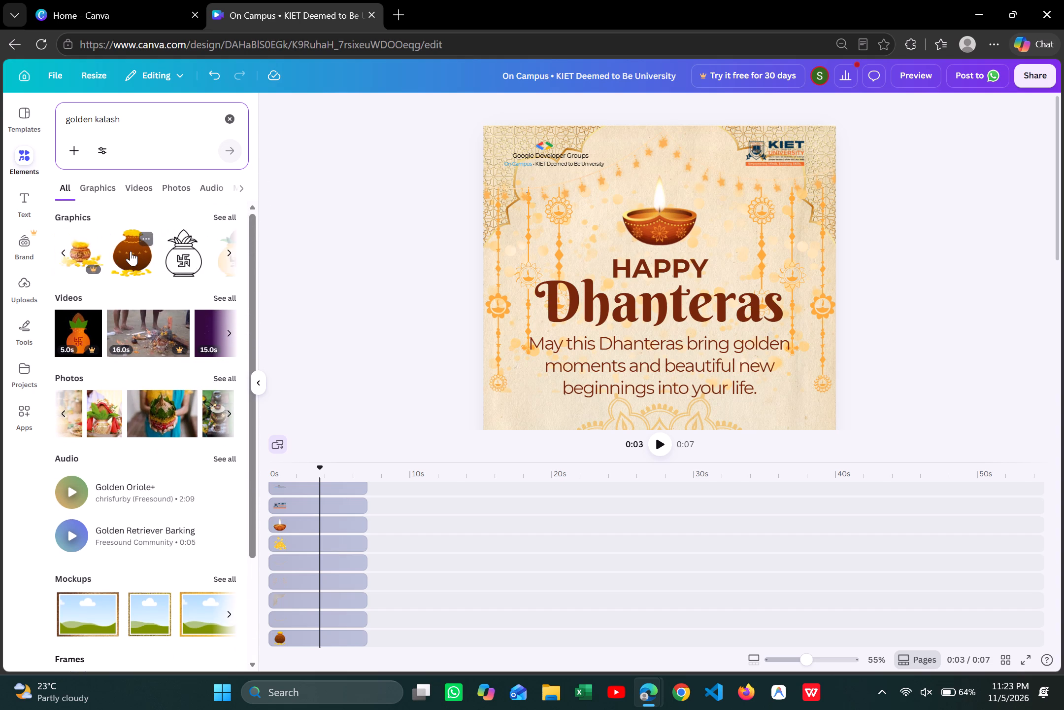
pyautogui.hscroll(-3, 131, 251)
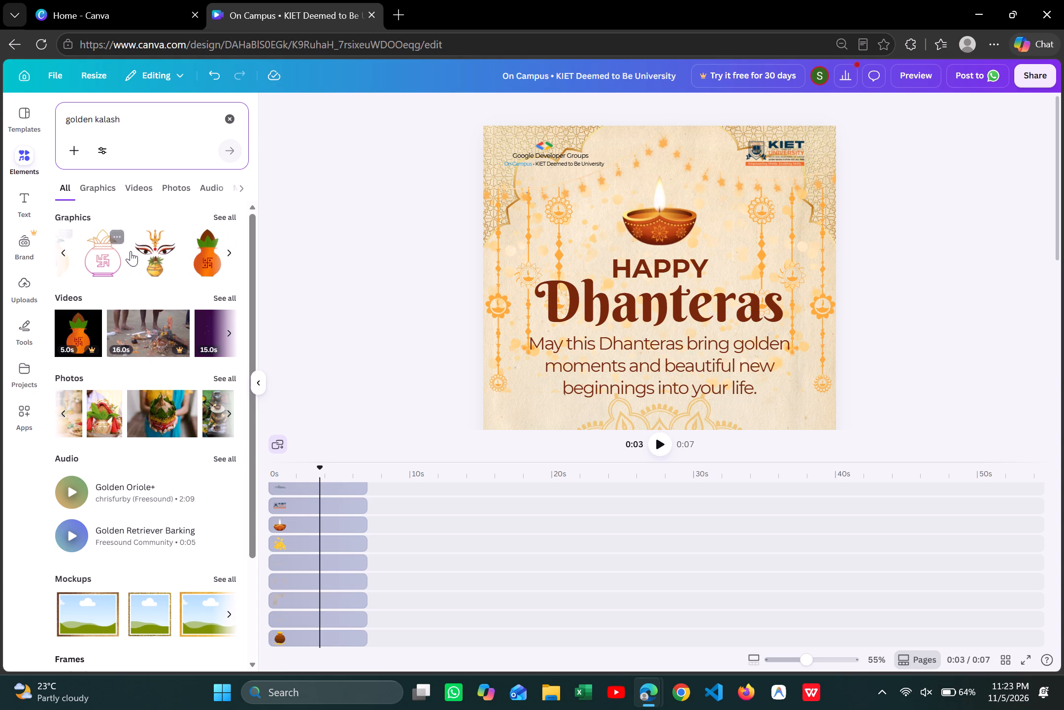
pyautogui.hscroll(-3, 131, 251)
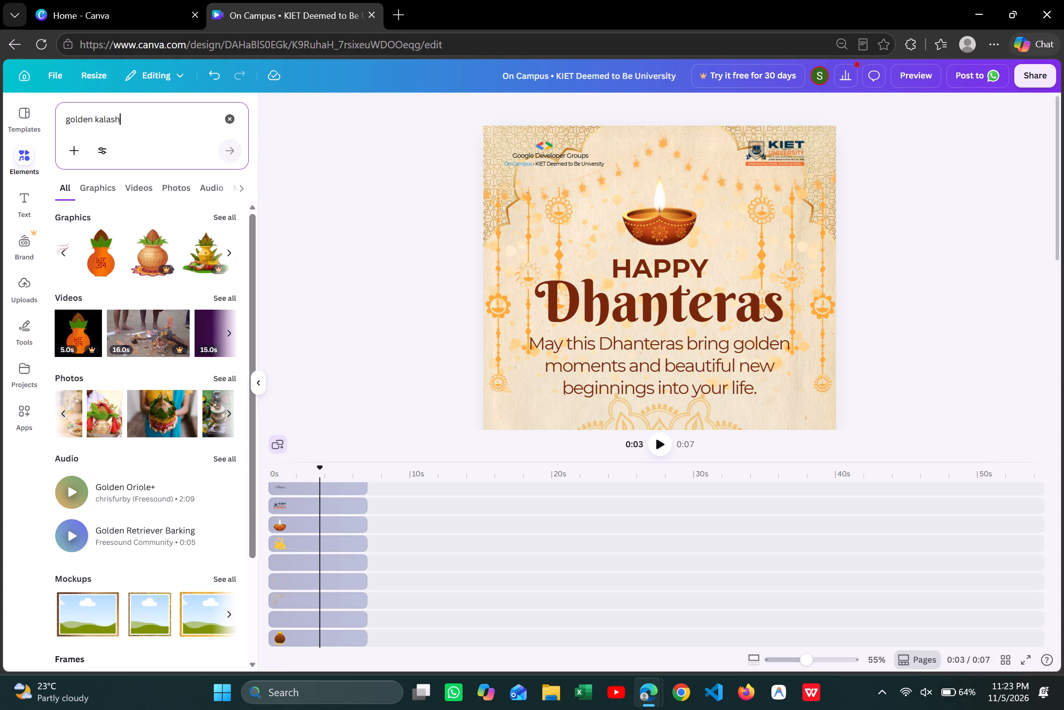
pyautogui.hscroll(-4, 155, 238)
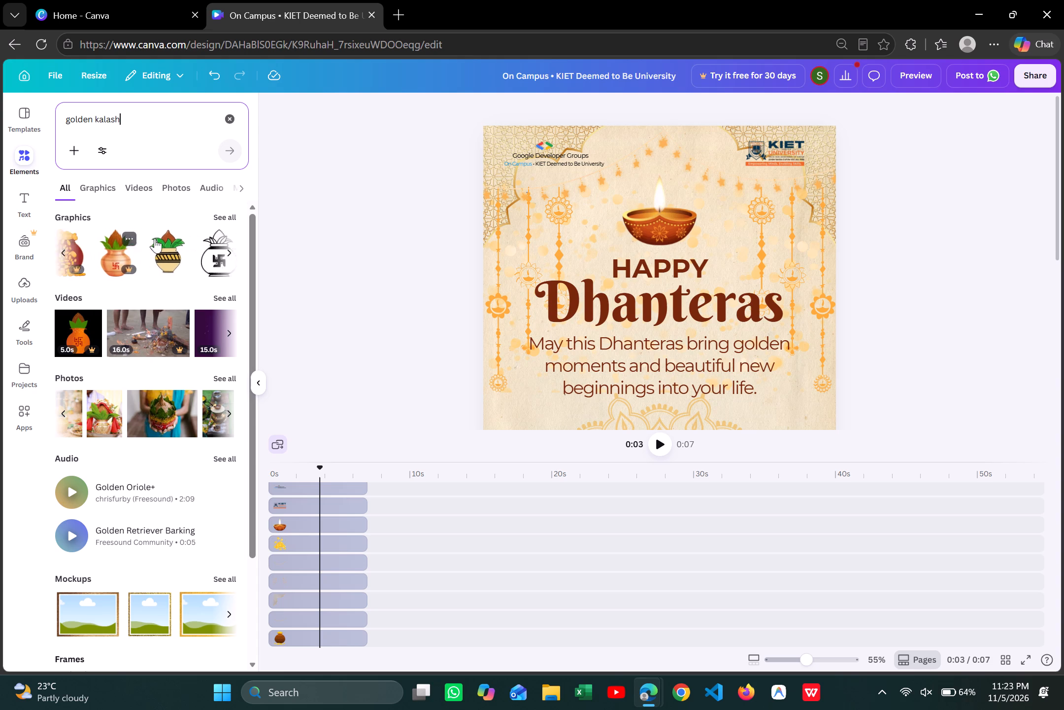
pyautogui.hscroll(-4, 155, 238)
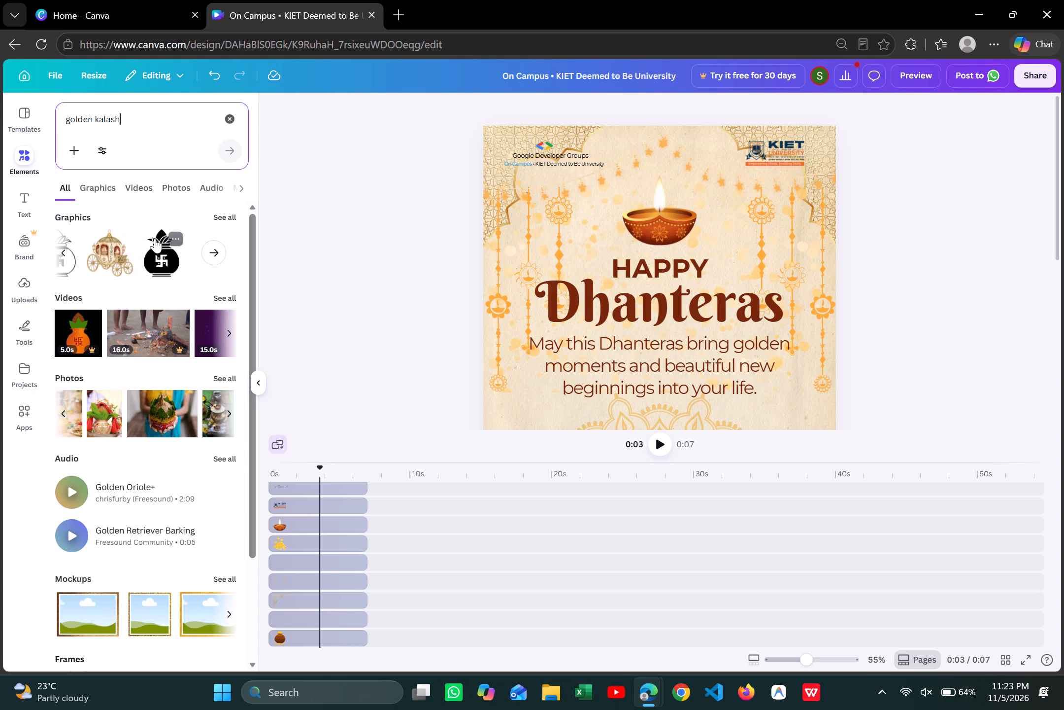
pyautogui.hscroll(8, 155, 238)
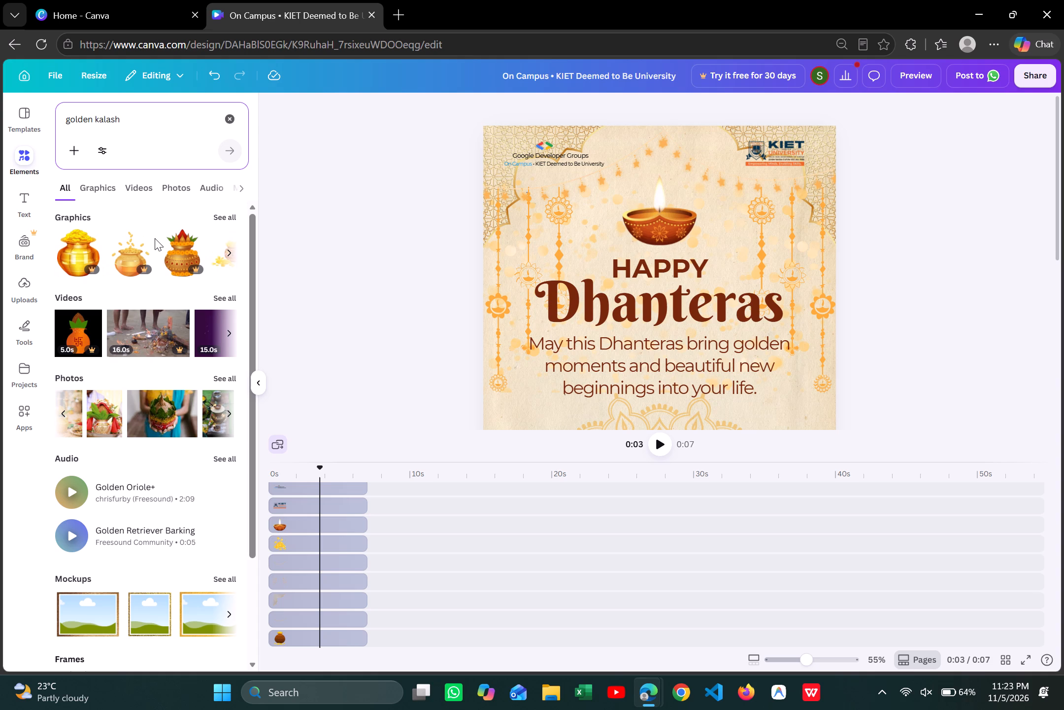
pyautogui.hscroll(6, 155, 238)
# Show only the graphics among the golden kalash results and look through them for a suitable pot.
pyautogui.click(99, 193)
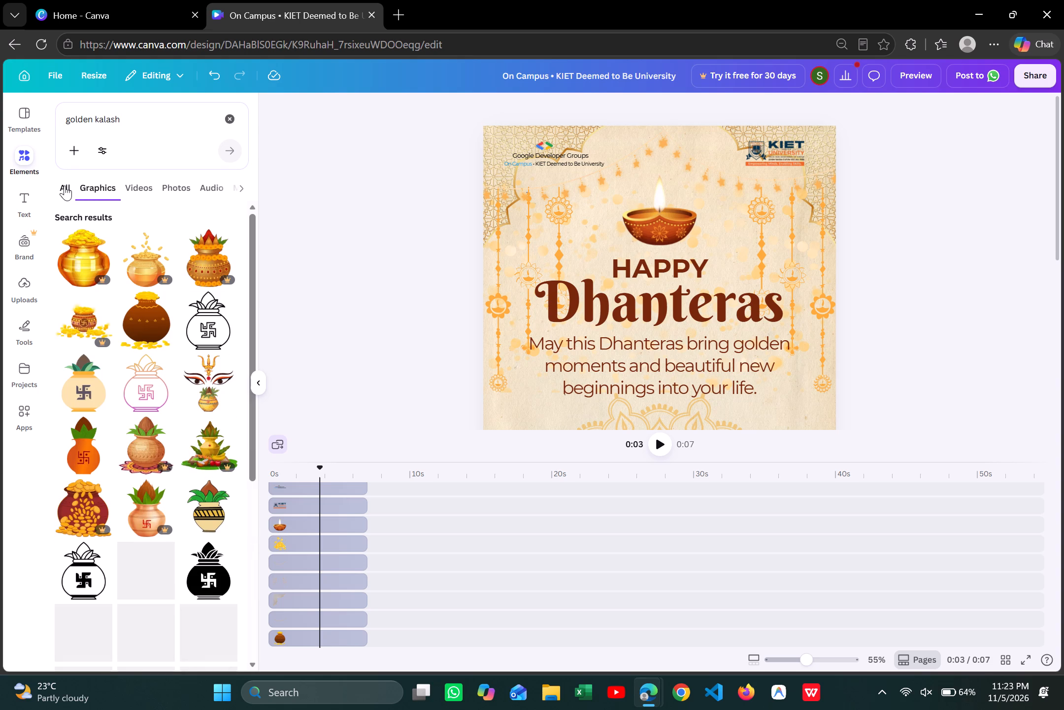
pyautogui.scroll(-1, 107, 354)
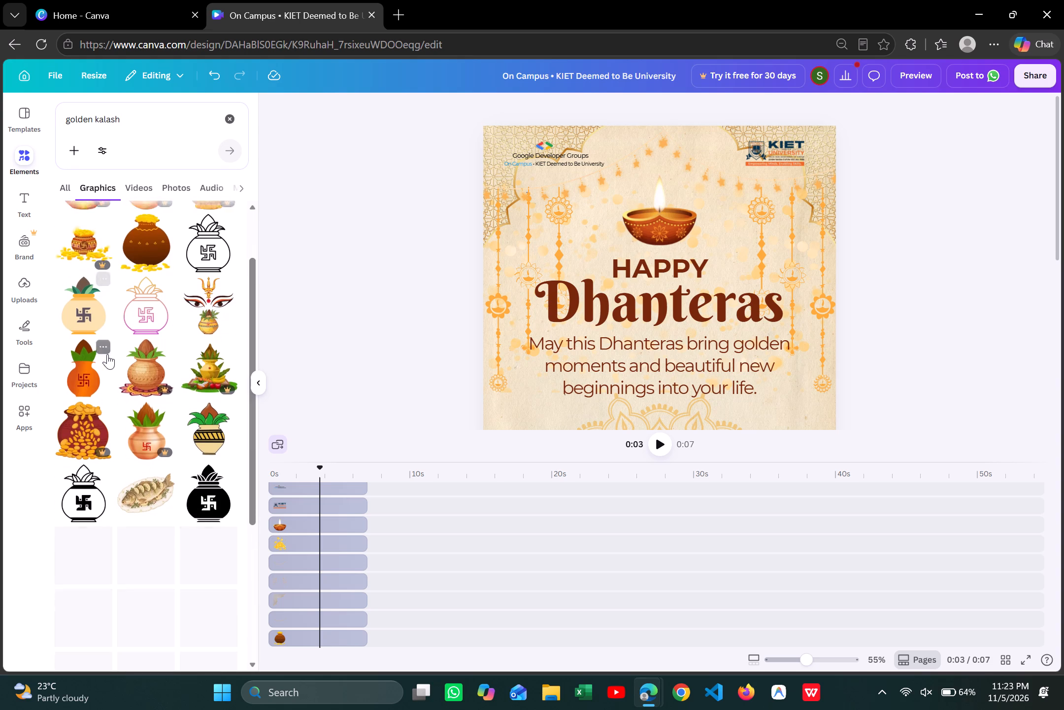
pyautogui.scroll(-1, 107, 354)
pyautogui.scroll(2, 107, 354)
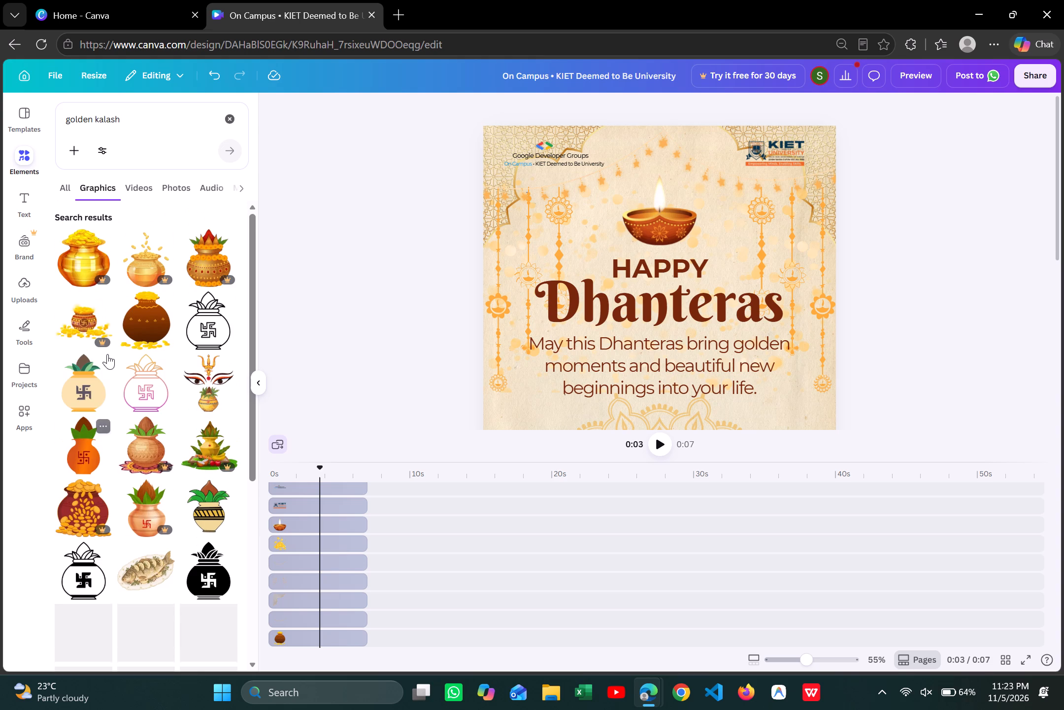
pyautogui.scroll(1, 107, 354)
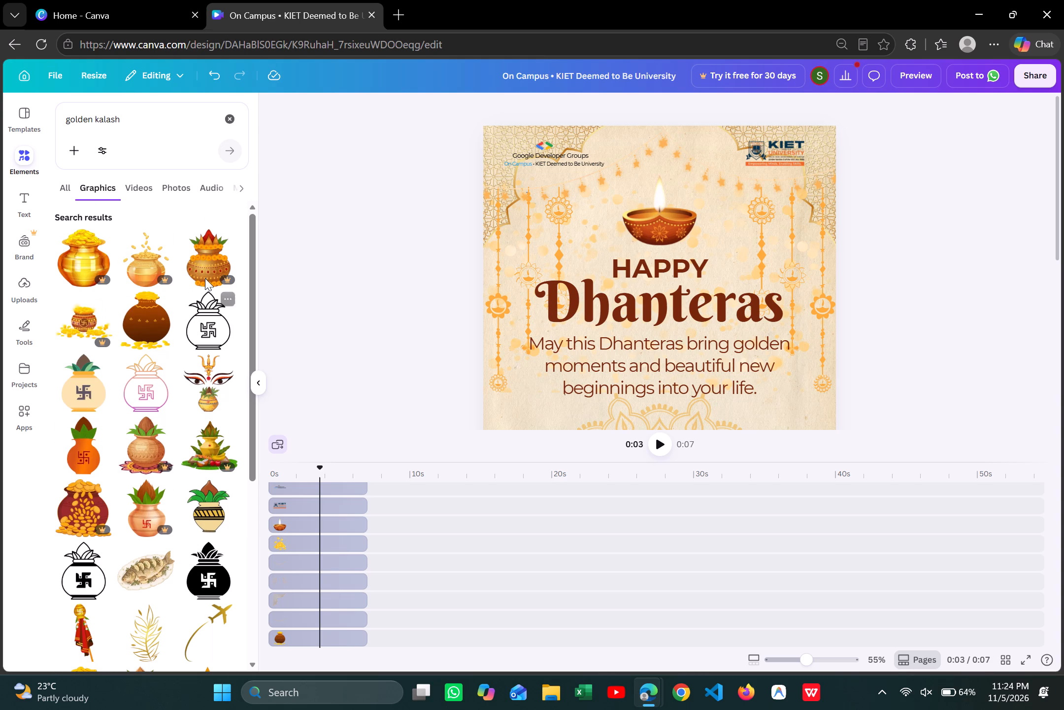
# Search the elements library for "kalash with gold coins".
pyautogui.moveTo(91, 121); pyautogui.dragTo(55, 119)
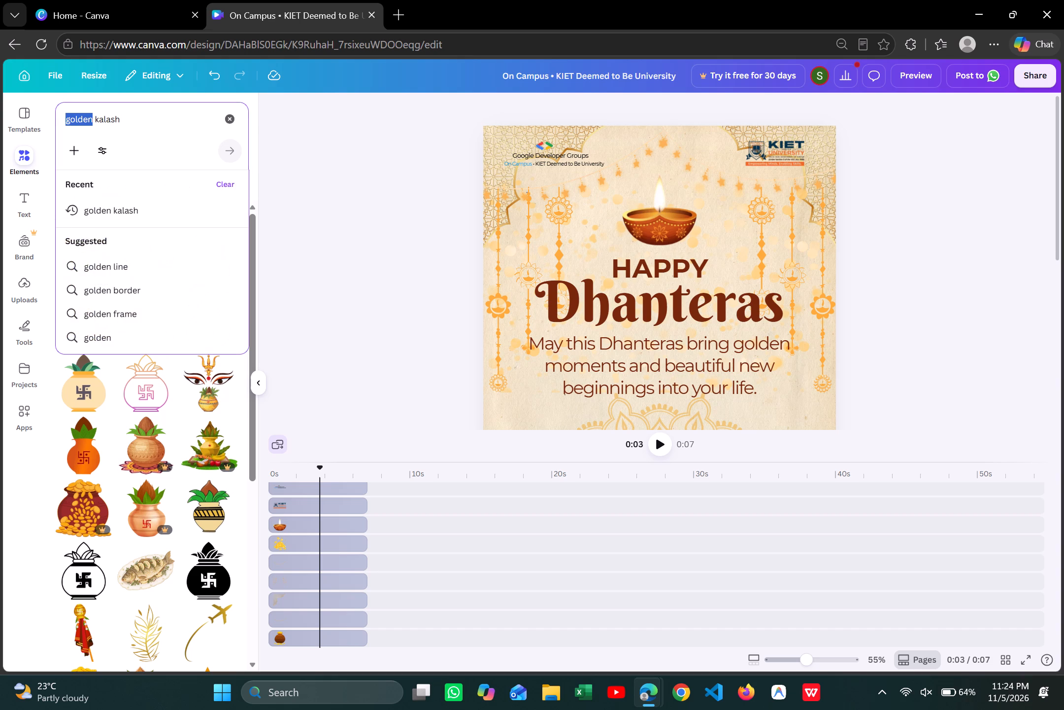
pyautogui.press('BackSpace')
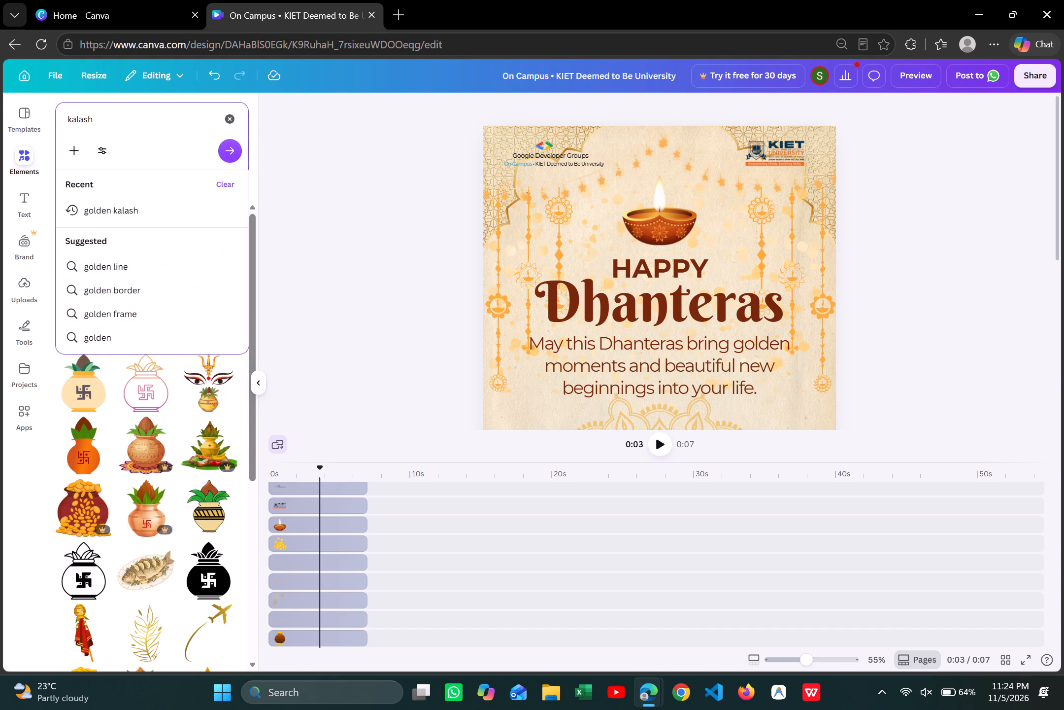
pyautogui.click(101, 117)
pyautogui.press('space')
pyautogui.write('with gold coins')
pyautogui.press('Return')
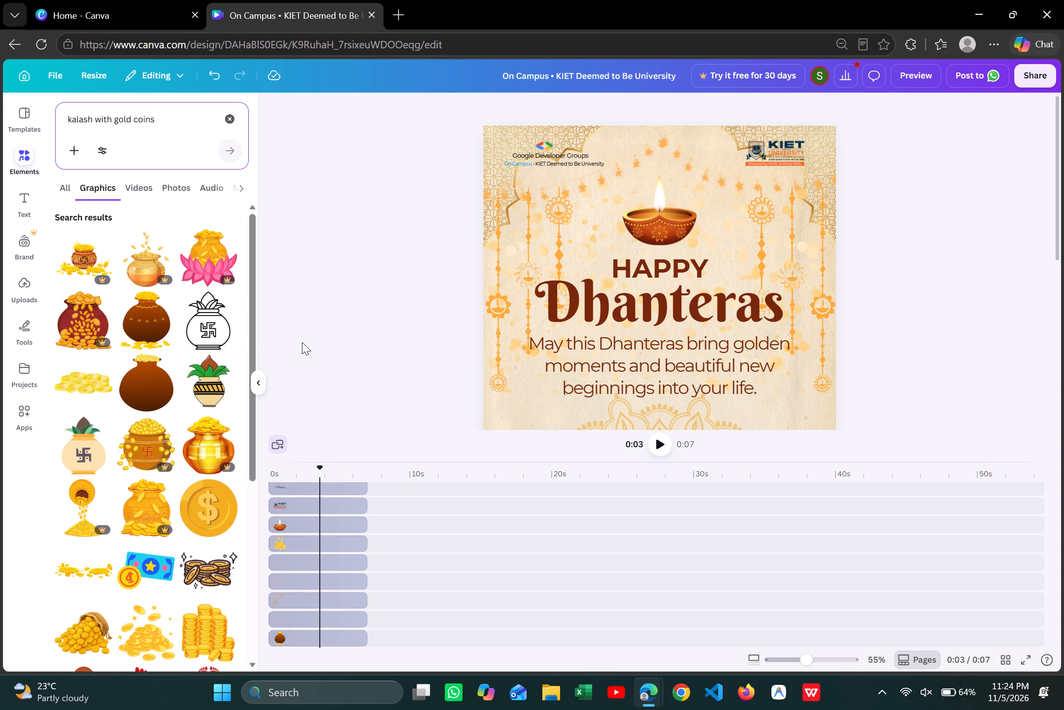
# Look through the graphics results for kalash with gold coins to find a suitable pot or coin artwork.
pyautogui.scroll(-1, 200, 422)
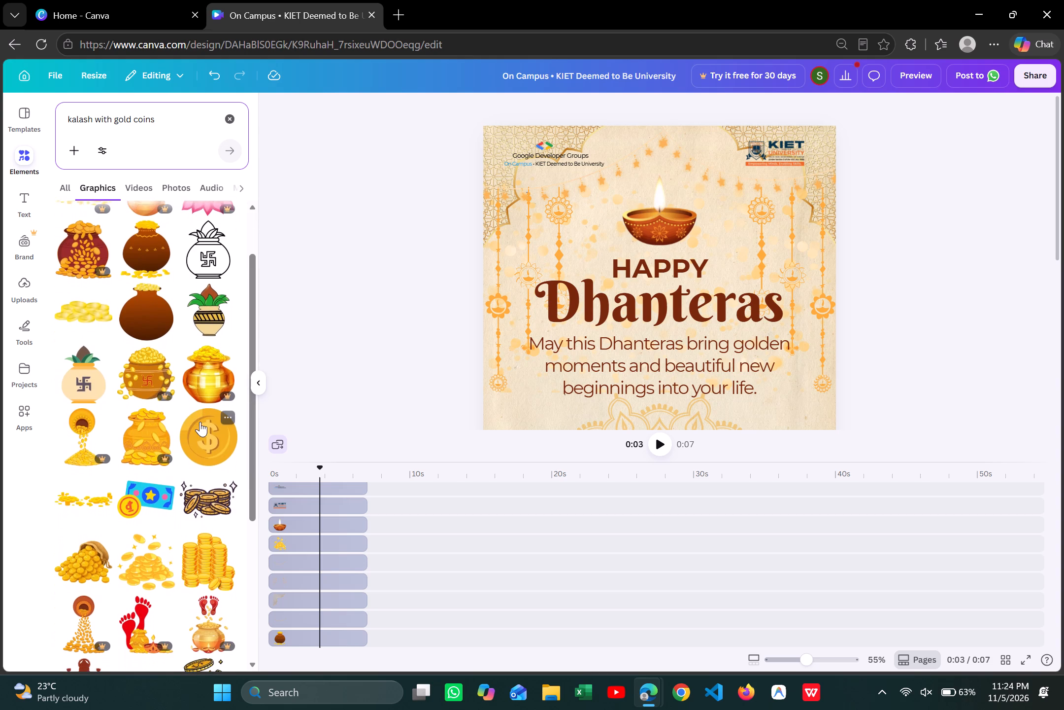
pyautogui.scroll(-5, 200, 422)
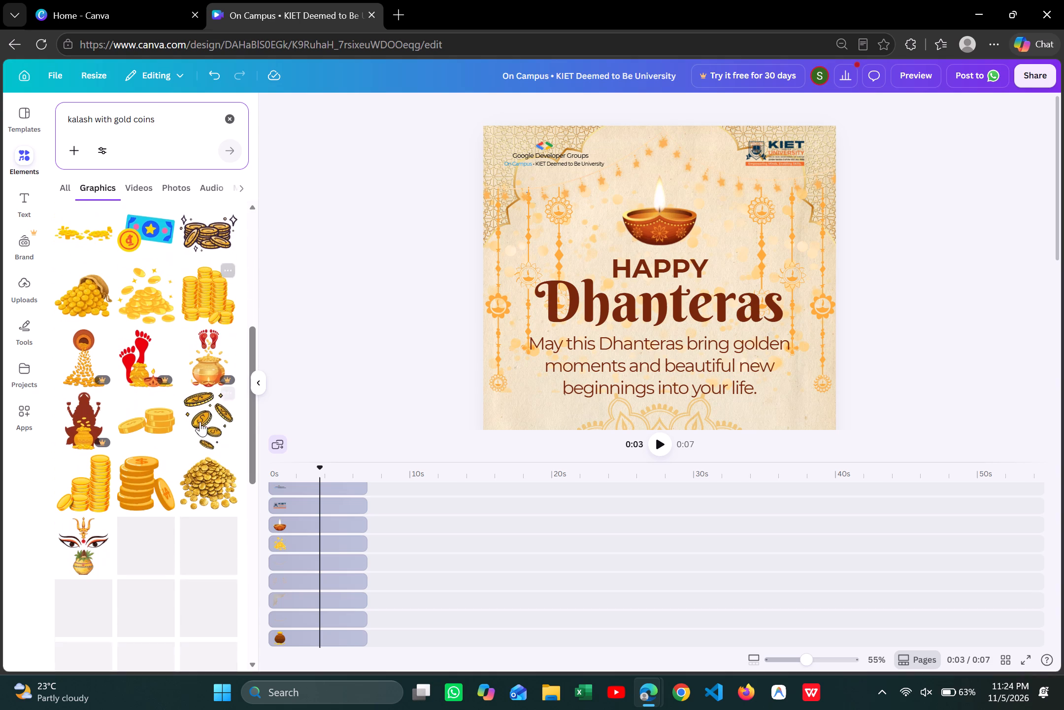
pyautogui.scroll(-3, 200, 422)
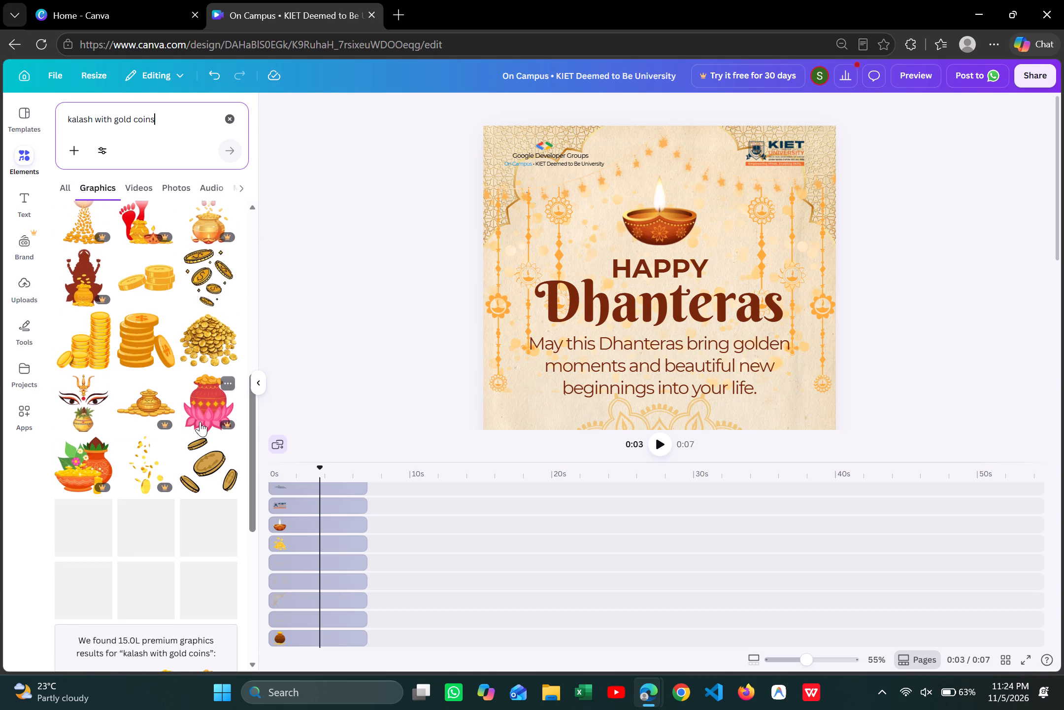
pyautogui.scroll(-2, 200, 422)
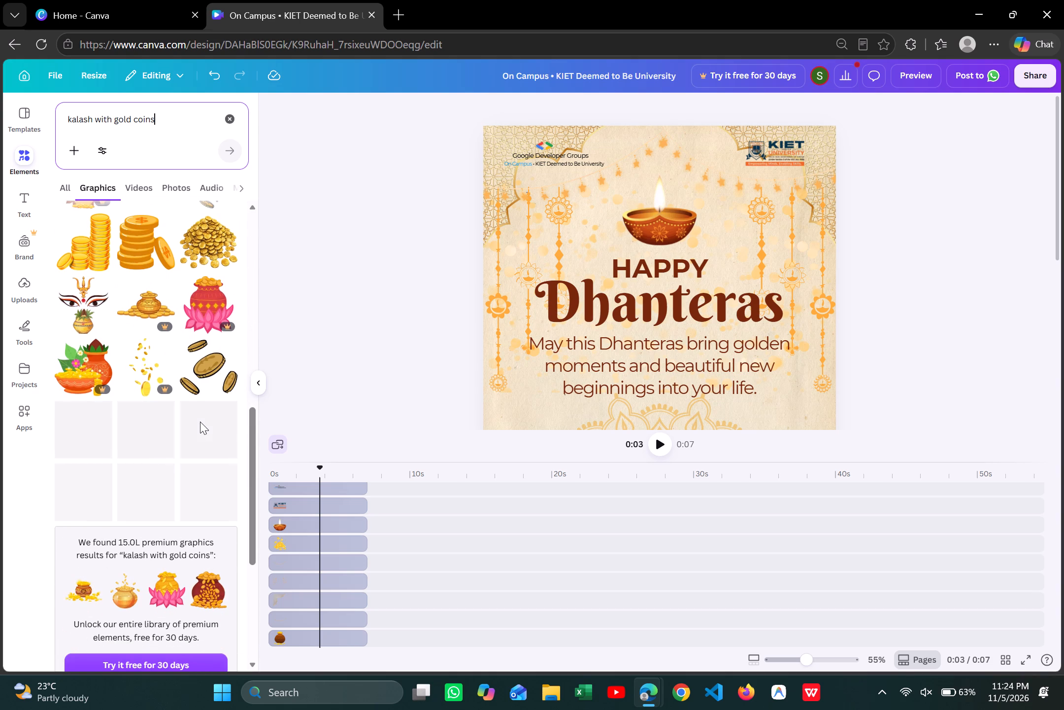
pyautogui.scroll(-2, 200, 422)
pyautogui.scroll(1, 200, 422)
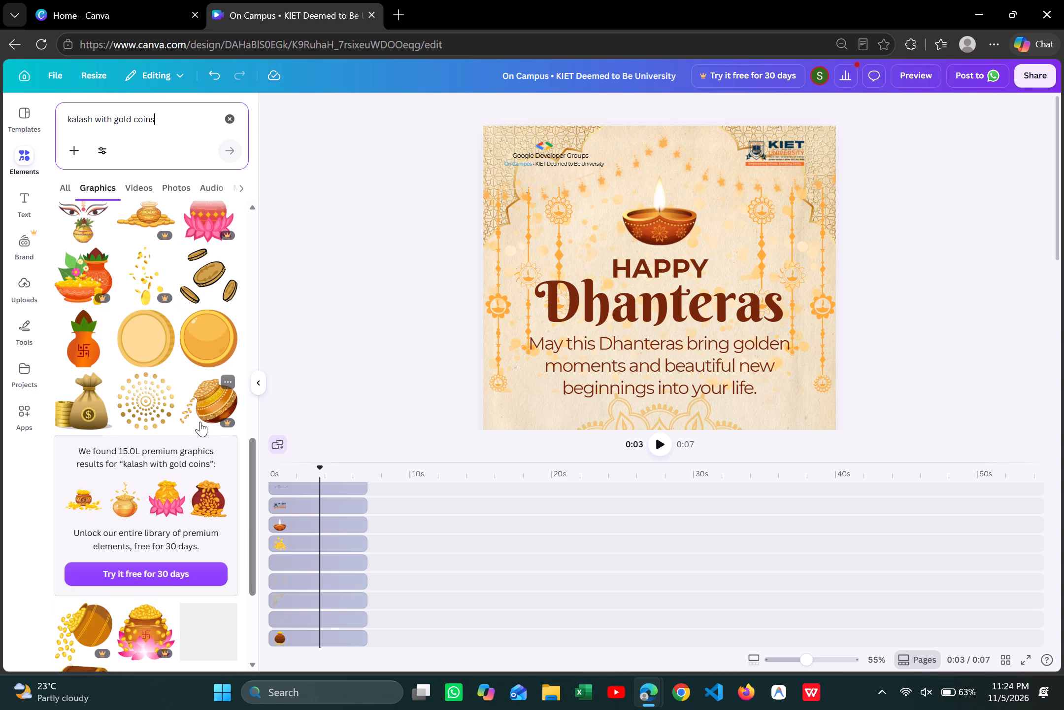
pyautogui.scroll(1, 200, 422)
pyautogui.scroll(-5, 200, 422)
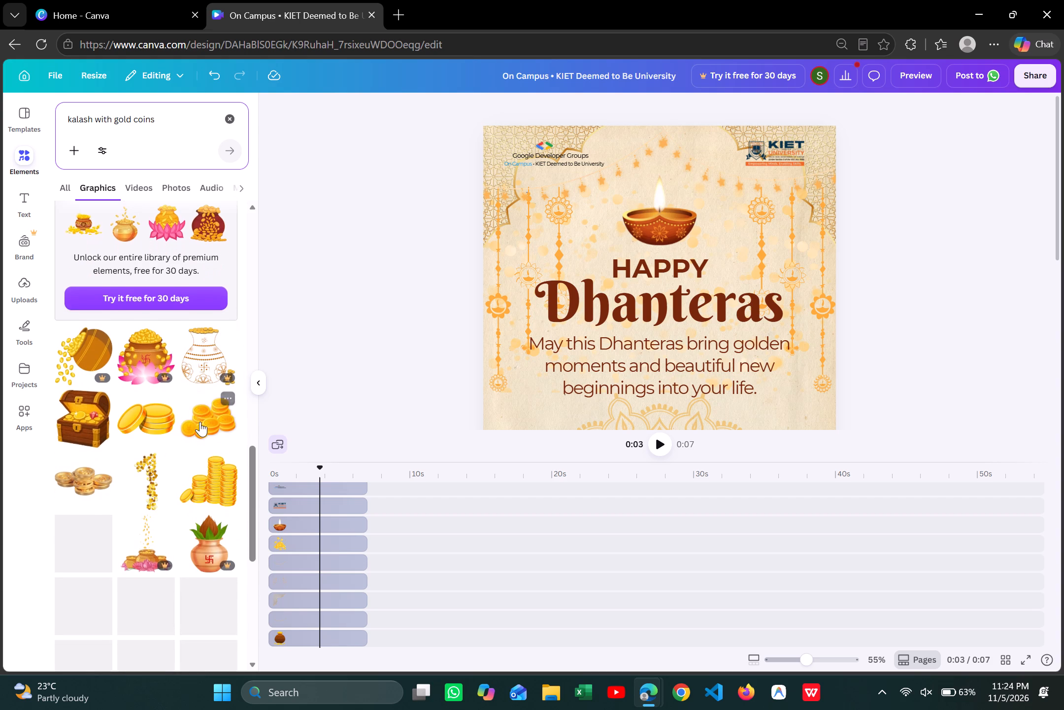
pyautogui.scroll(-2, 200, 422)
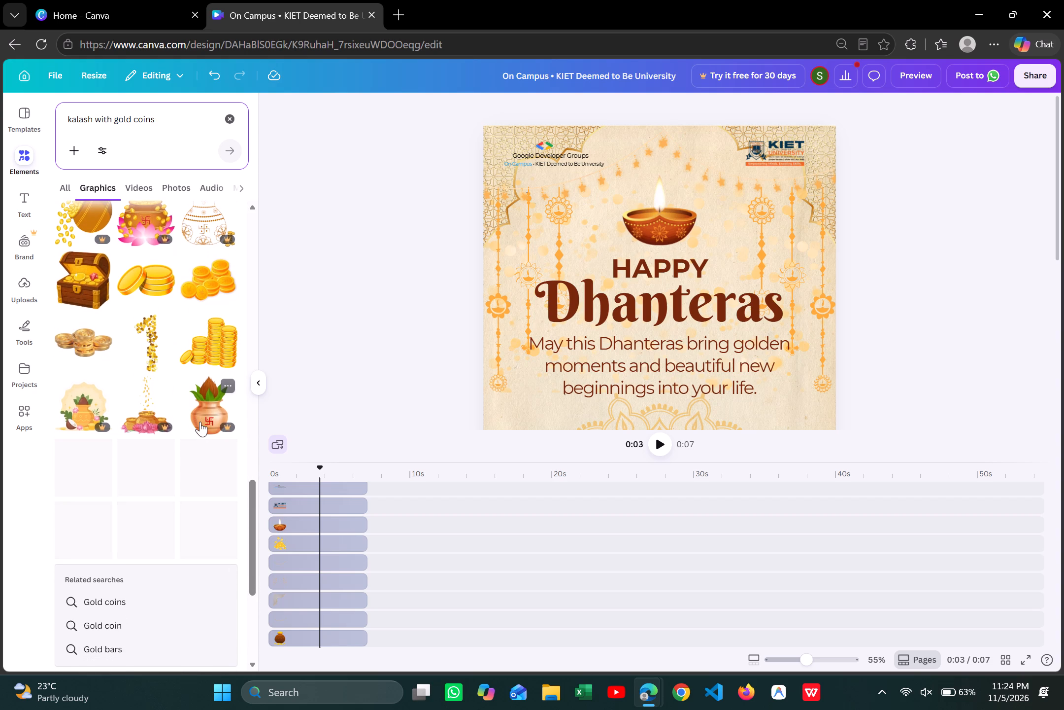
pyautogui.scroll(-1, 200, 422)
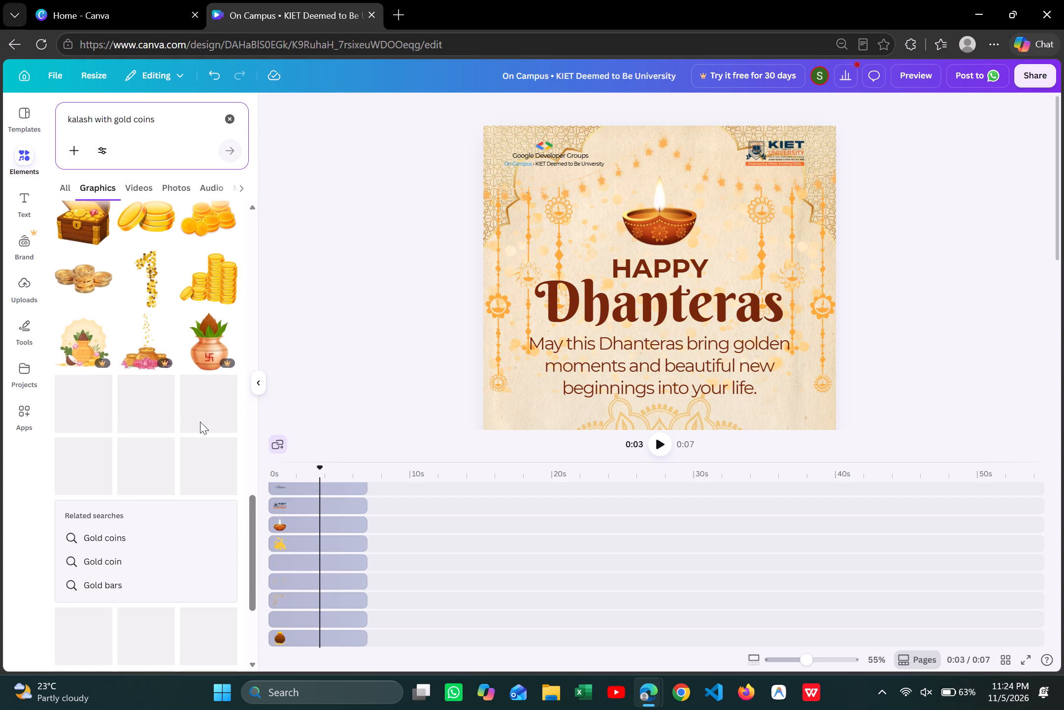
pyautogui.scroll(-1, 200, 422)
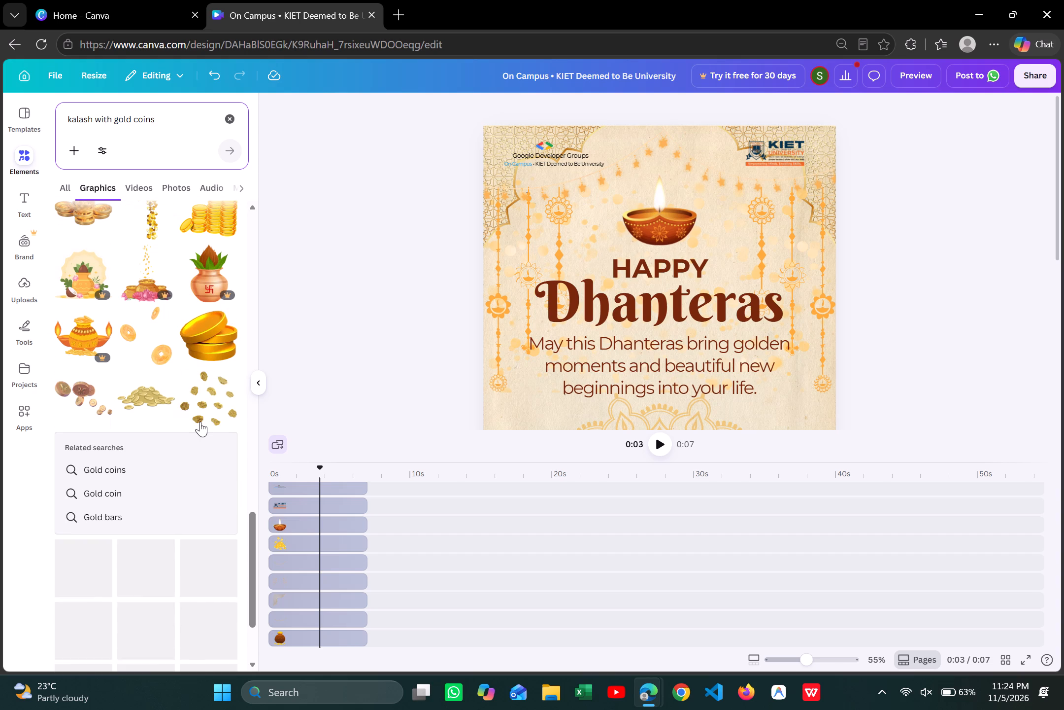
pyautogui.scroll(-3, 200, 422)
pyautogui.scroll(1, 200, 422)
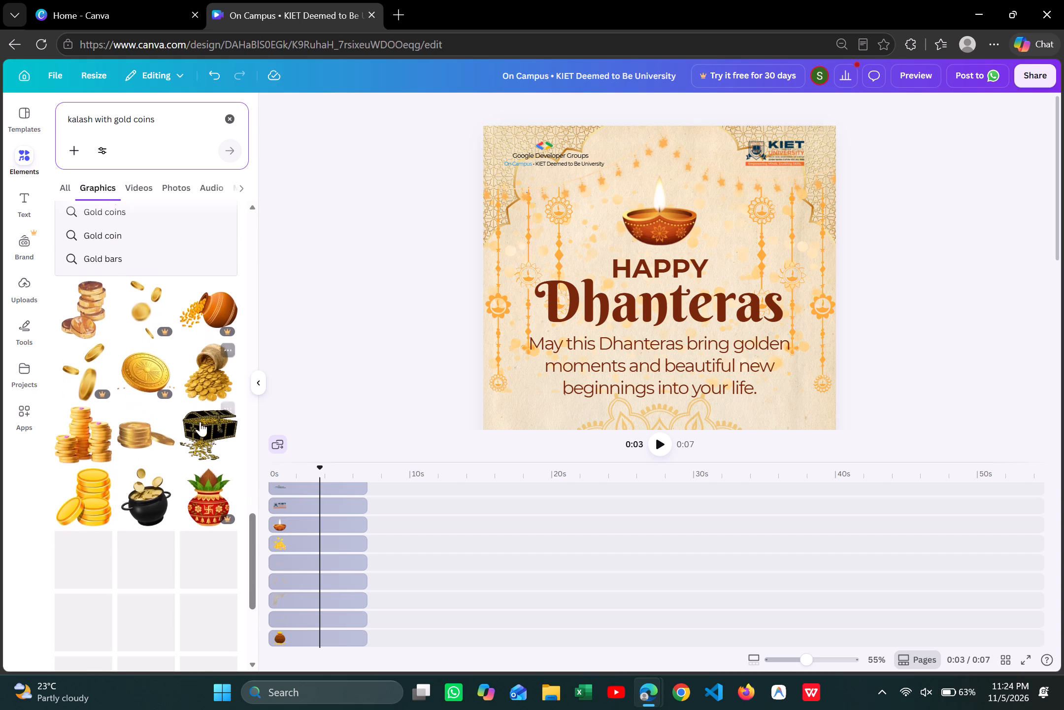
pyautogui.scroll(5, 200, 422)
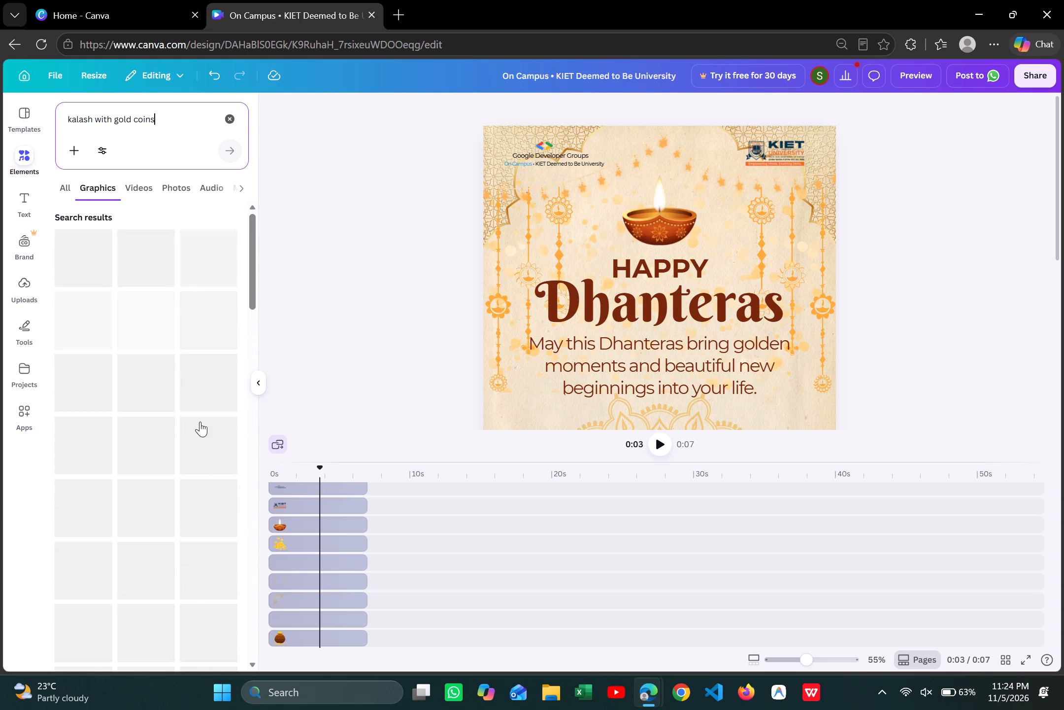
pyautogui.scroll(-1, 179, 411)
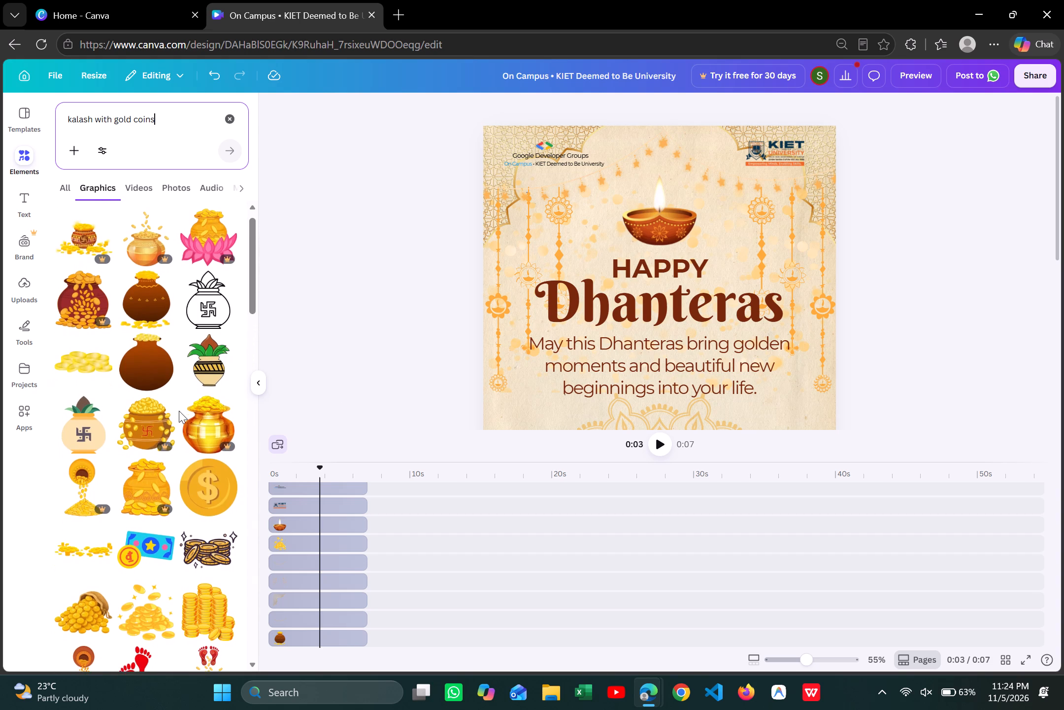
pyautogui.scroll(-1, 179, 411)
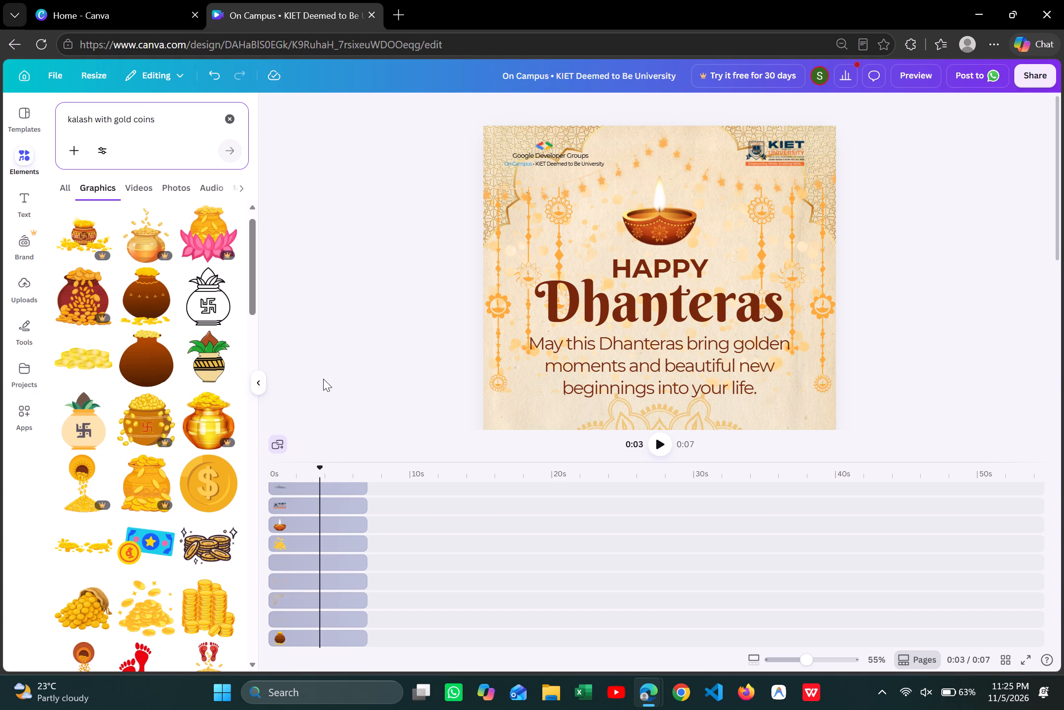
# Check the graphics row among all result types for a usable kalash and return to the graphics-only results.
pyautogui.click(56, 187)
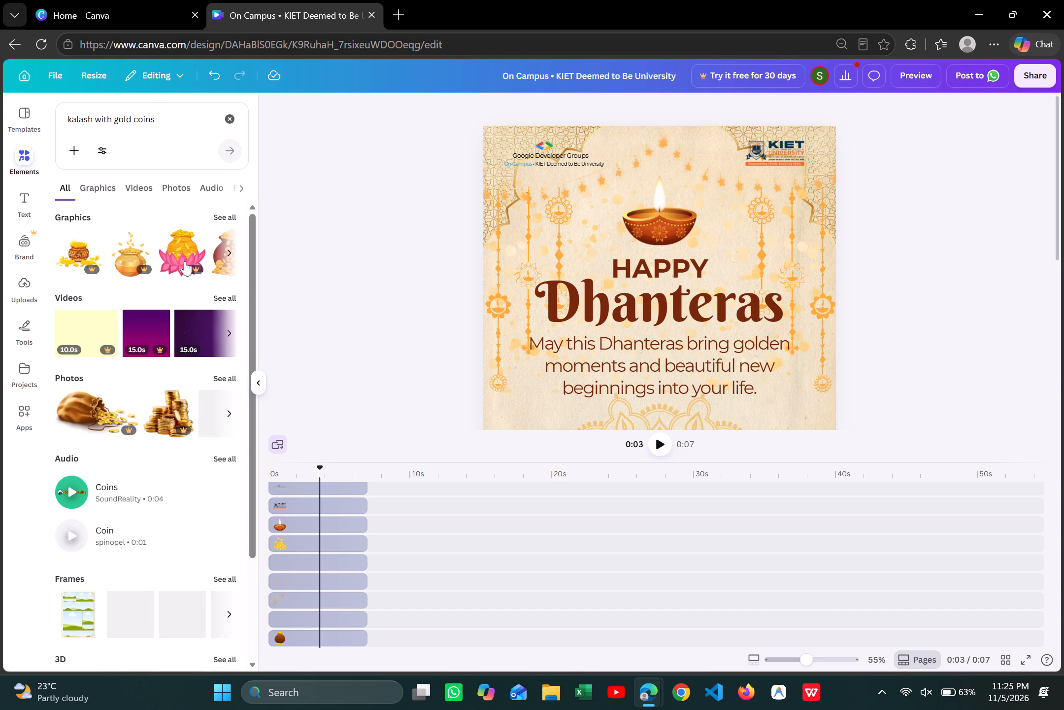
pyautogui.hscroll(-3, 184, 259)
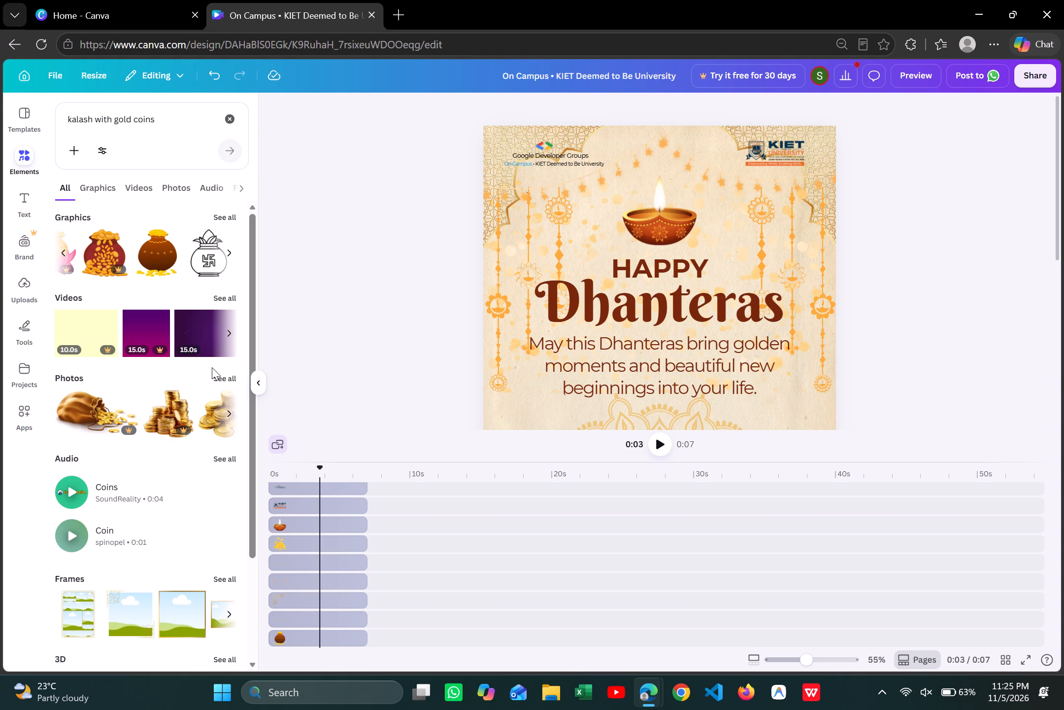
pyautogui.hscroll(-2, 207, 263)
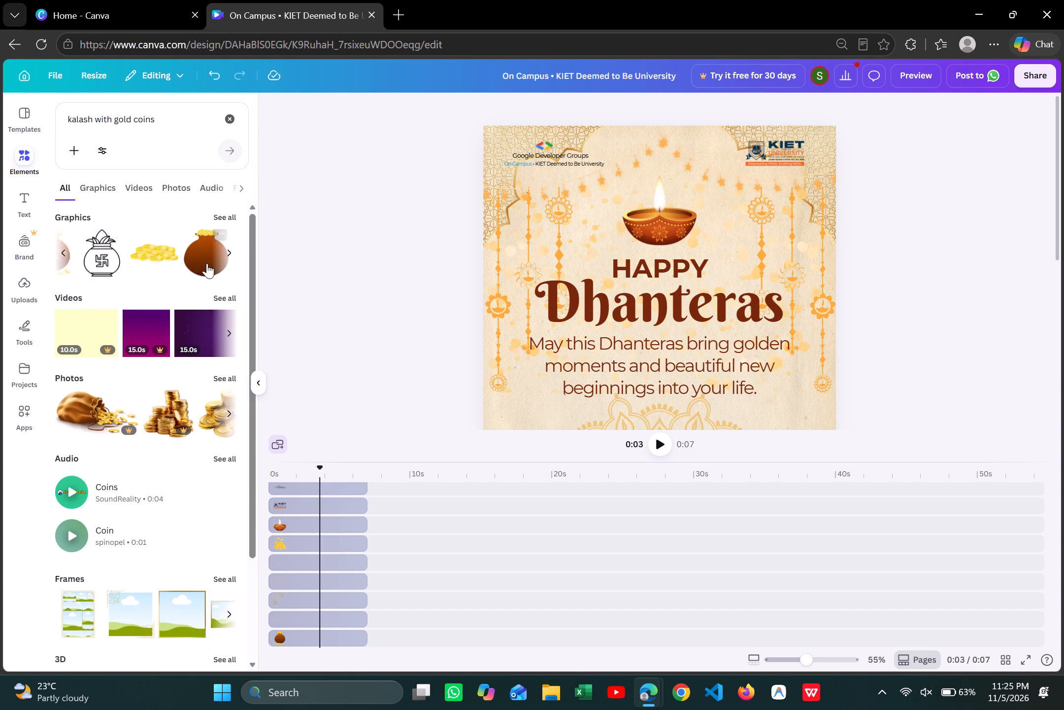
pyautogui.hscroll(-3, 207, 263)
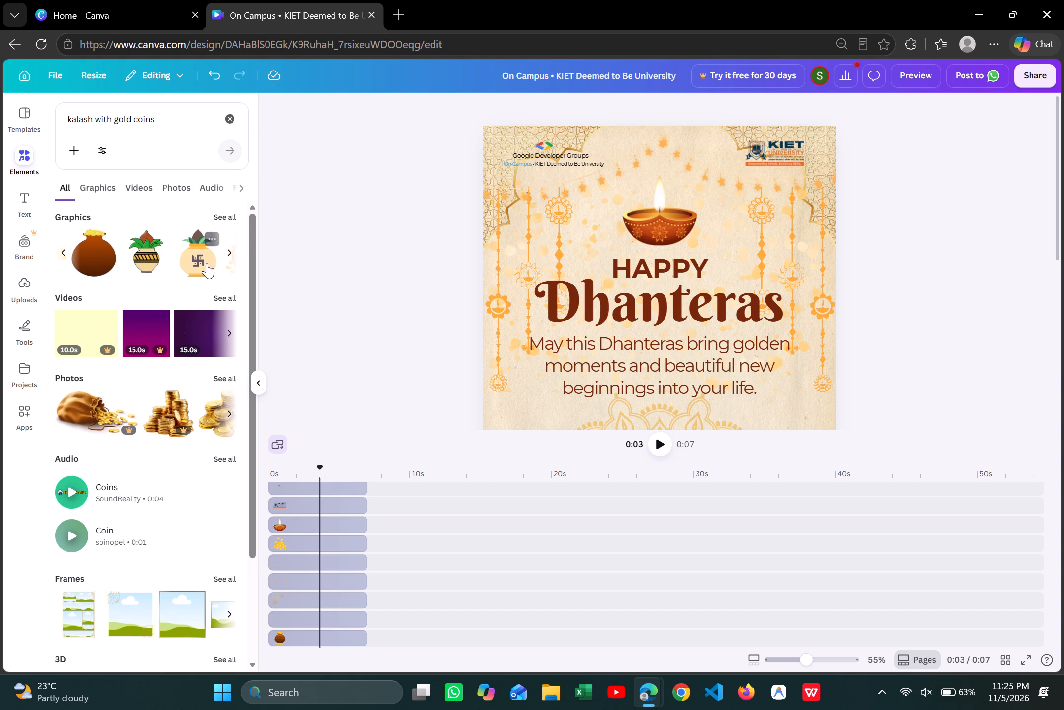
pyautogui.click(100, 177)
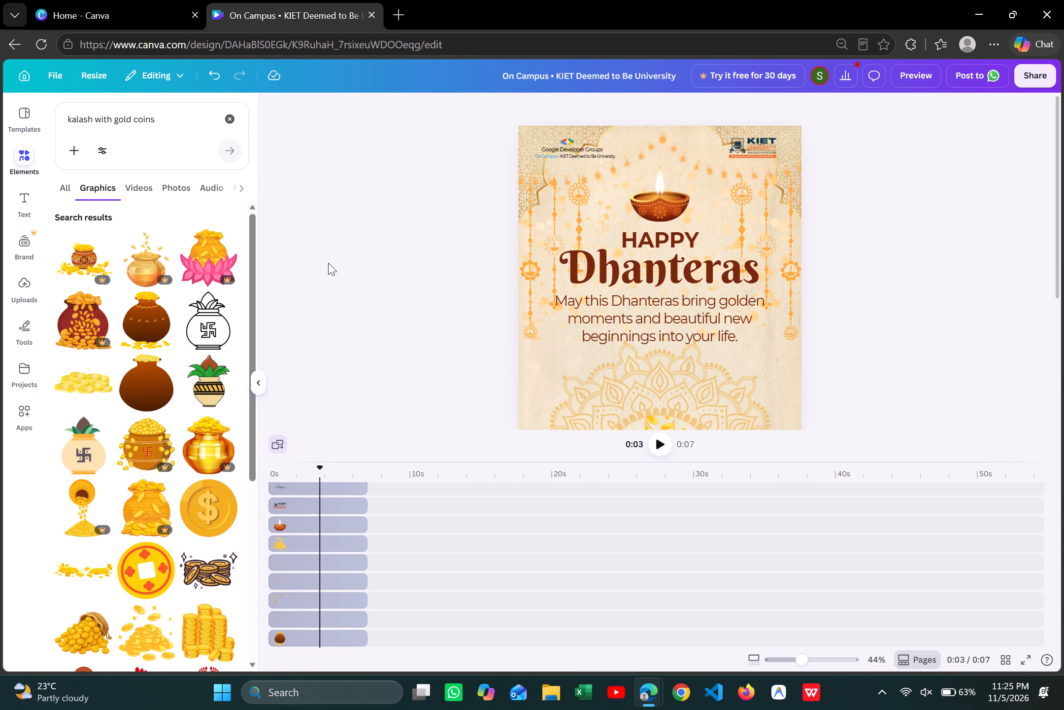
# Set the transparency of the brown coin pot at the bottom of the design to 97 and deselect it.
pyautogui.hscroll(4, 346, 262)
pyautogui.scroll(-3, 920, 301)
pyautogui.click(698, 353)
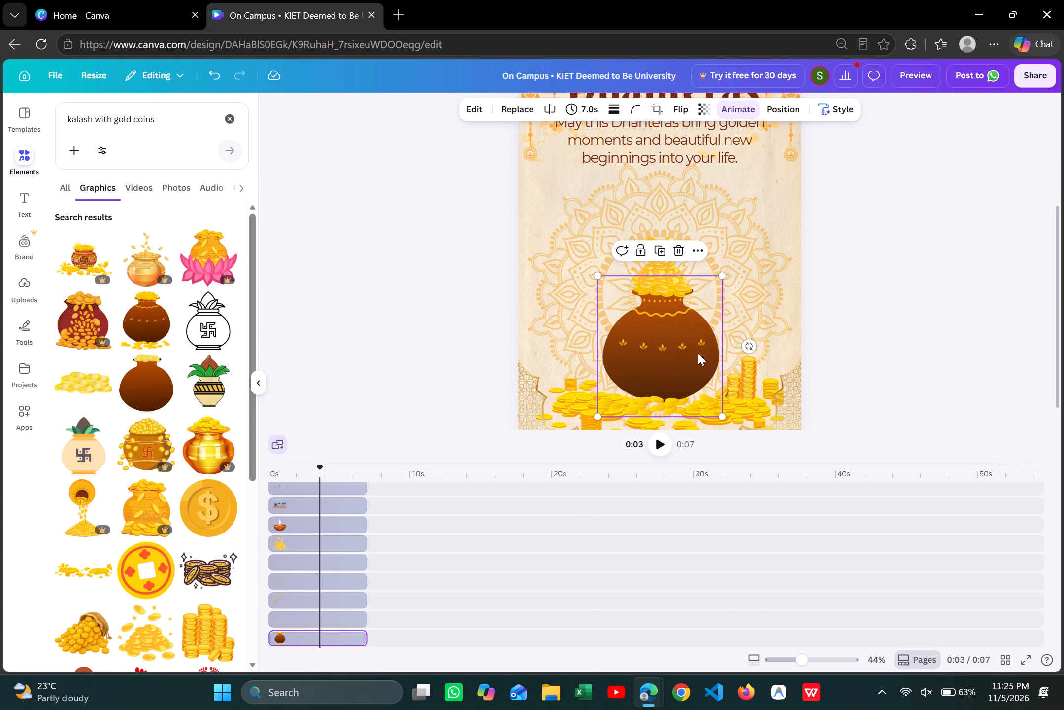
pyautogui.click(621, 107)
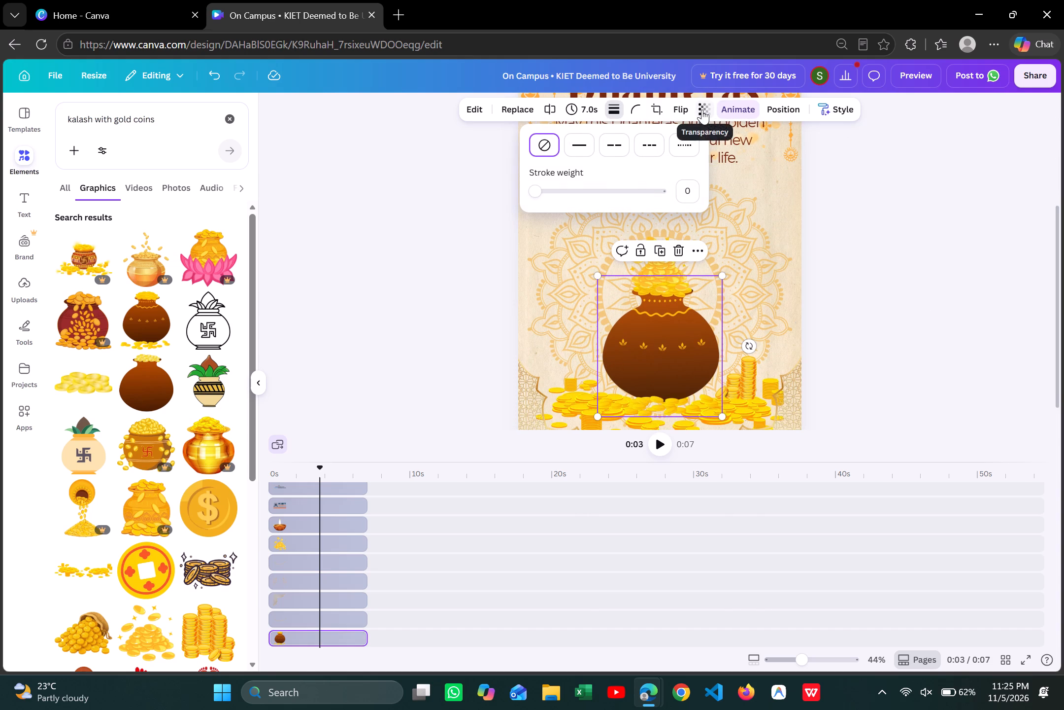
pyautogui.click(702, 109)
pyautogui.click(708, 155)
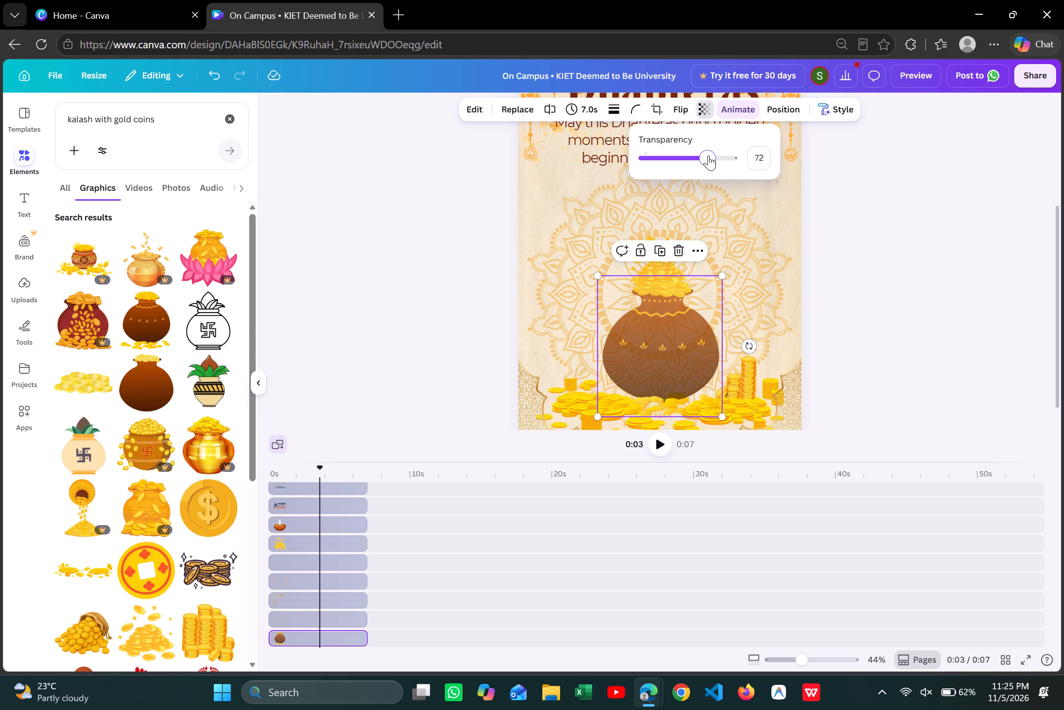
pyautogui.click(719, 157)
pyautogui.moveTo(719, 157); pyautogui.dragTo(736, 156)
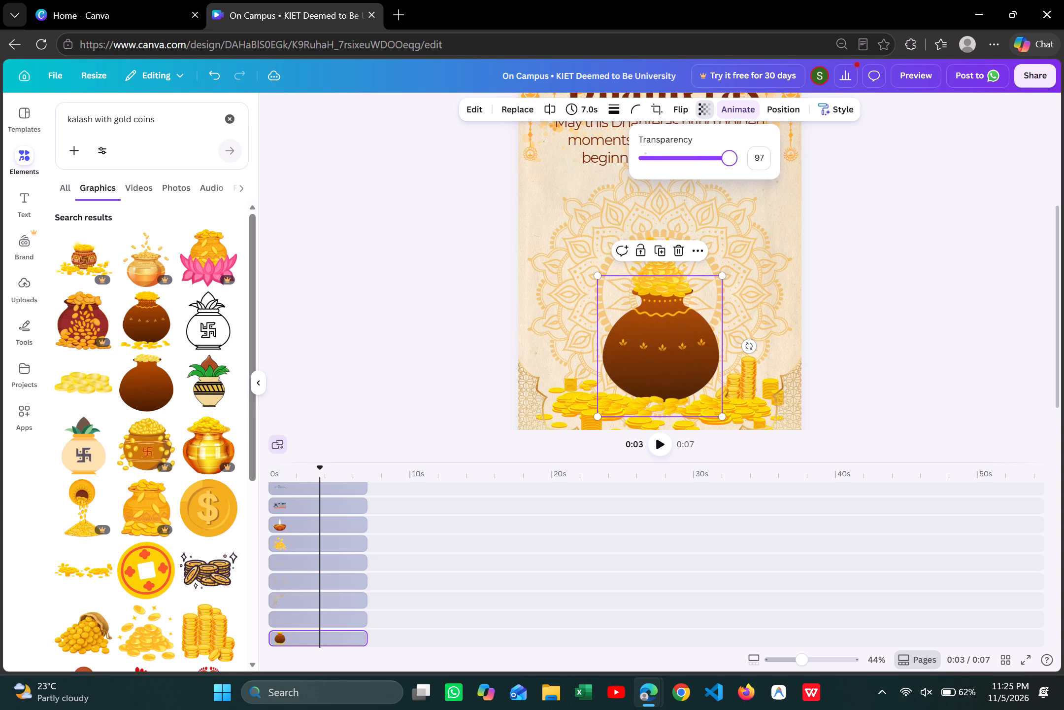
pyautogui.click(859, 200)
pyautogui.click(859, 200)
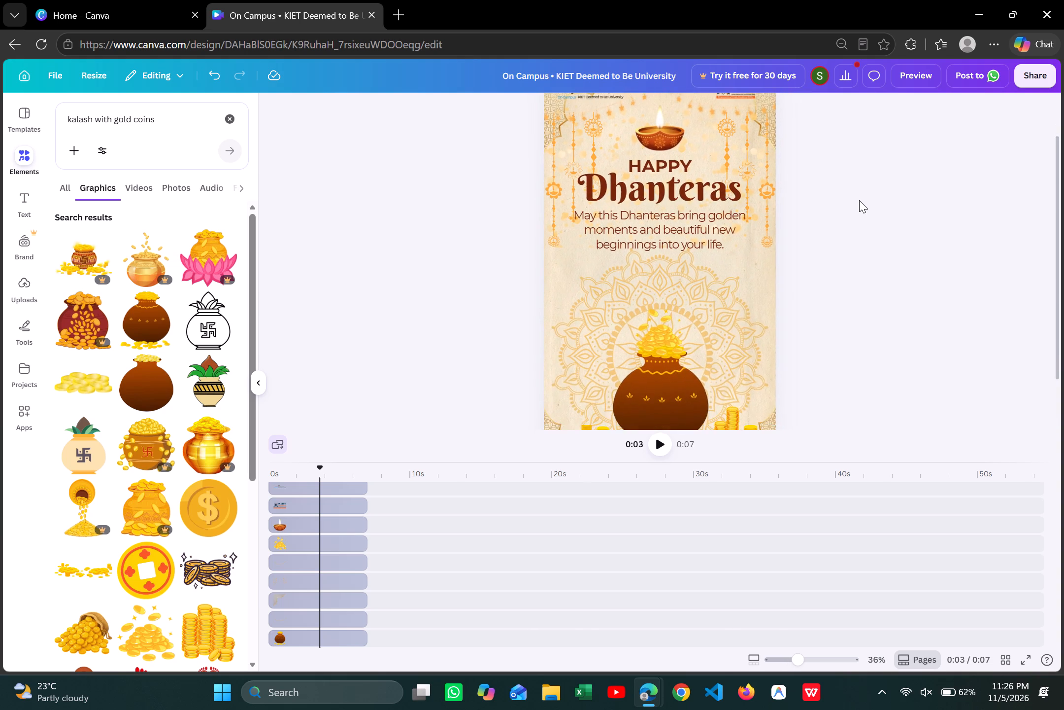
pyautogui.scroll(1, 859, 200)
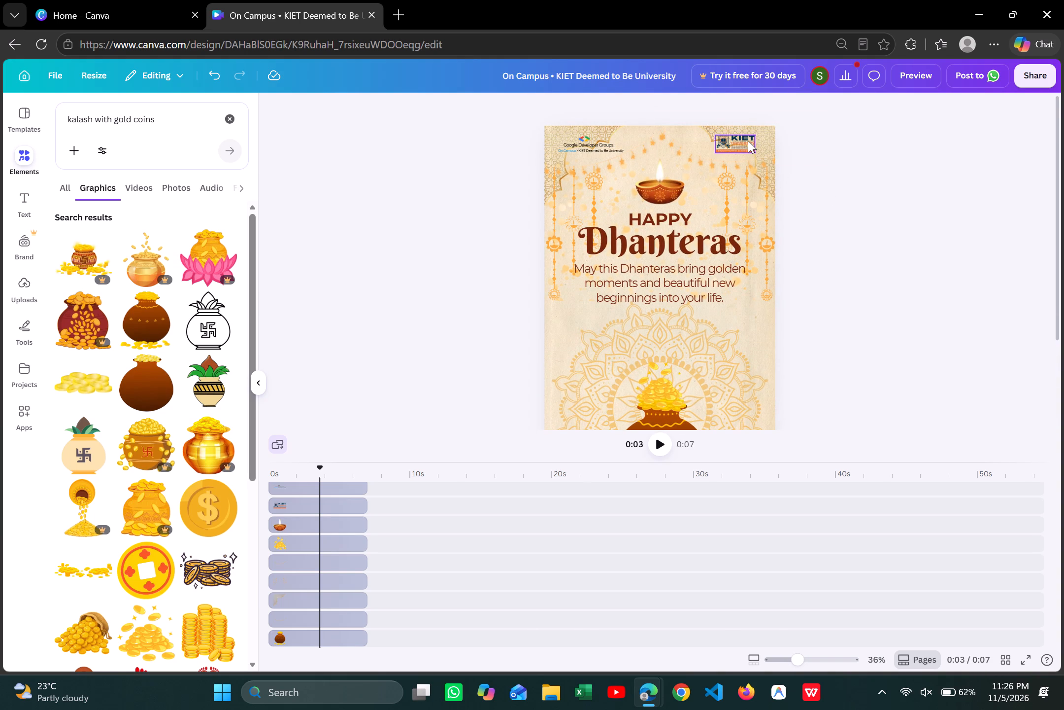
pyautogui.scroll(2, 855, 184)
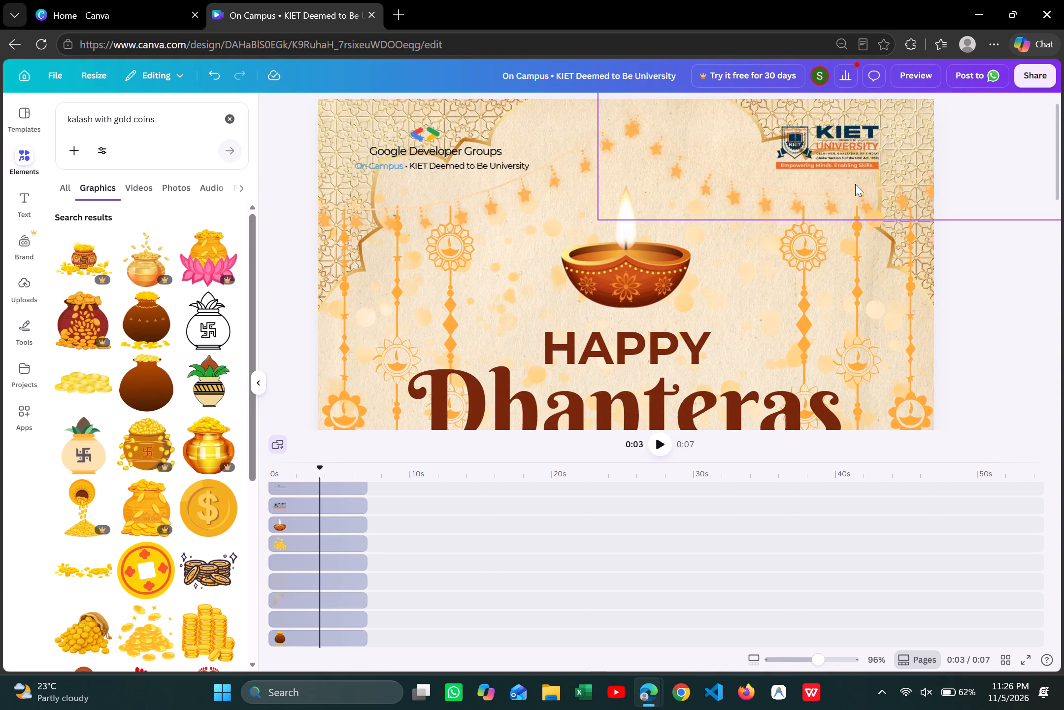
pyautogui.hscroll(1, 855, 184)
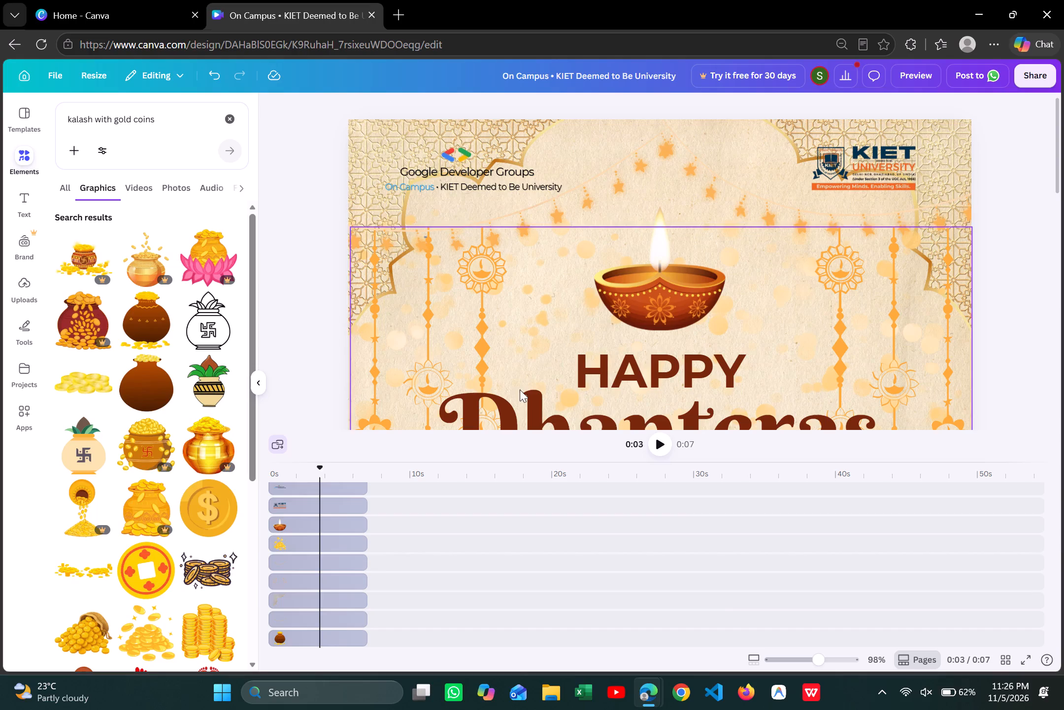
# Switch to a maximized Google Chrome window and search the web for "golden kalesh".
pyautogui.doubleClick(684, 697)
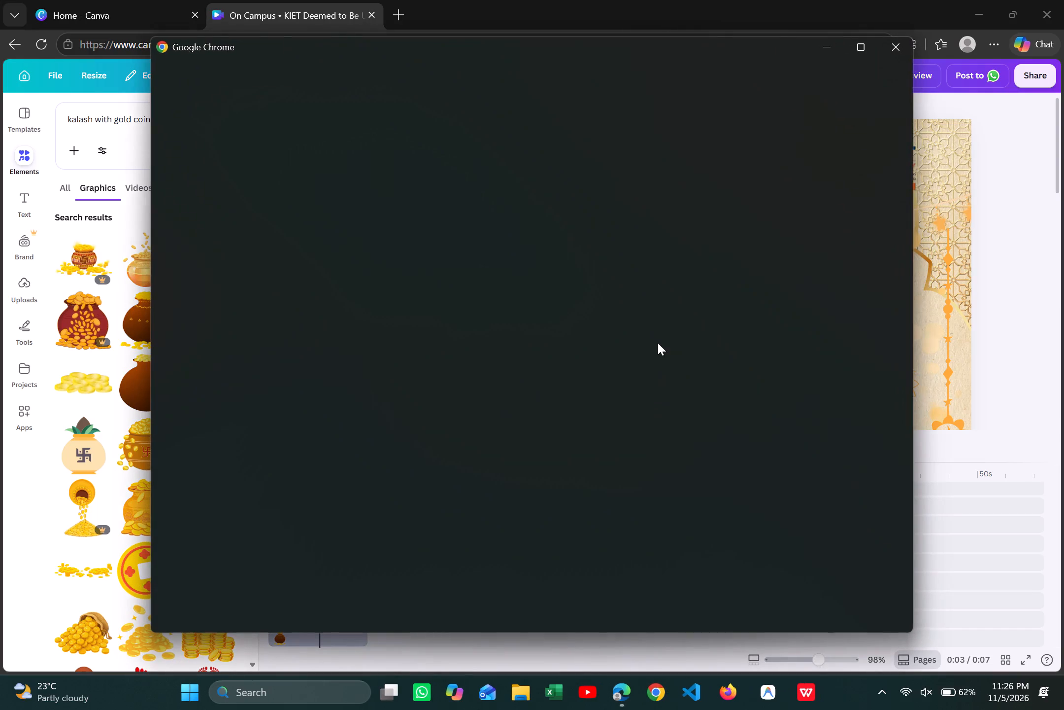
pyautogui.click(601, 313)
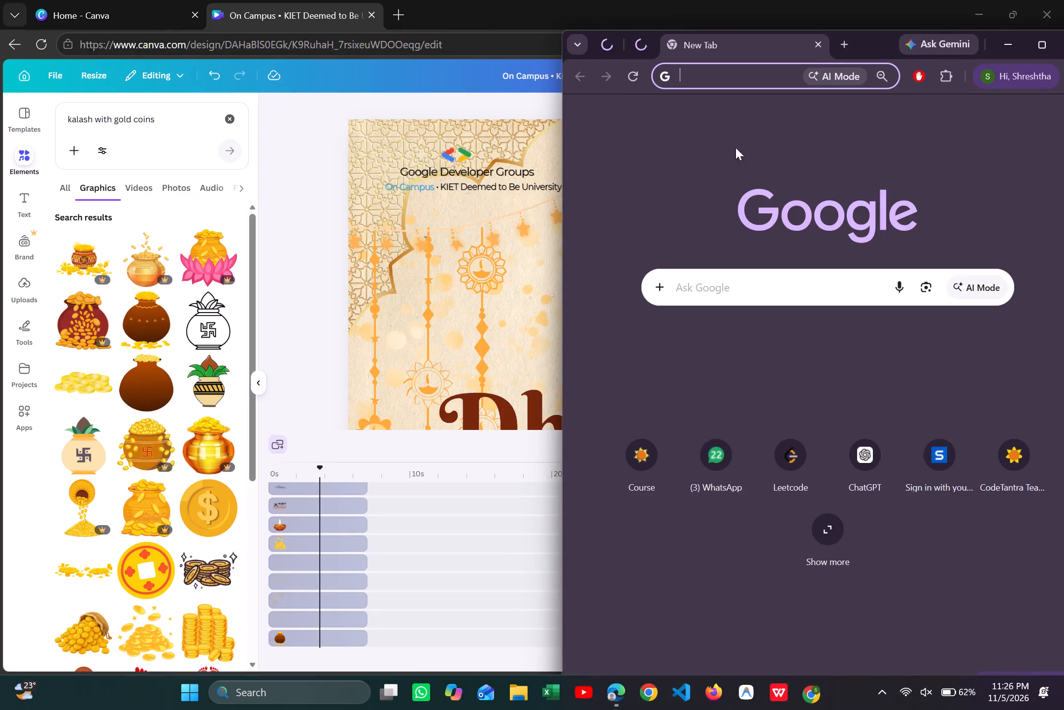
pyautogui.click(1038, 44)
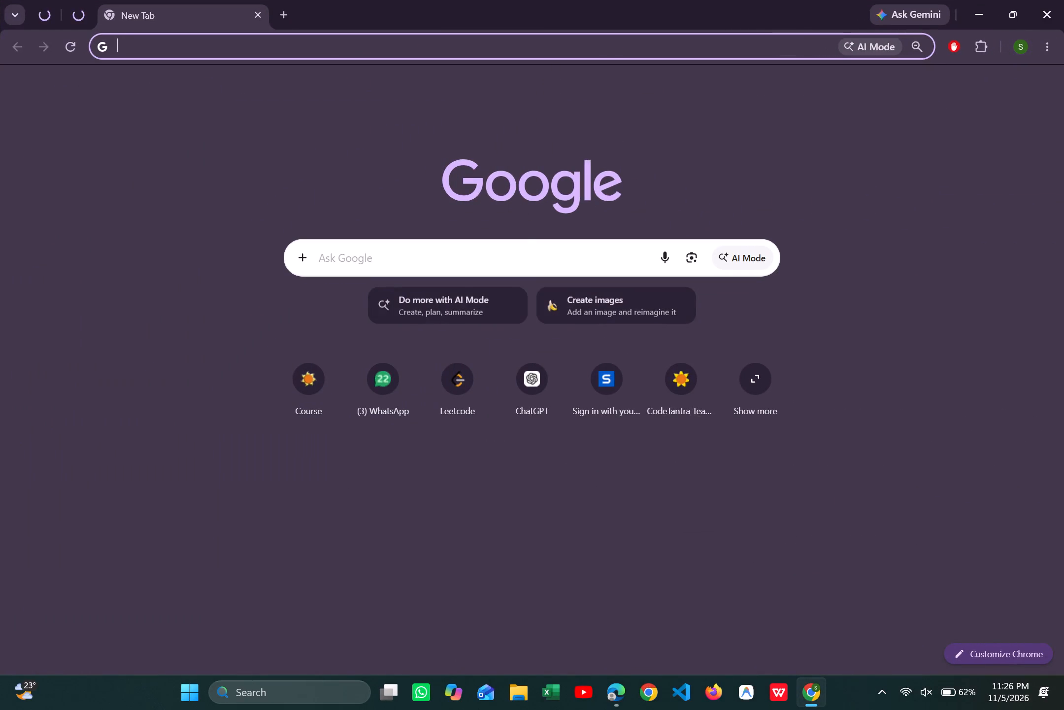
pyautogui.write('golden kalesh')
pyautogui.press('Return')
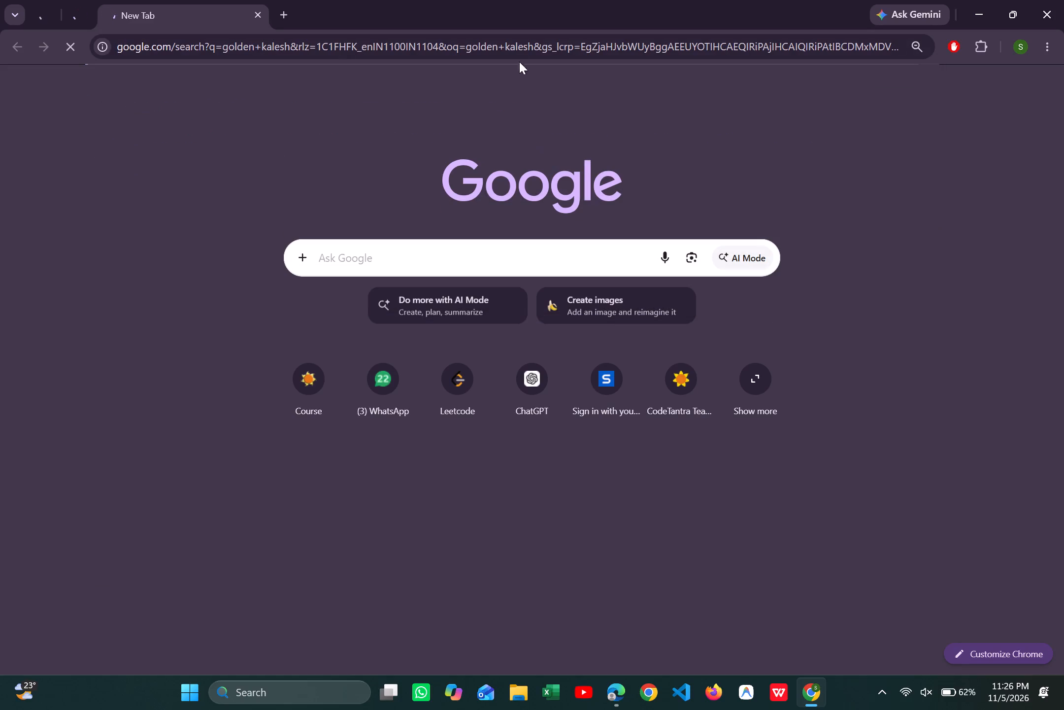
# Replace the web search with "golden kalash animated".
pyautogui.click(517, 49)
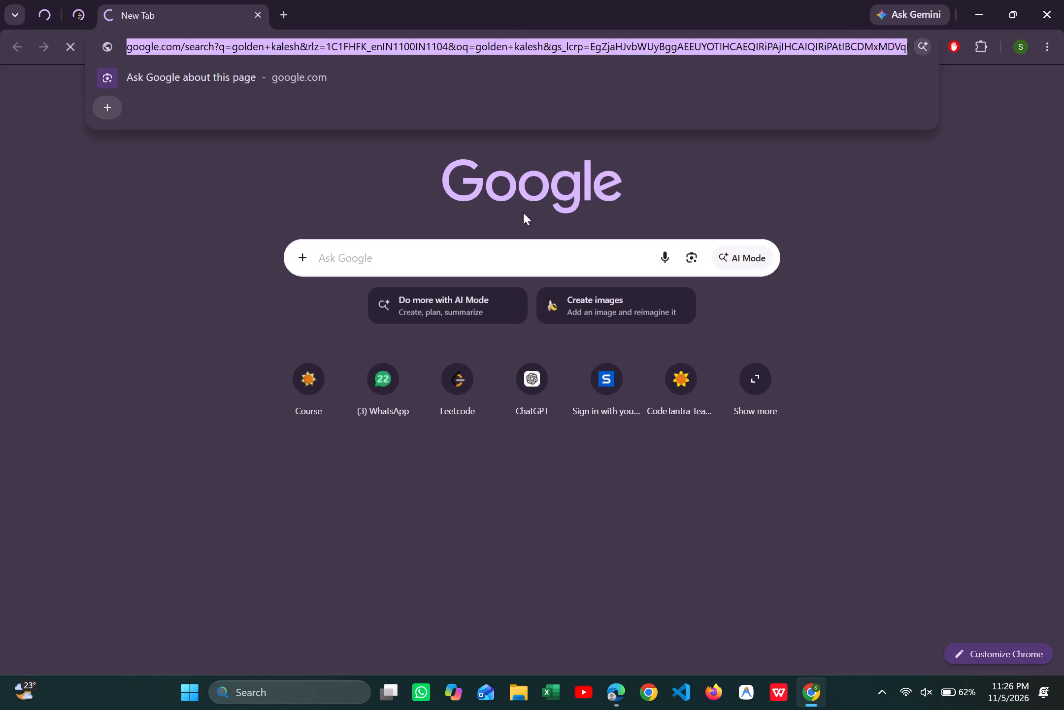
pyautogui.click(503, 250)
pyautogui.click(474, 53)
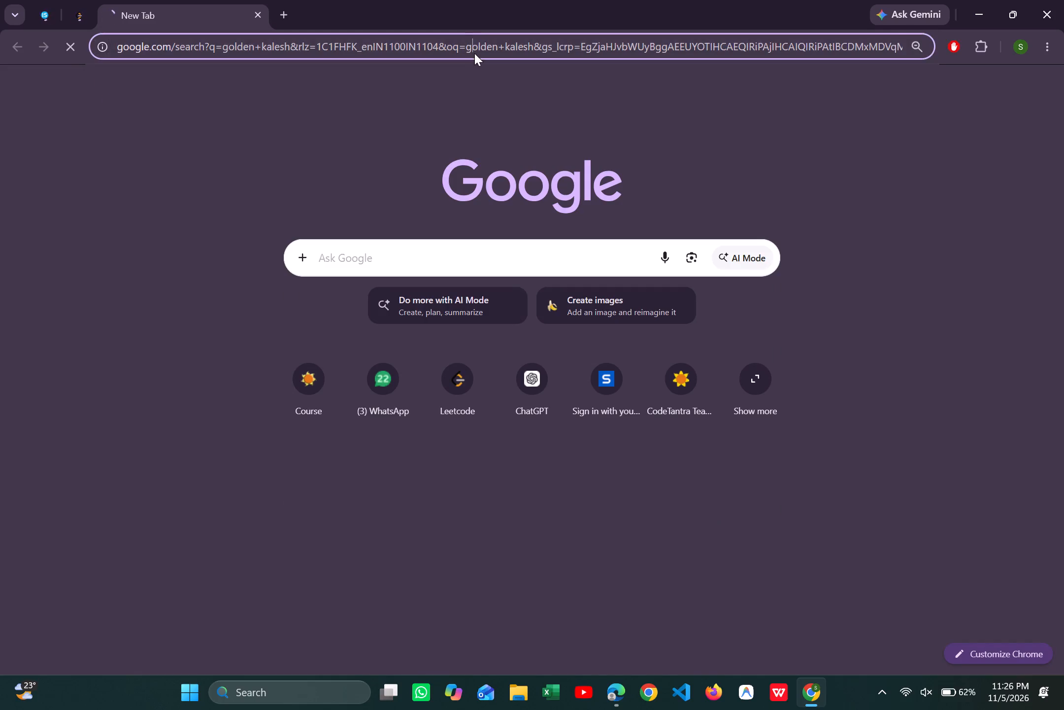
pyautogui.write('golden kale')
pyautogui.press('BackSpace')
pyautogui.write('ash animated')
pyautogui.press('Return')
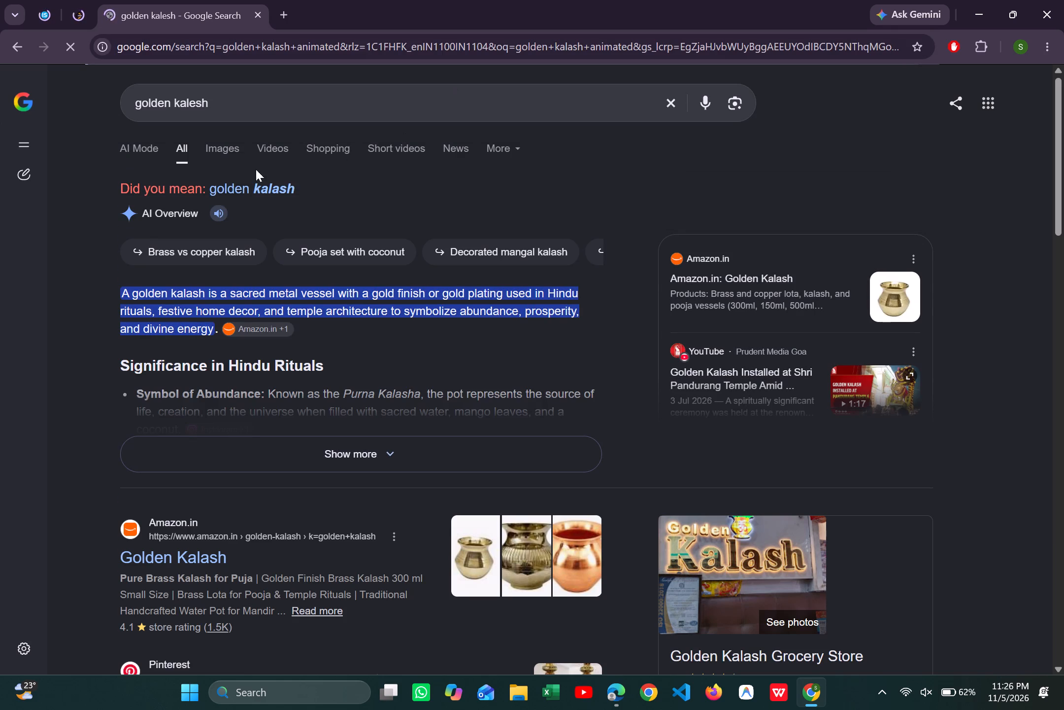
# Look through the Google image results for "golden kalesh" for a golden pot artwork suited to the Dhanteras design.
pyautogui.click(233, 151)
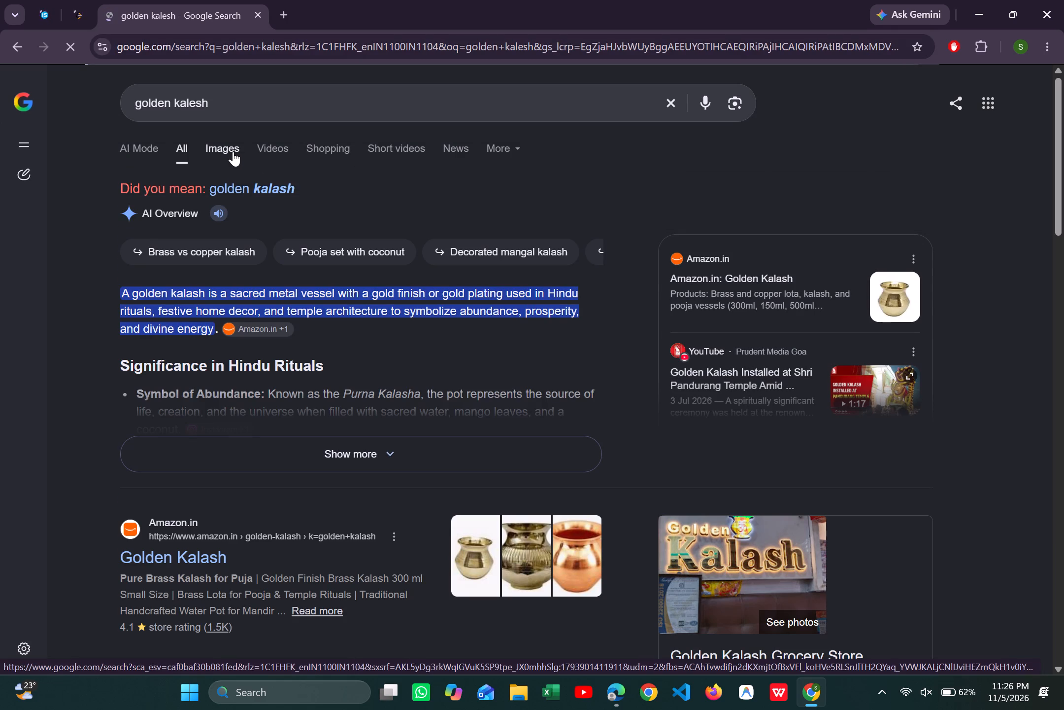
pyautogui.click(222, 144)
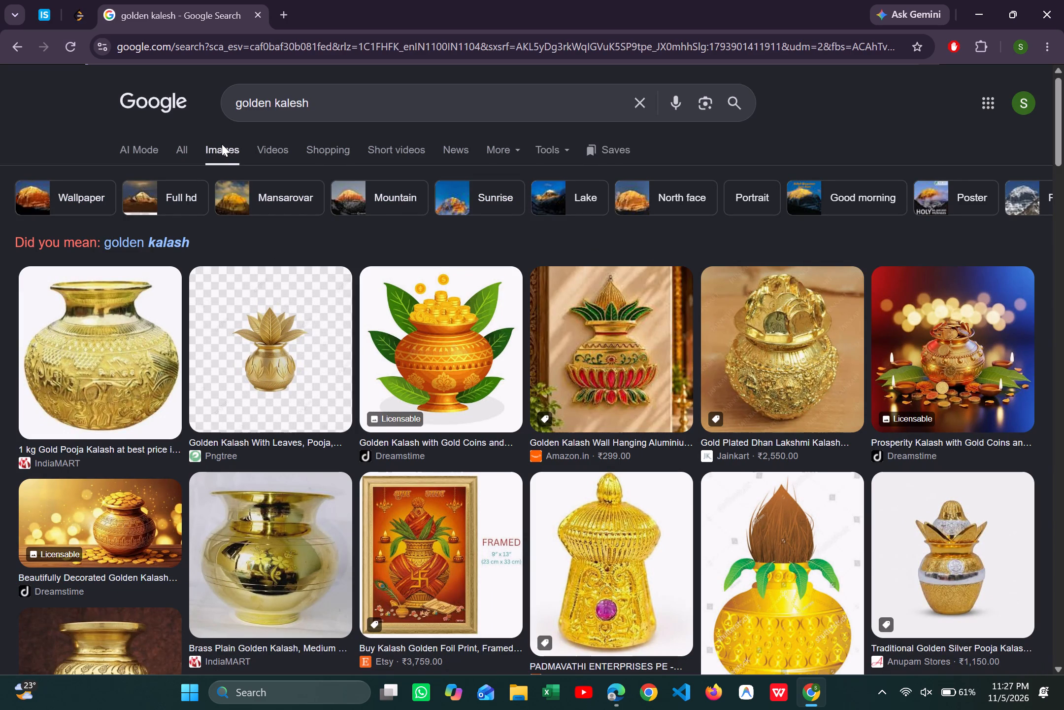
pyautogui.scroll(-6, 222, 144)
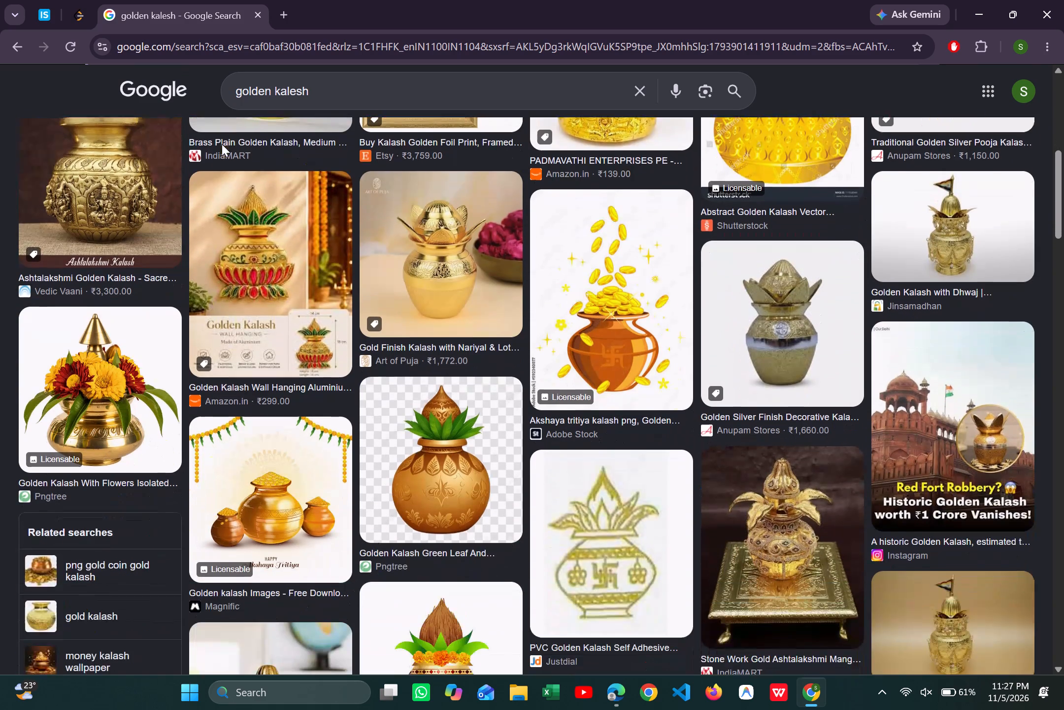
pyautogui.scroll(-6, 222, 144)
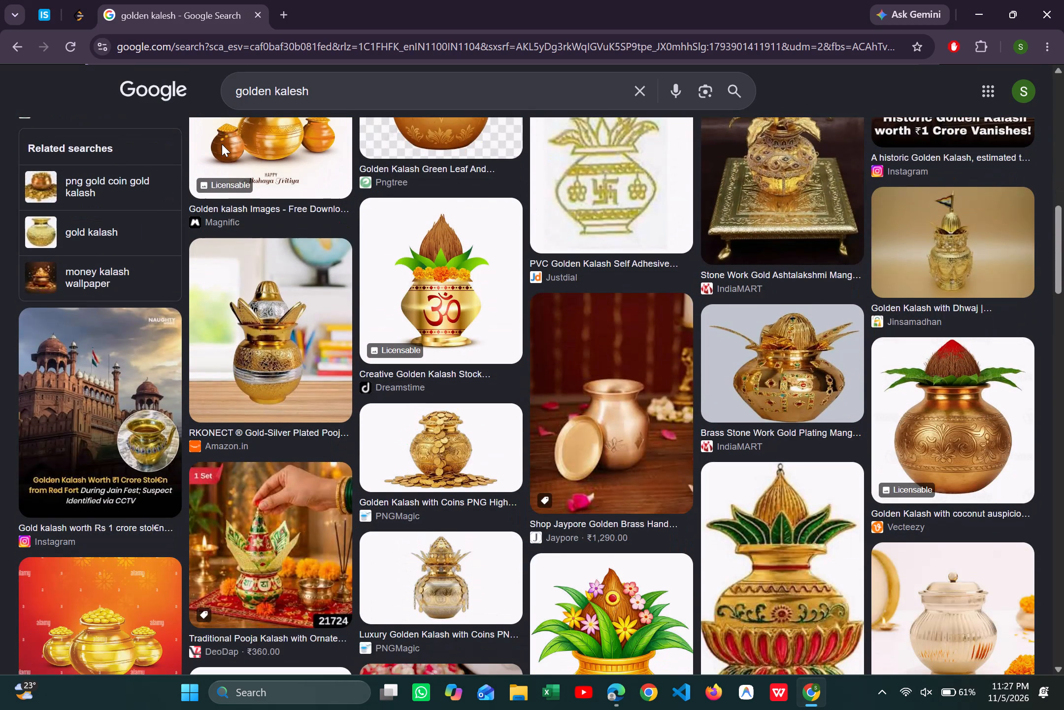
pyautogui.scroll(-5, 222, 144)
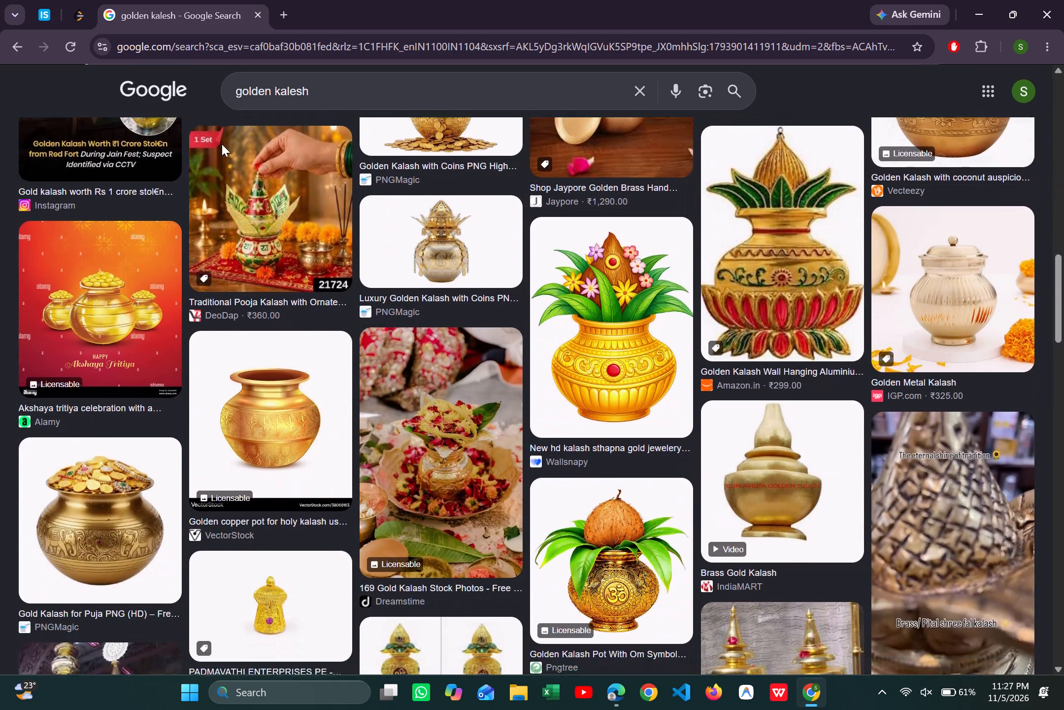
pyautogui.scroll(-5, 222, 144)
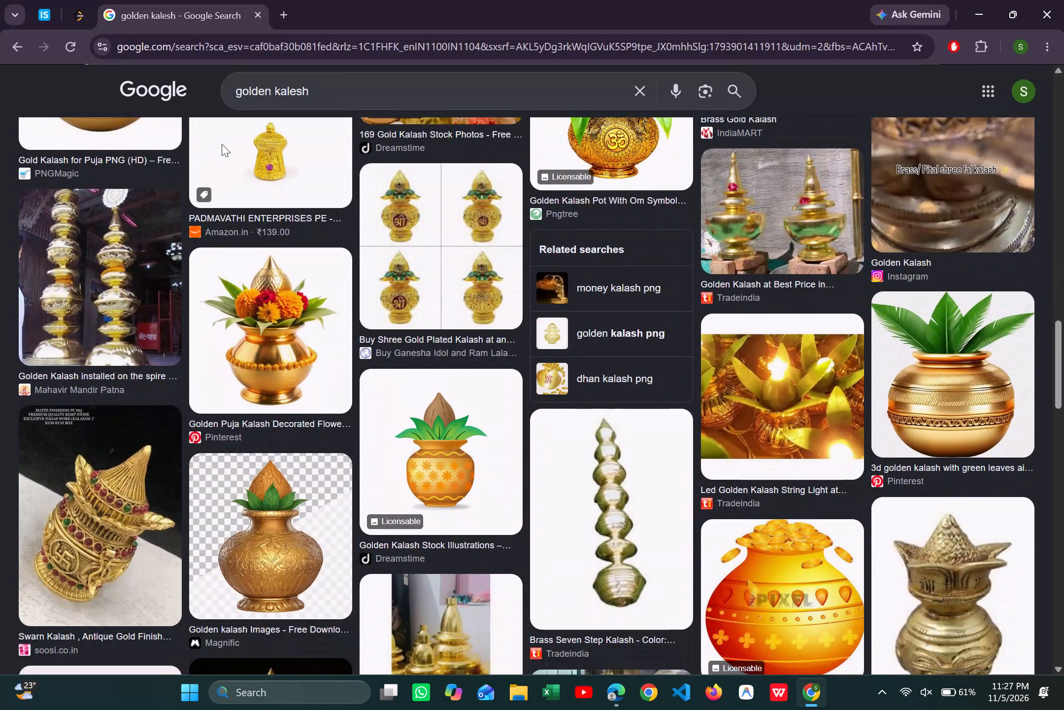
pyautogui.scroll(-1, 222, 144)
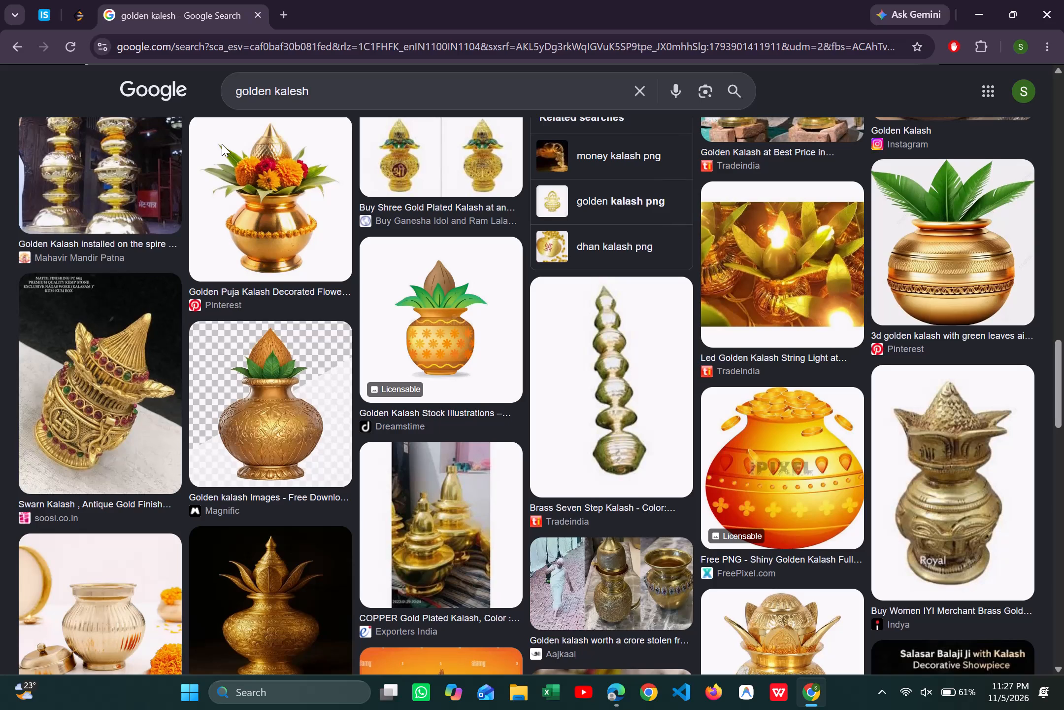
pyautogui.scroll(-3, 222, 144)
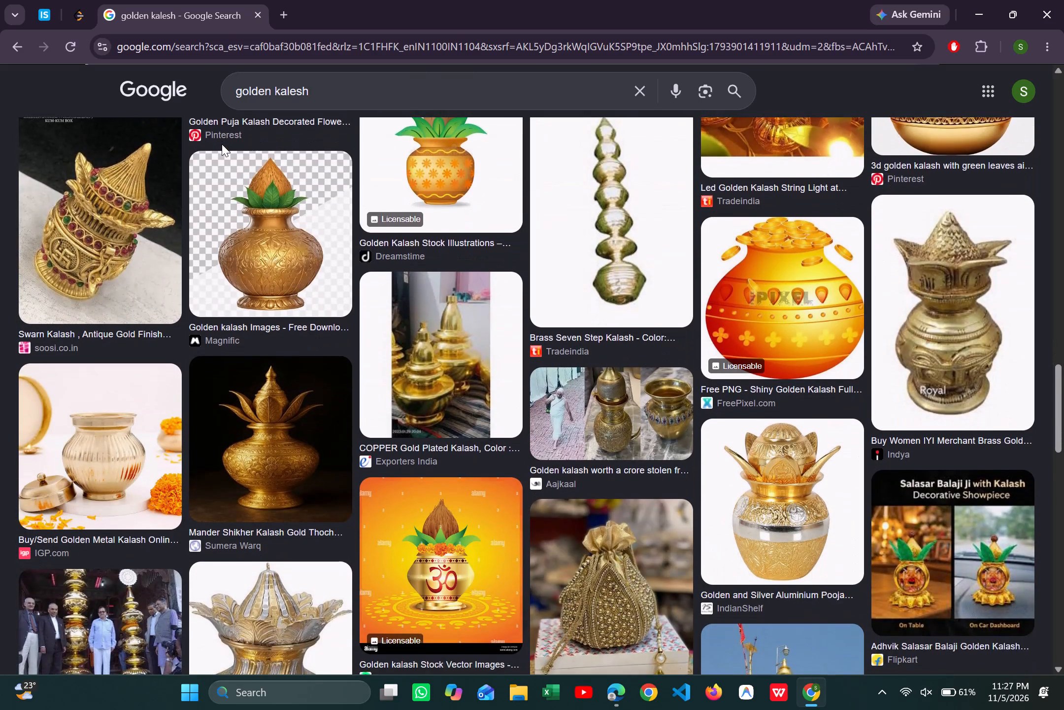
pyautogui.scroll(-4, 222, 144)
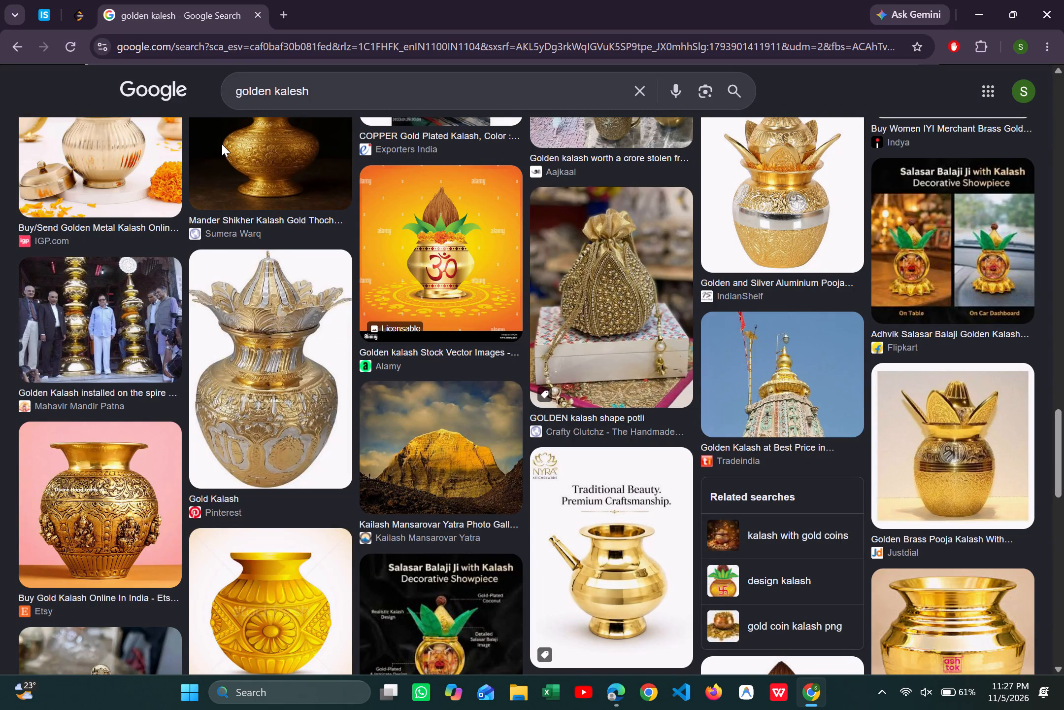
pyautogui.scroll(-3, 222, 144)
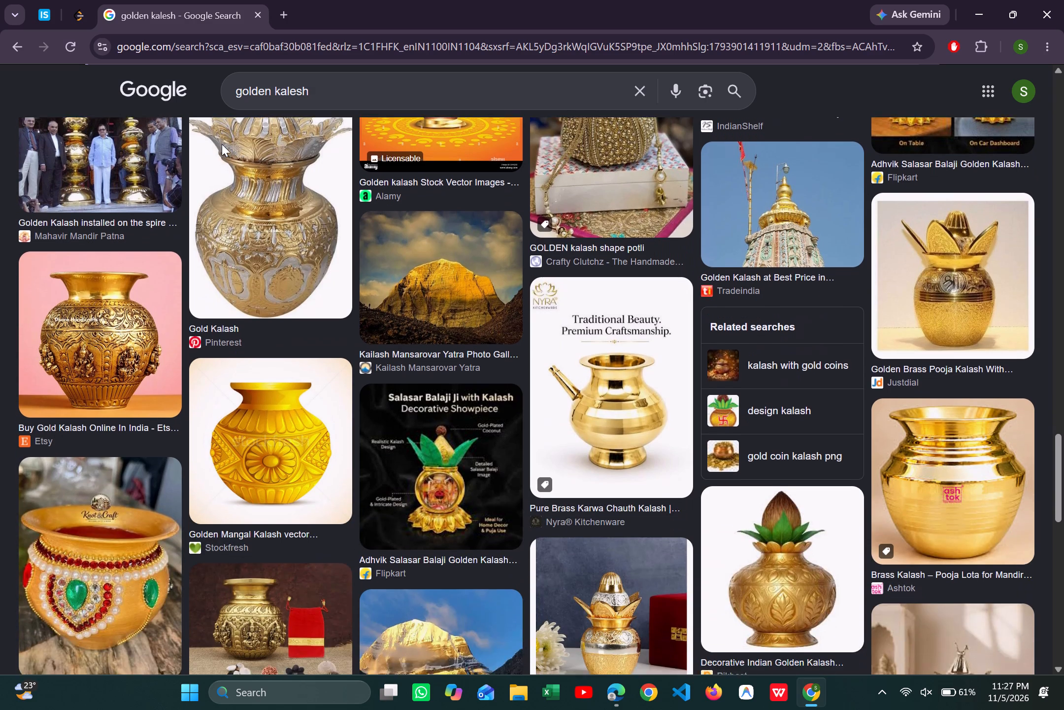
pyautogui.scroll(-4, 222, 144)
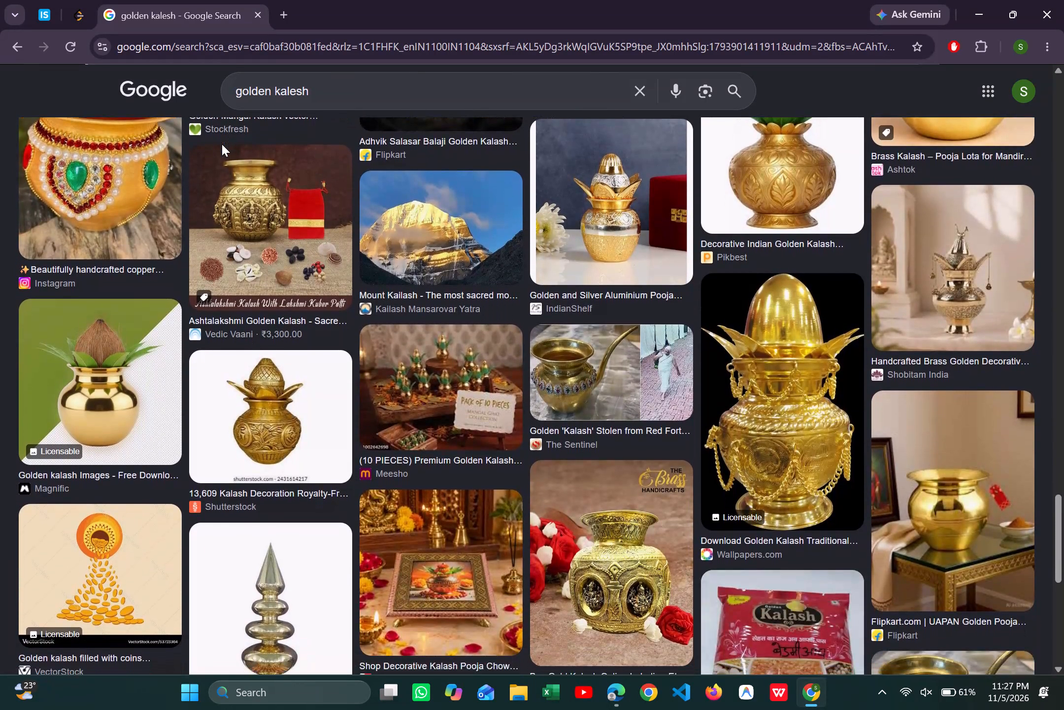
pyautogui.scroll(-1, 222, 144)
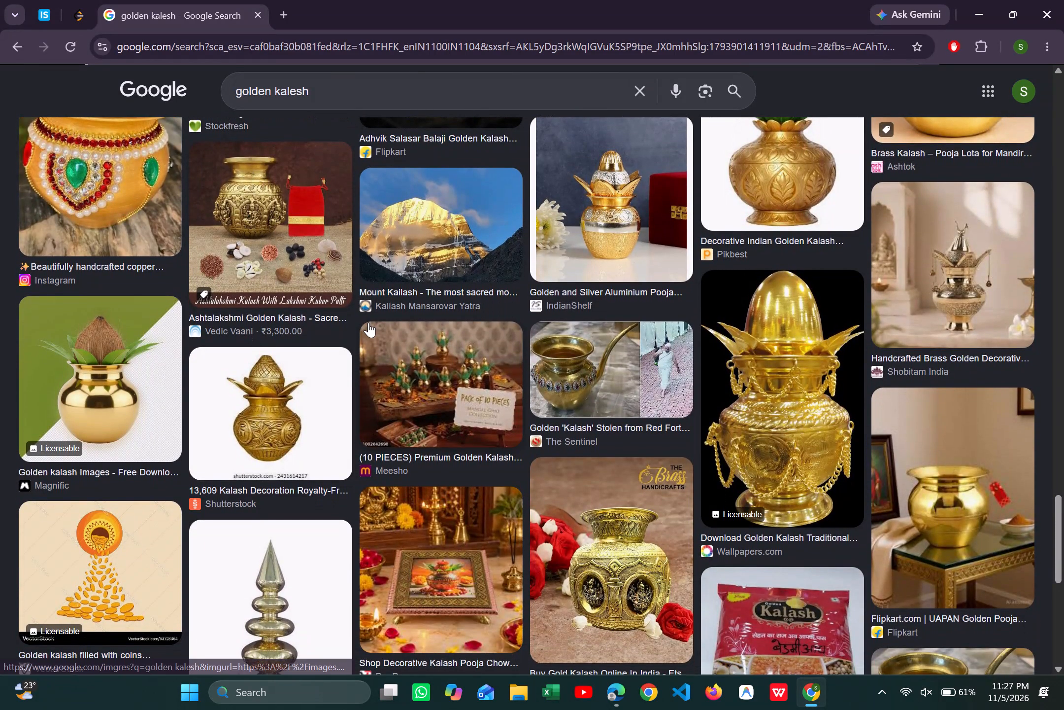
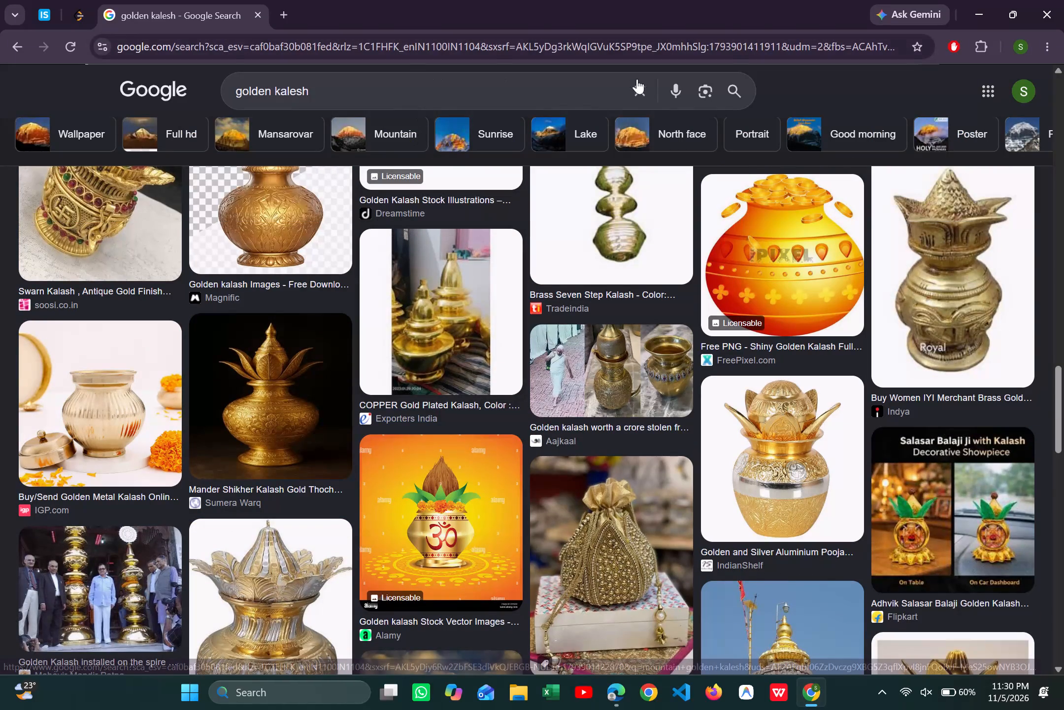
# Search Google for "dhanteras kalash" in place of the current golden kalesh search to find other pot artwork.
pyautogui.click(642, 85)
pyautogui.write('dhanteras kala')
pyautogui.write('sh')
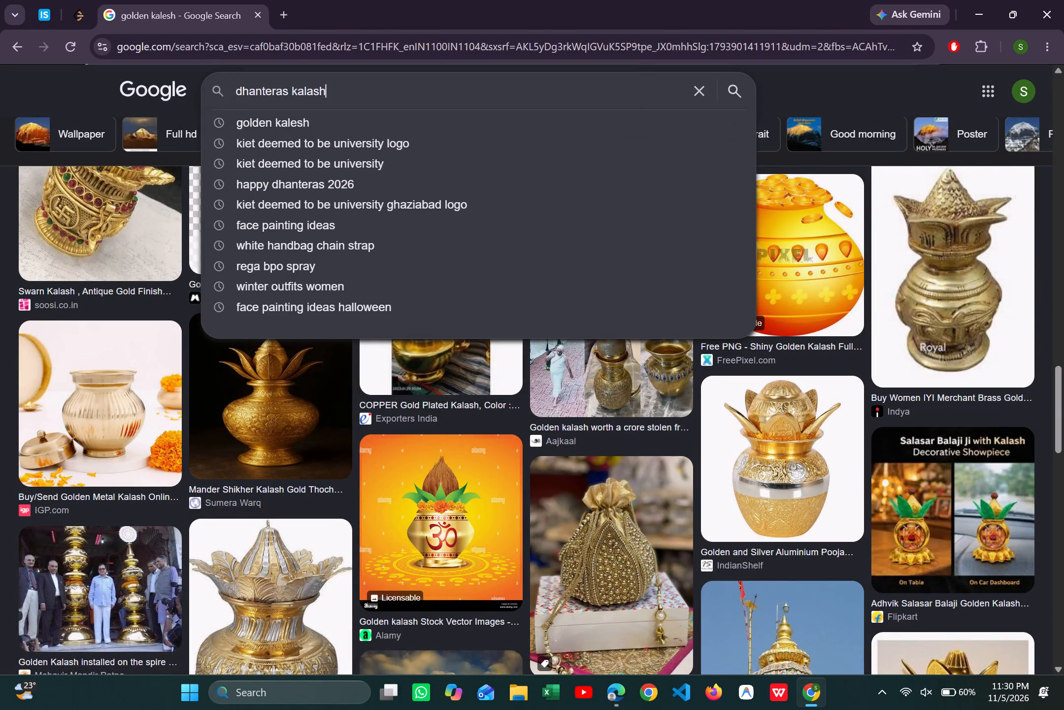
pyautogui.press('Return')
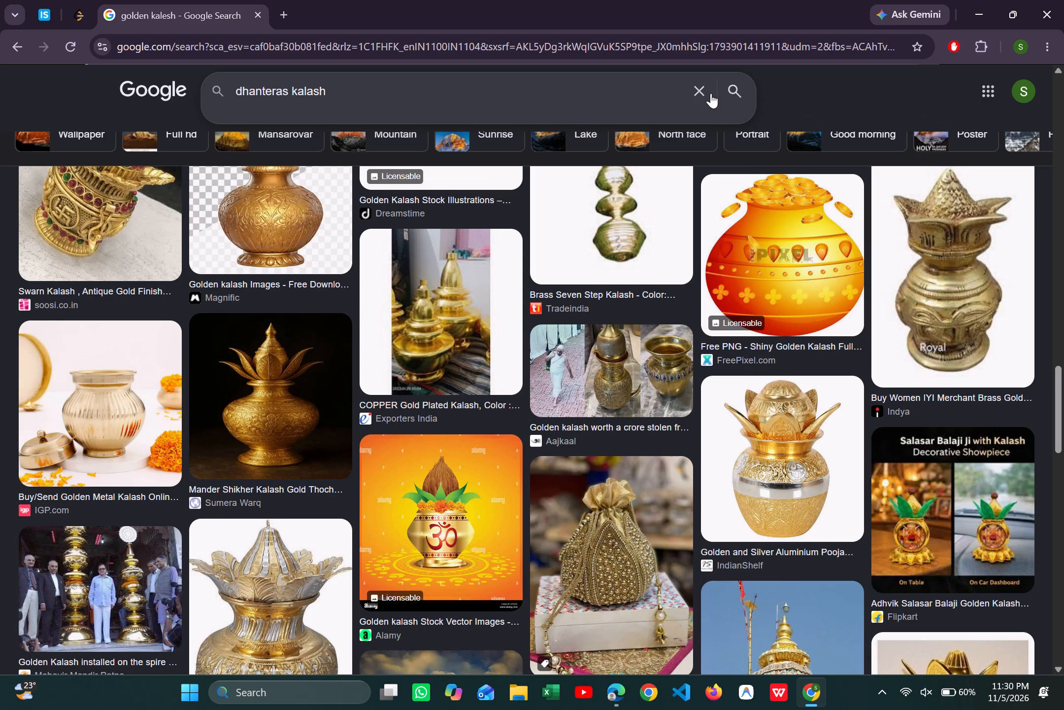
pyautogui.click(632, 82)
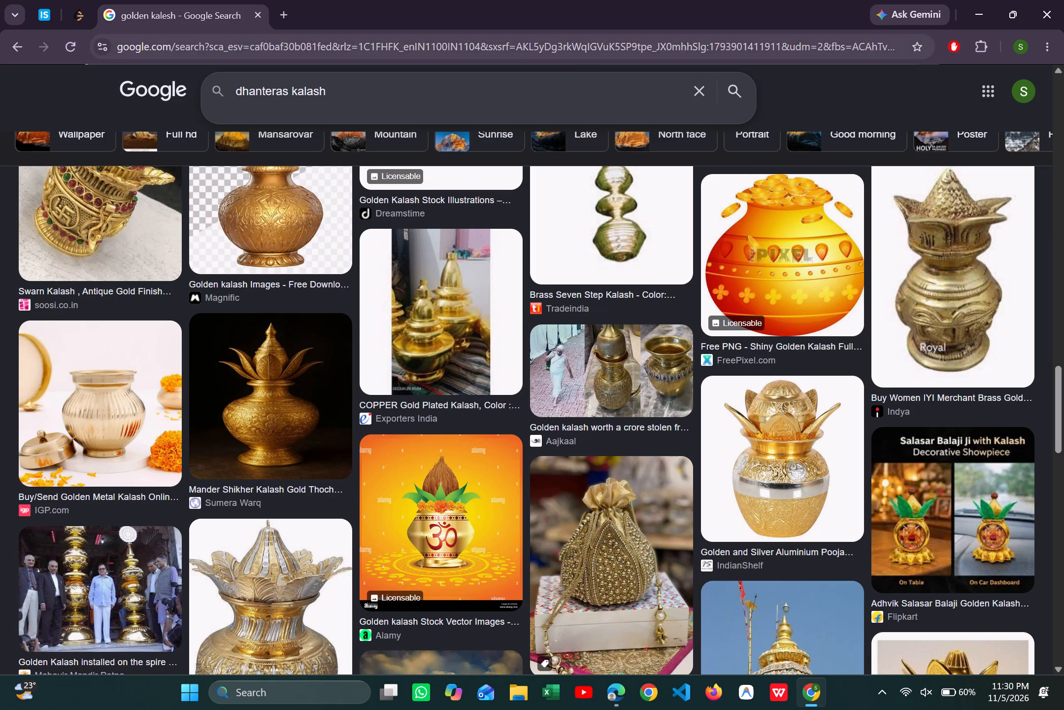
pyautogui.click(573, 50)
pyautogui.write('dhanteras kalash')
pyautogui.press('Return')
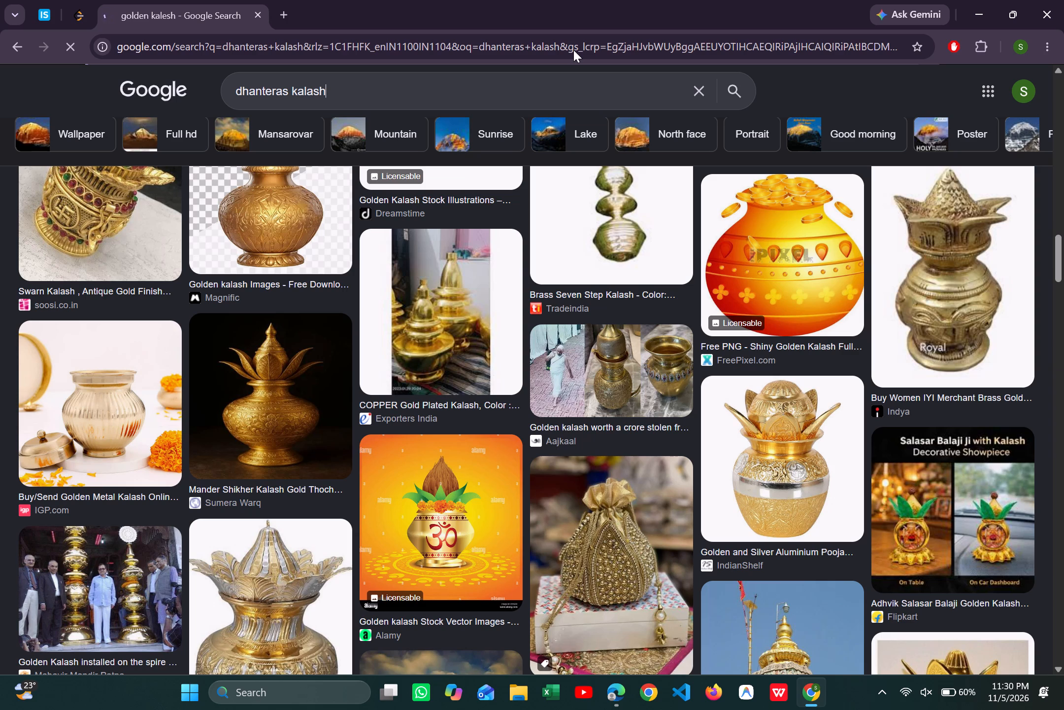
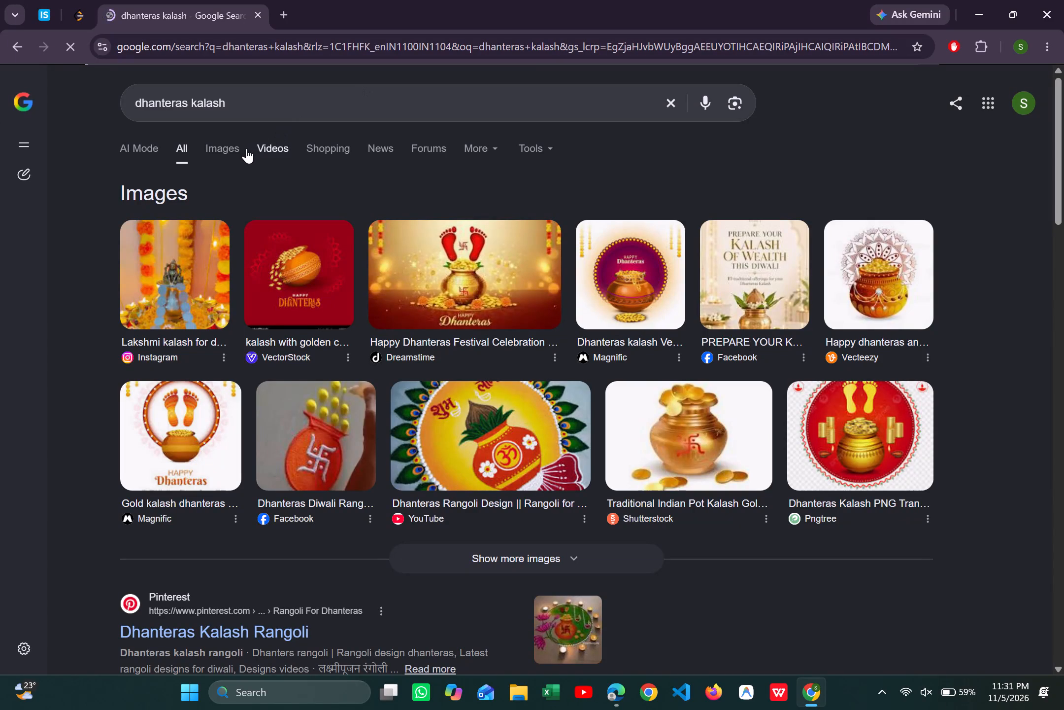
# Switch to image results for dhanteras kalash and preview the Pinterest picture of the jewelled gold coin kalash.
pyautogui.click(241, 148)
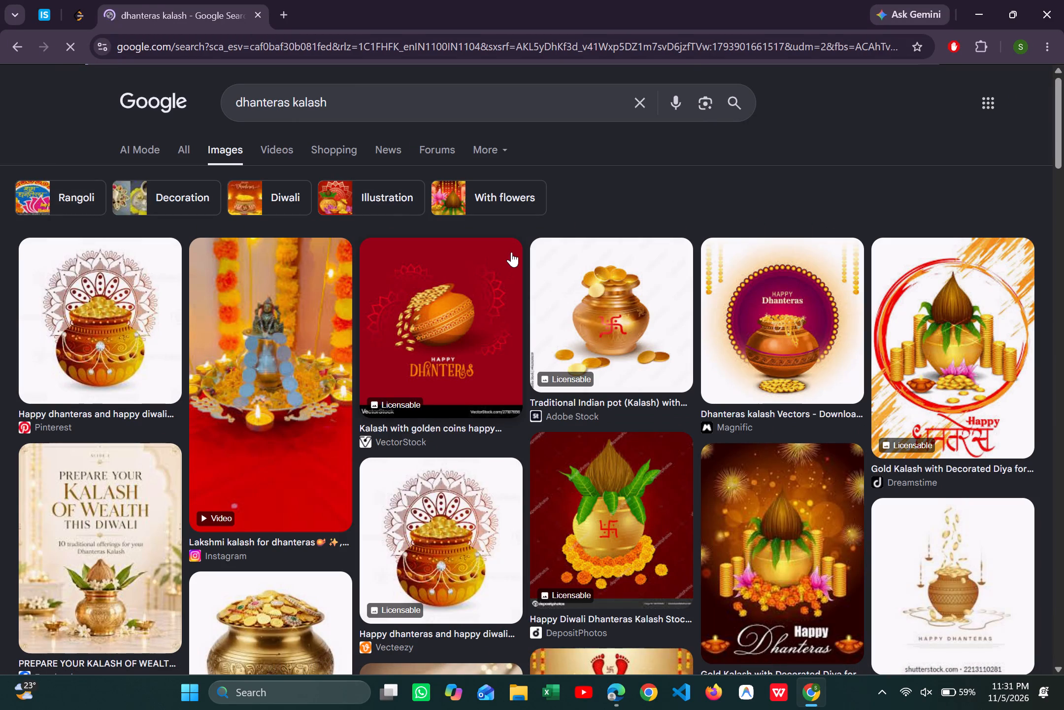
pyautogui.scroll(-2, 458, 336)
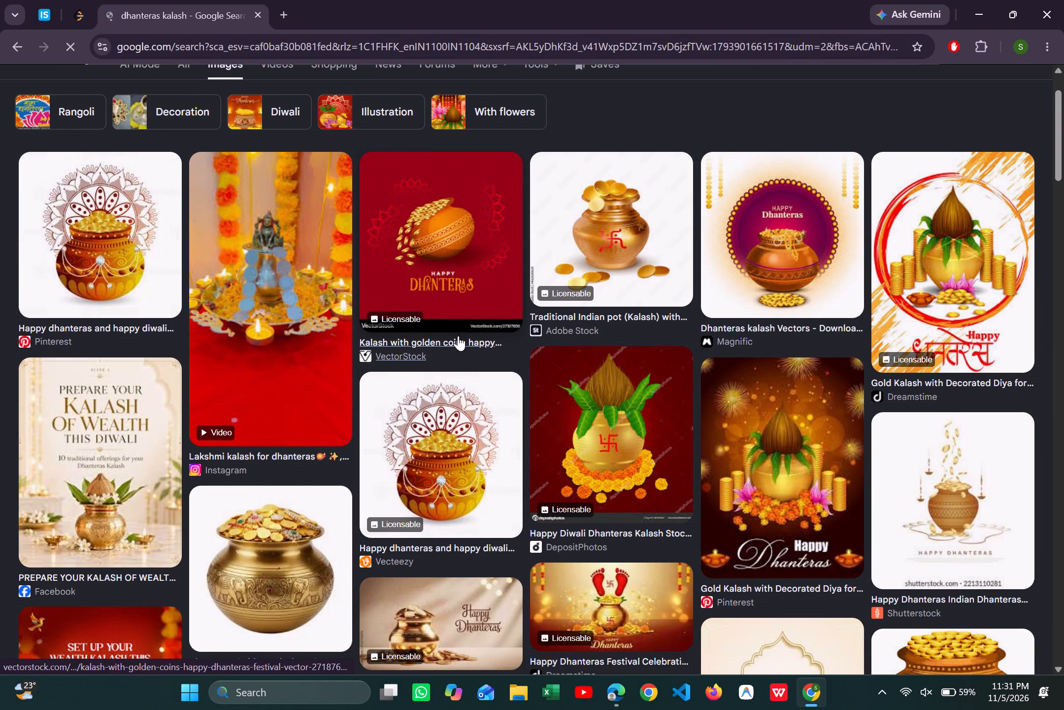
pyautogui.click(125, 254)
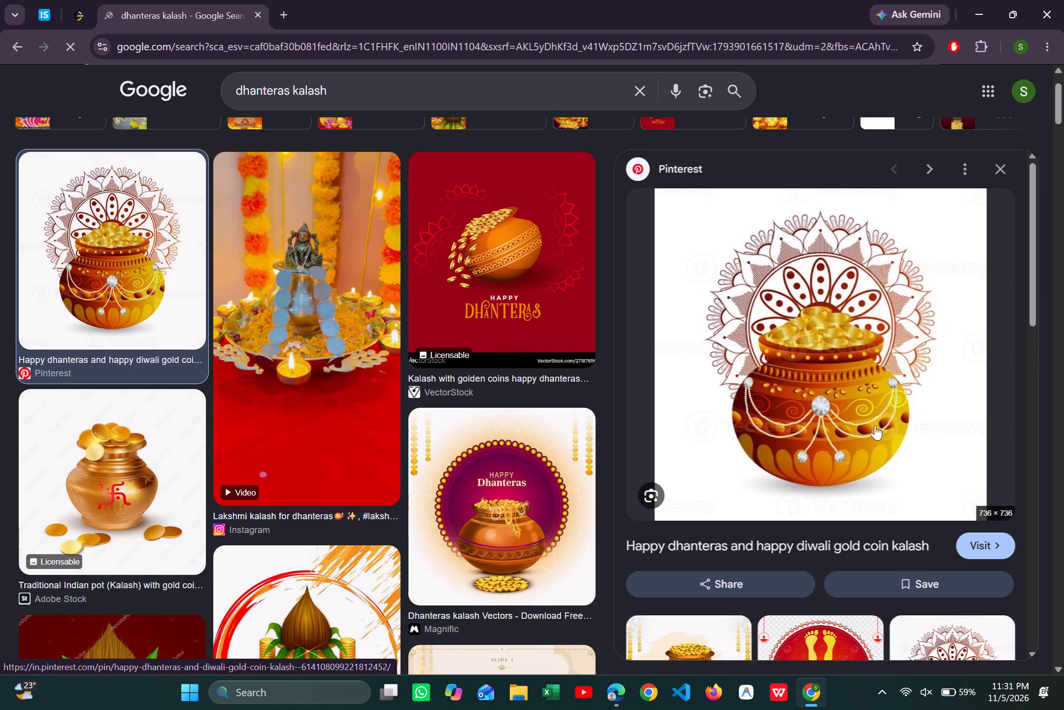
# Examine the related kalash images under the preview and open the previewed gold coin kalash's Pinterest source page.
pyautogui.scroll(-7, 875, 425)
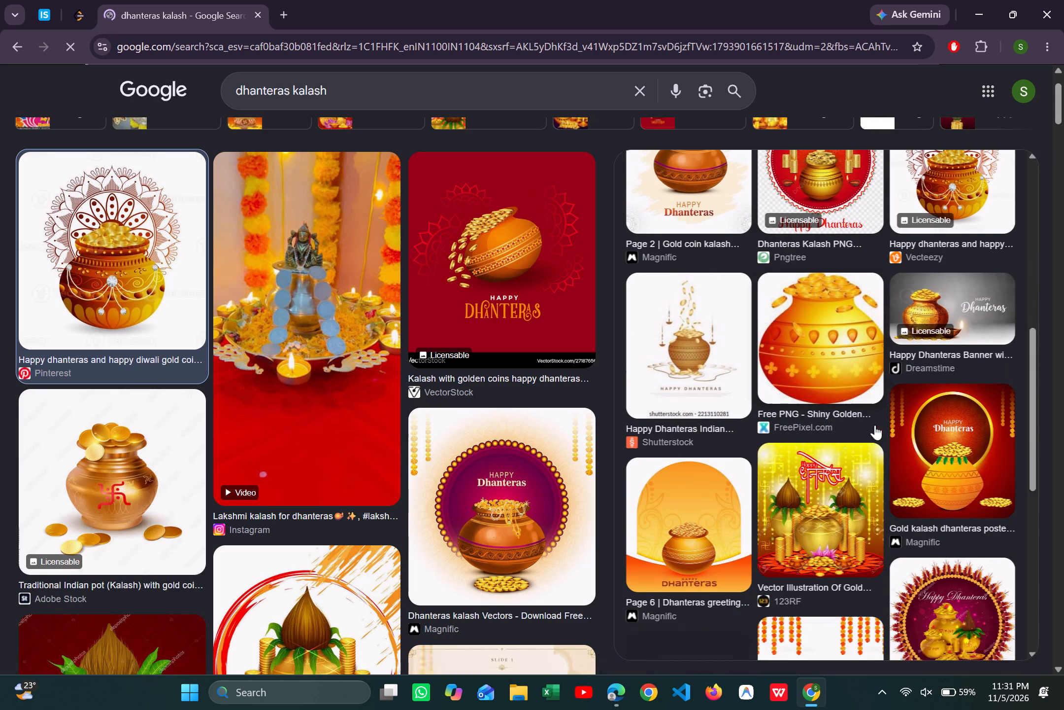
pyautogui.scroll(-1, 875, 425)
pyautogui.scroll(2, 875, 425)
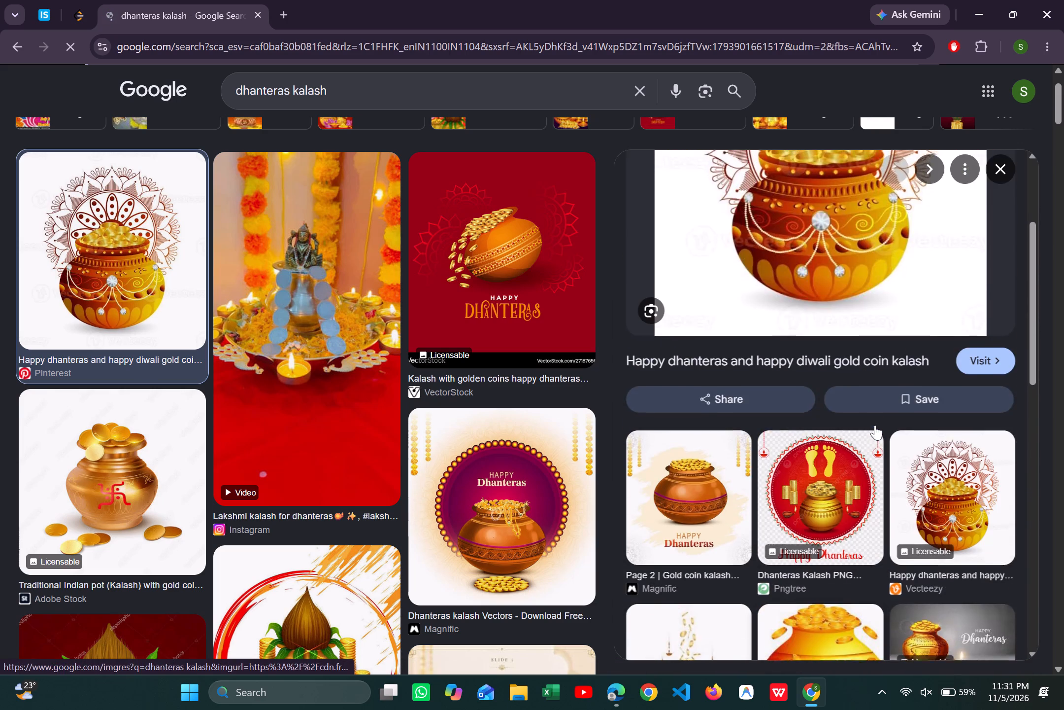
pyautogui.scroll(1, 875, 425)
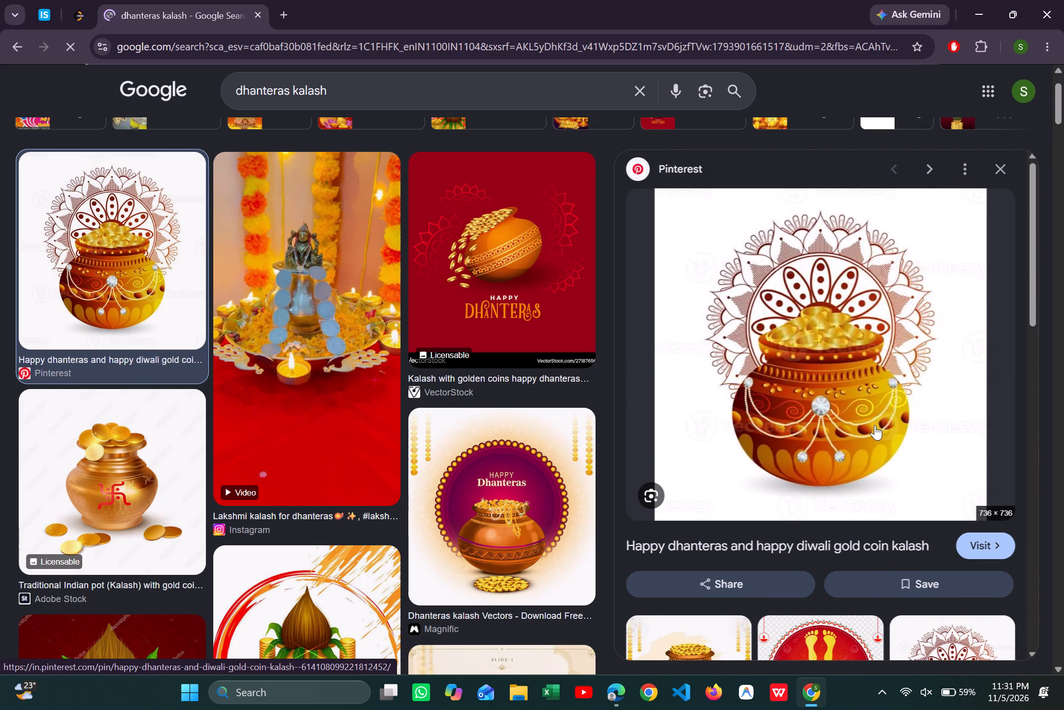
pyautogui.scroll(-1, 875, 425)
pyautogui.click(875, 425)
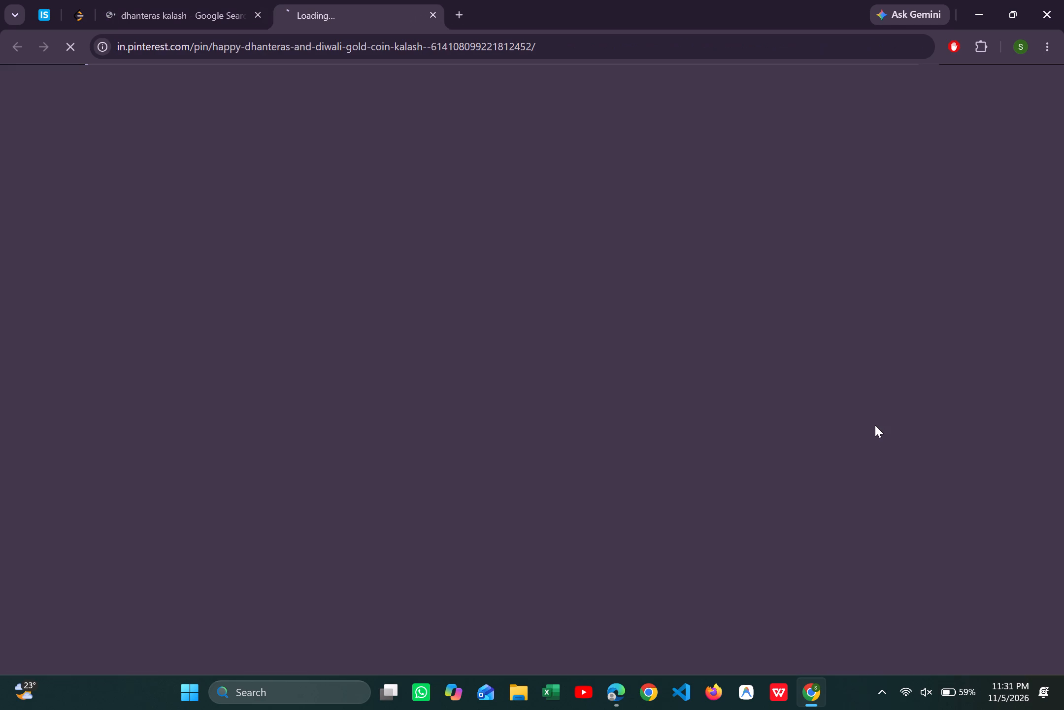
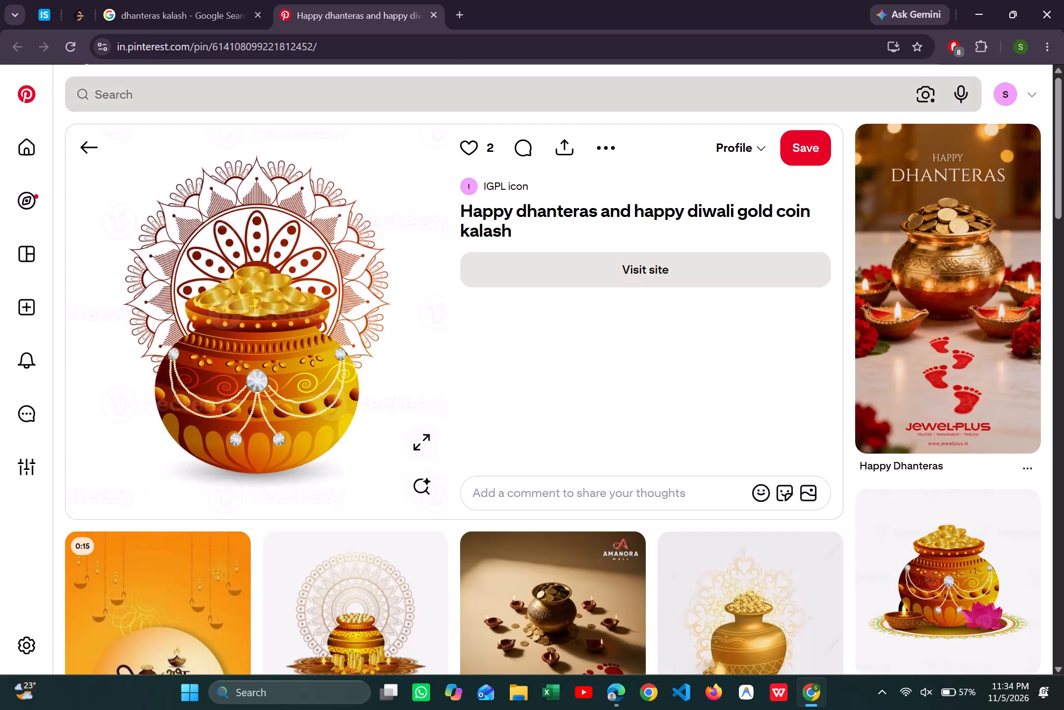
# Search Google for "background remover online" in a new browser tab, keeping the kalash pin open.
pyautogui.click(457, 24)
pyautogui.click(447, 35)
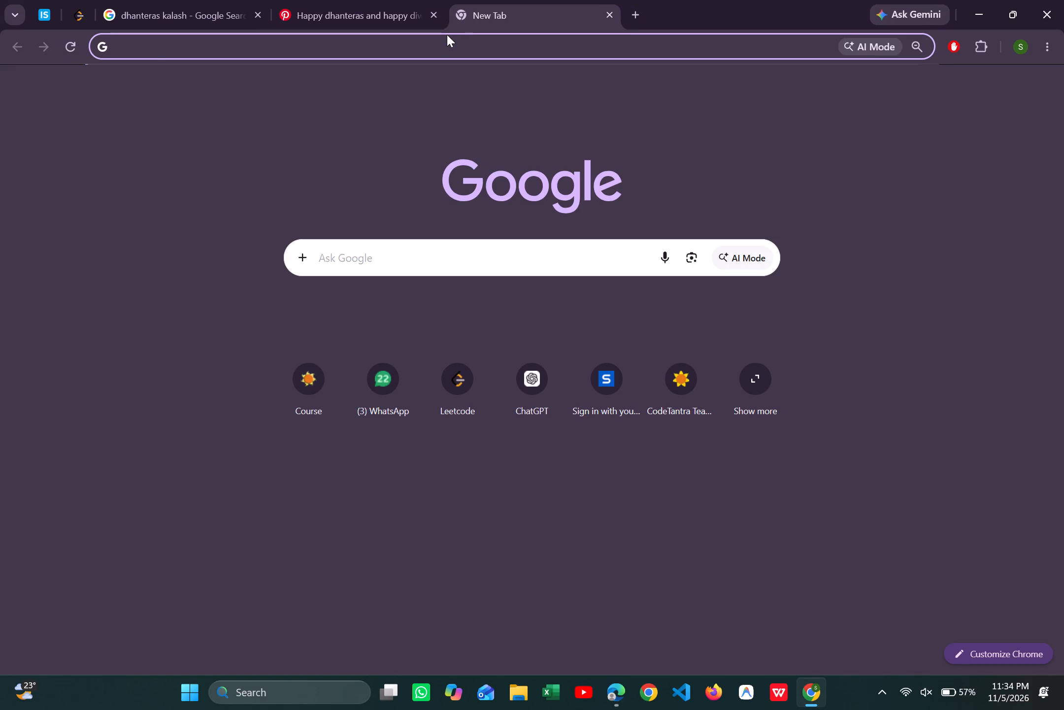
pyautogui.write('backgr')
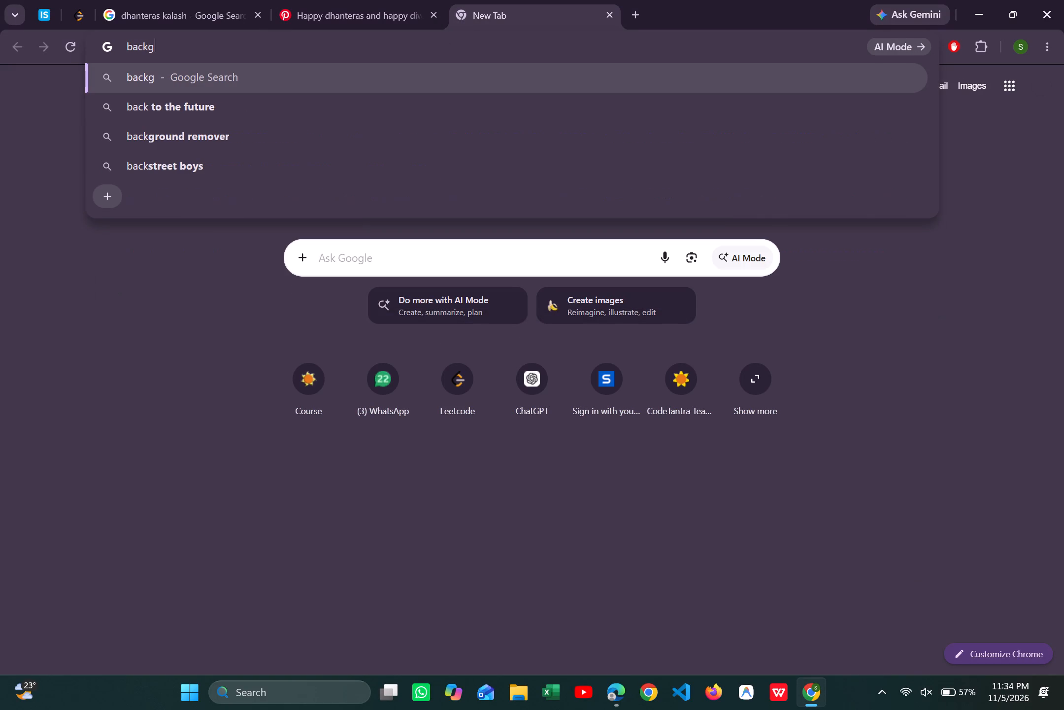
pyautogui.click(284, 131)
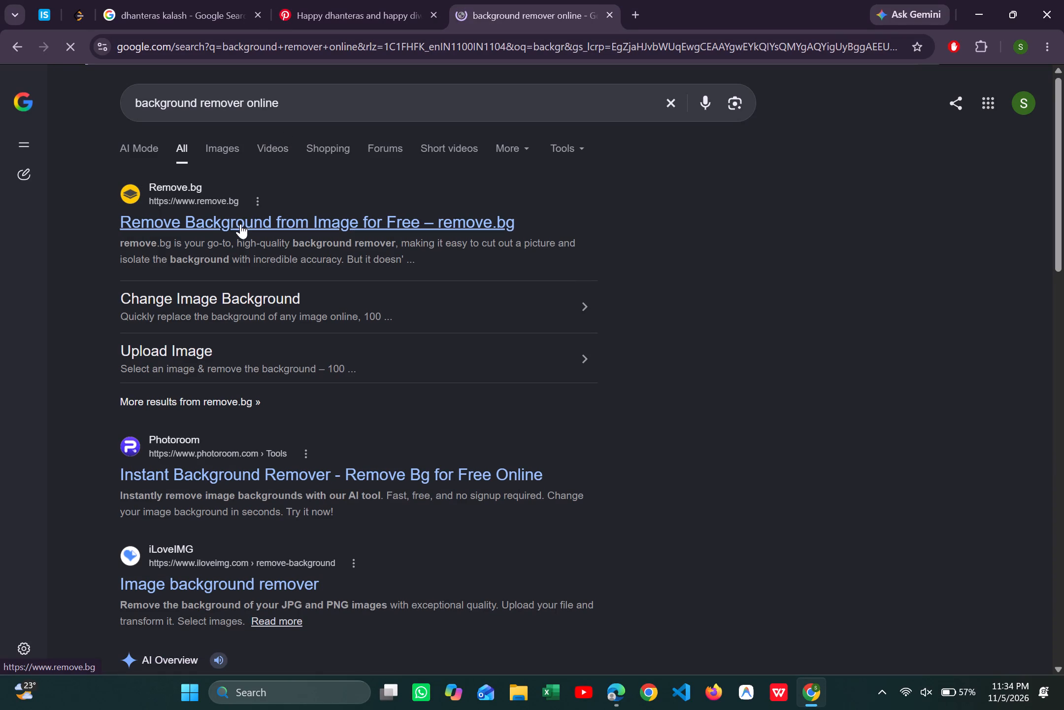
# Open the remove.bg background removal site from the search results.
pyautogui.click(240, 224)
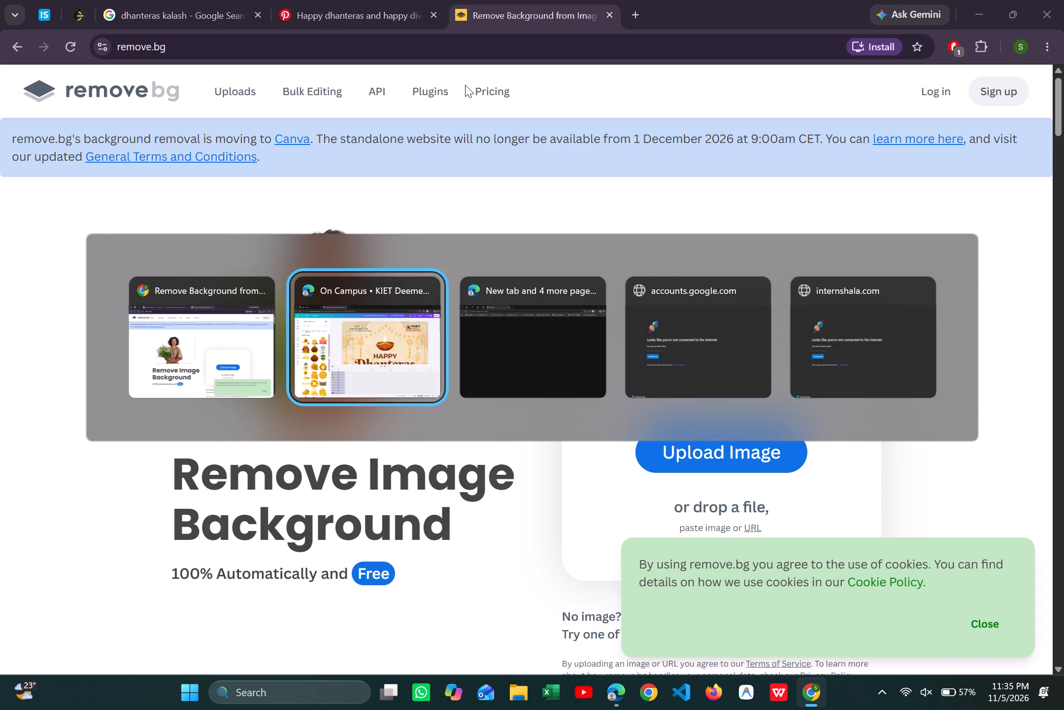
# Switch to Microsoft Edge and open a new browser tab alongside the Canva design.
pyautogui.click(406, 14)
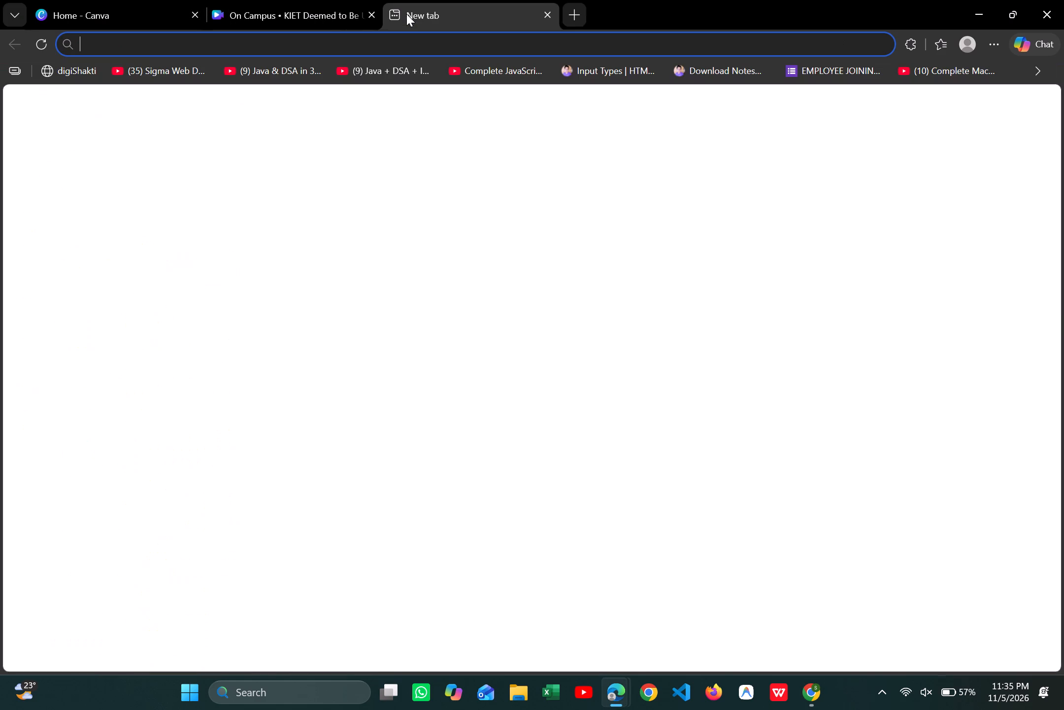
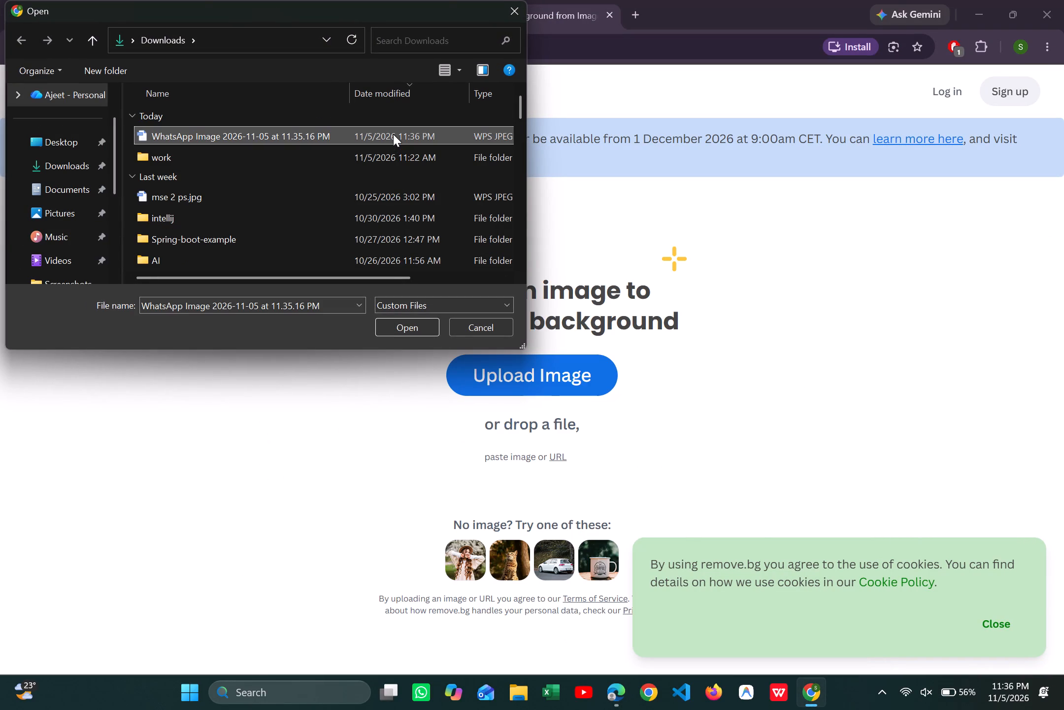
# Upload the downloaded kalash picture "WhatsApp Image 2026-11-05 at 11.35.16 PM" to remove.bg for background removal.
pyautogui.click(405, 329)
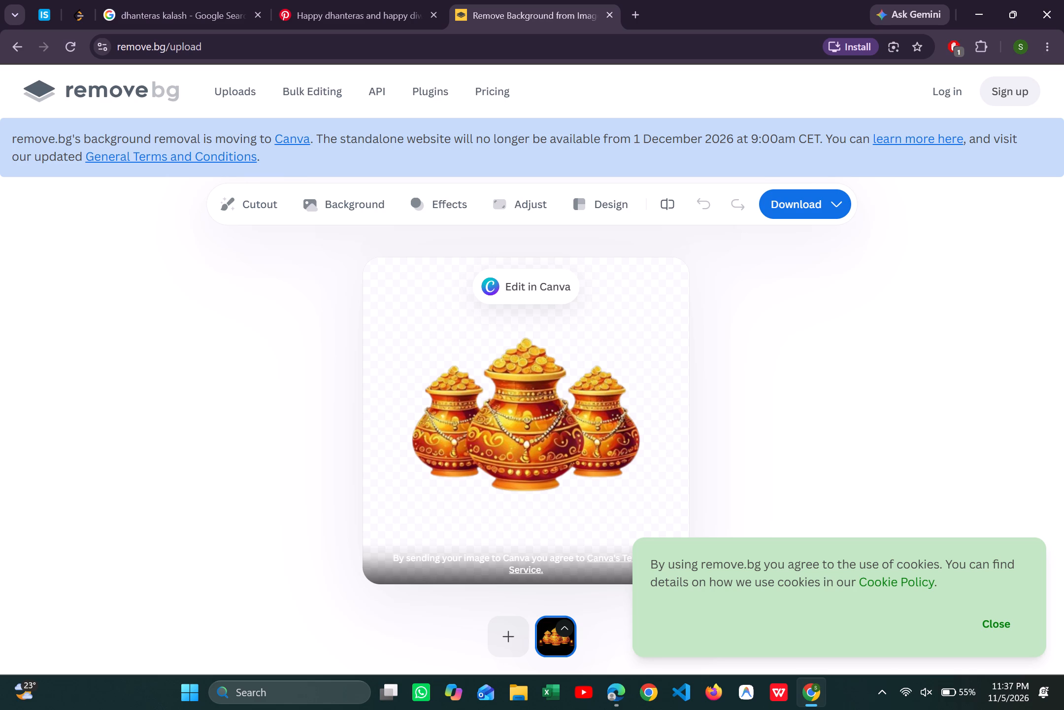
# Copy the background-removed image of the three coin-filled kalash pots from remove.bg to the clipboard.
pyautogui.click(799, 192)
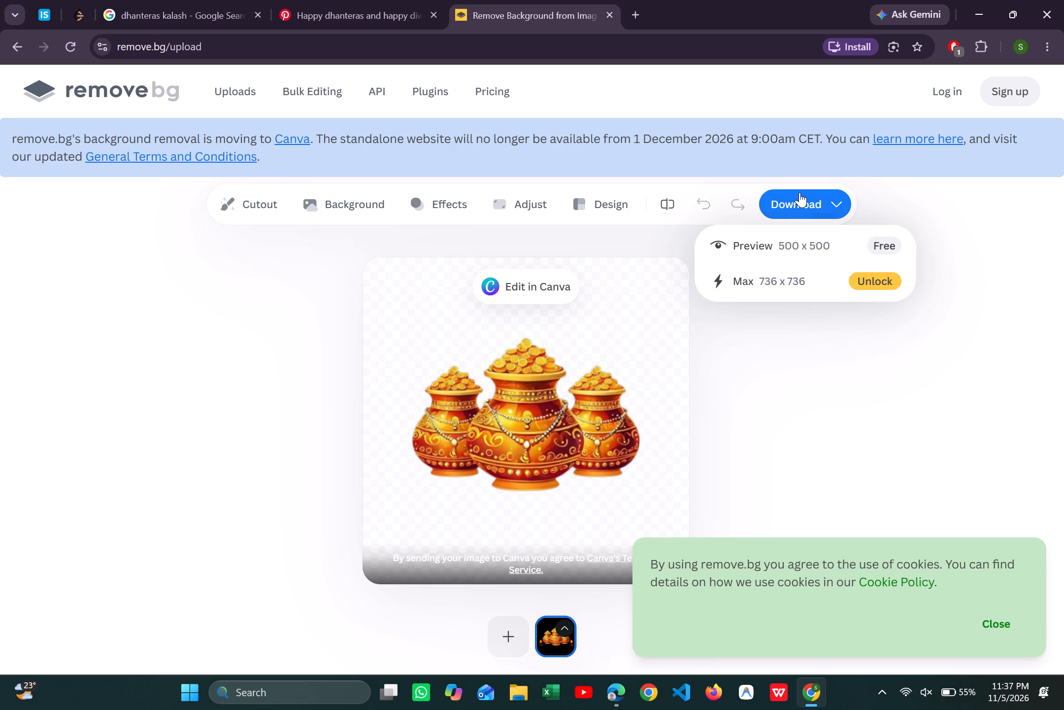
pyautogui.scroll(-2, 615, 472)
pyautogui.click(572, 432)
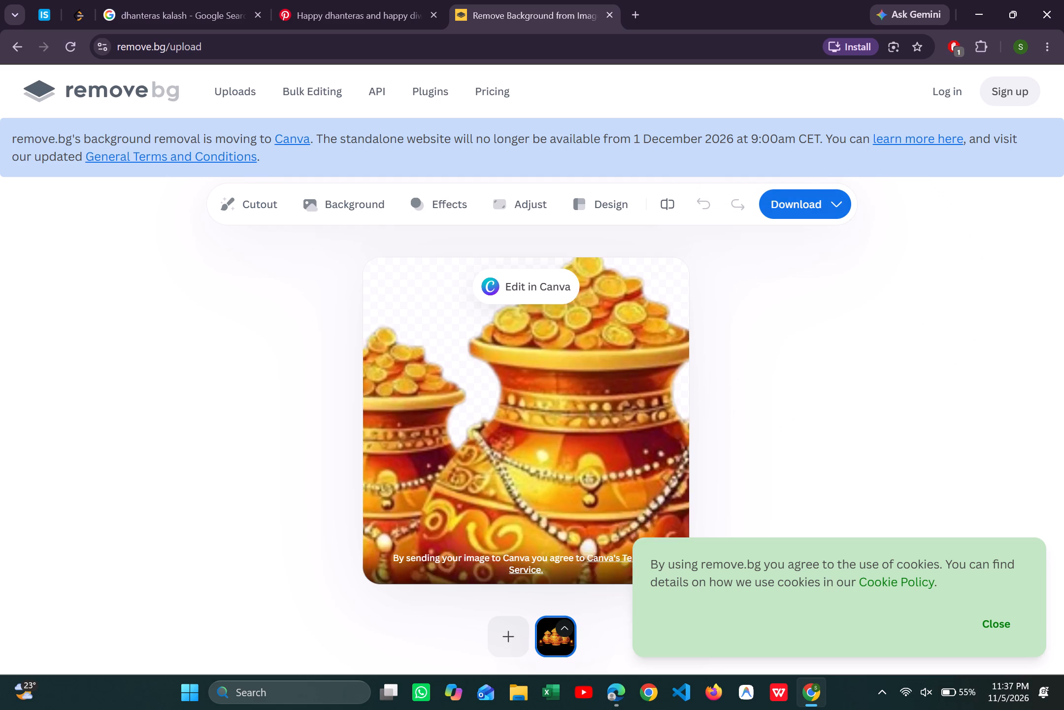
pyautogui.doubleClick(572, 432)
pyautogui.click(572, 432)
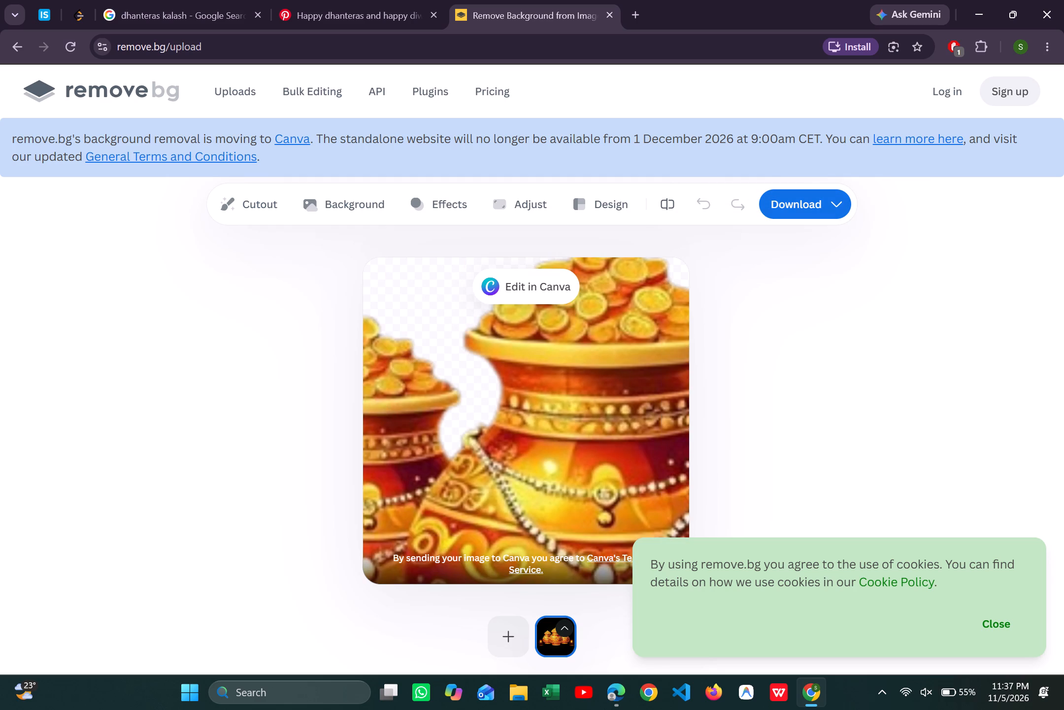
pyautogui.click(572, 432)
pyautogui.click(572, 432)
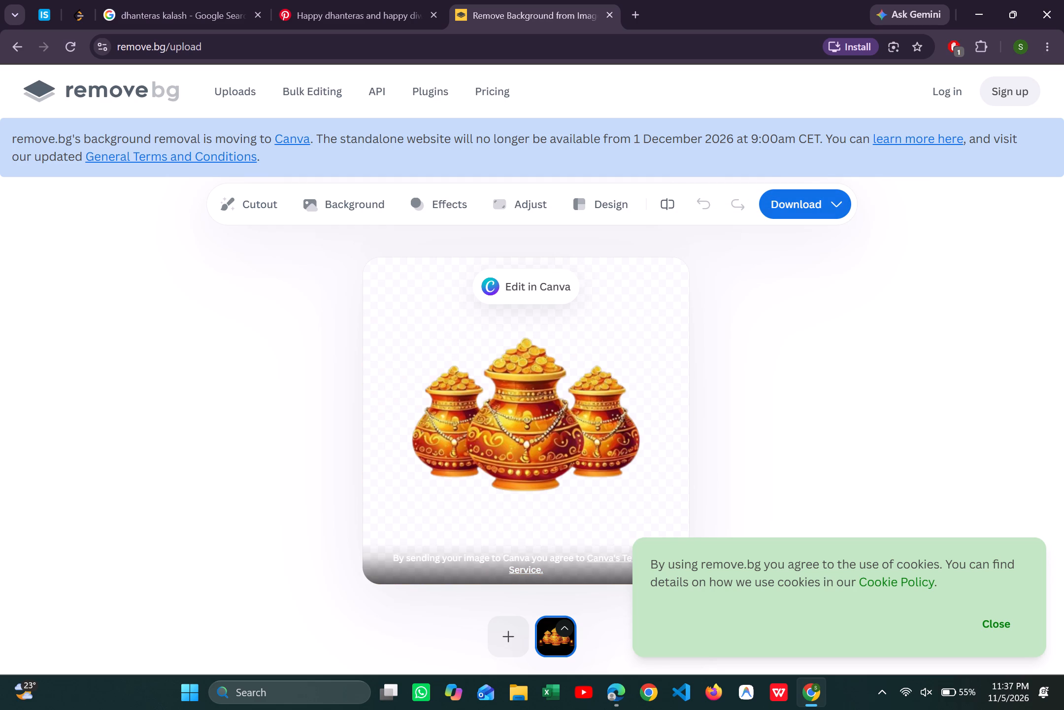
pyautogui.scroll(-3, 770, 444)
pyautogui.rightClick(599, 411)
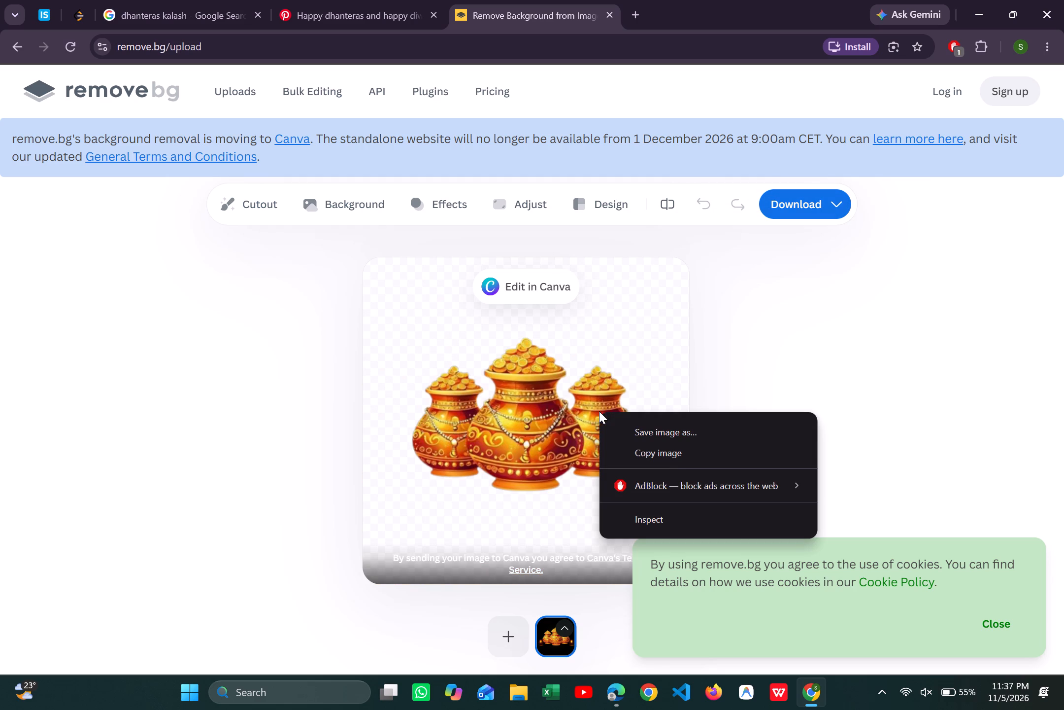
pyautogui.click(671, 460)
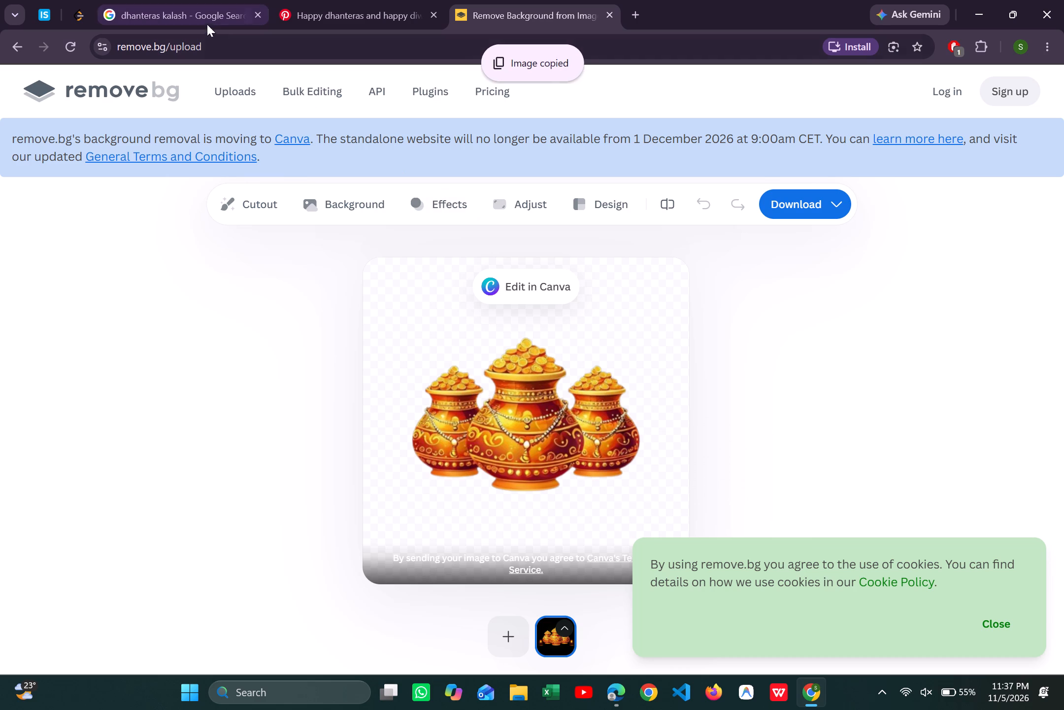
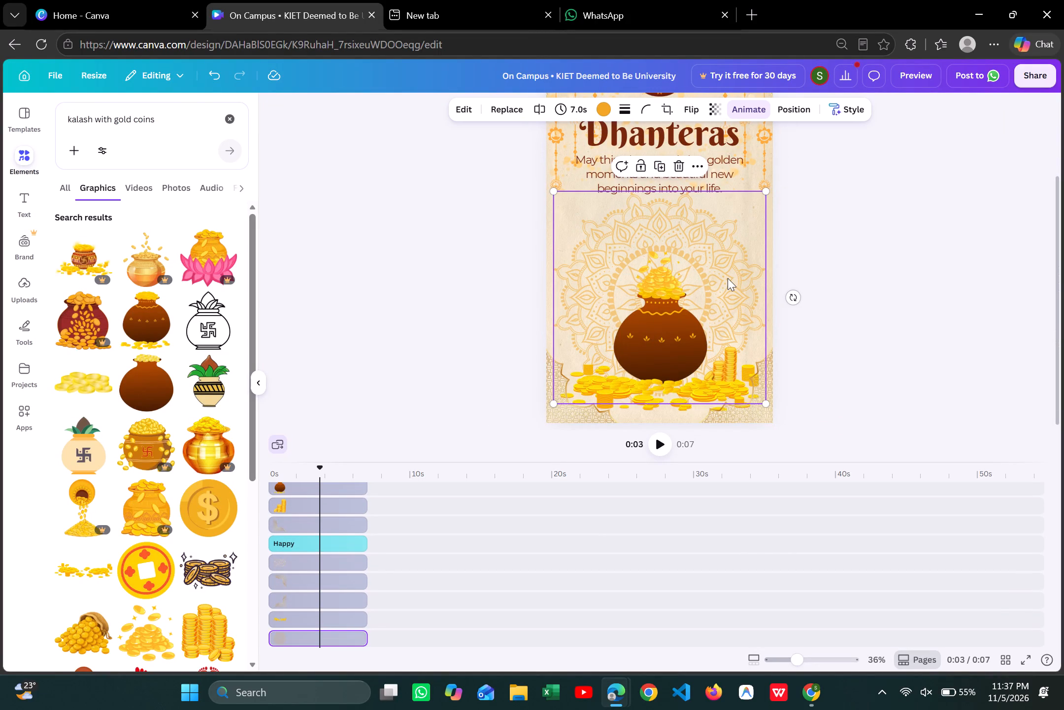
# Paste the three-kalash artwork onto the page and move the old single brown pot off the canvas.
pyautogui.hotkey('ctrl', 'v')
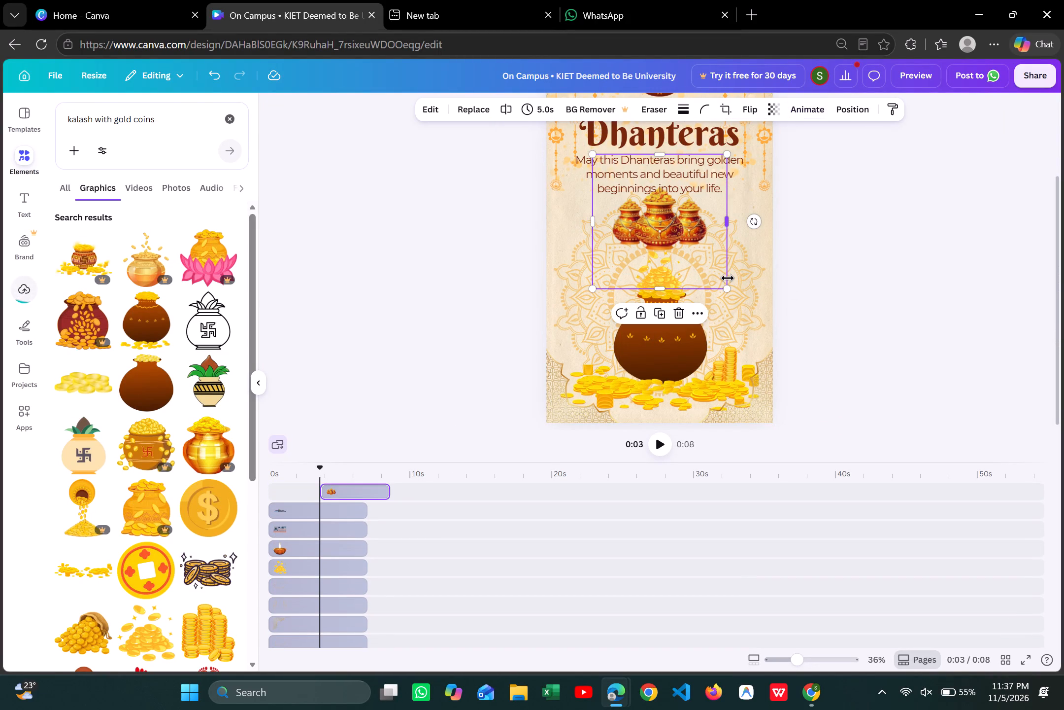
pyautogui.moveTo(681, 344); pyautogui.dragTo(864, 320)
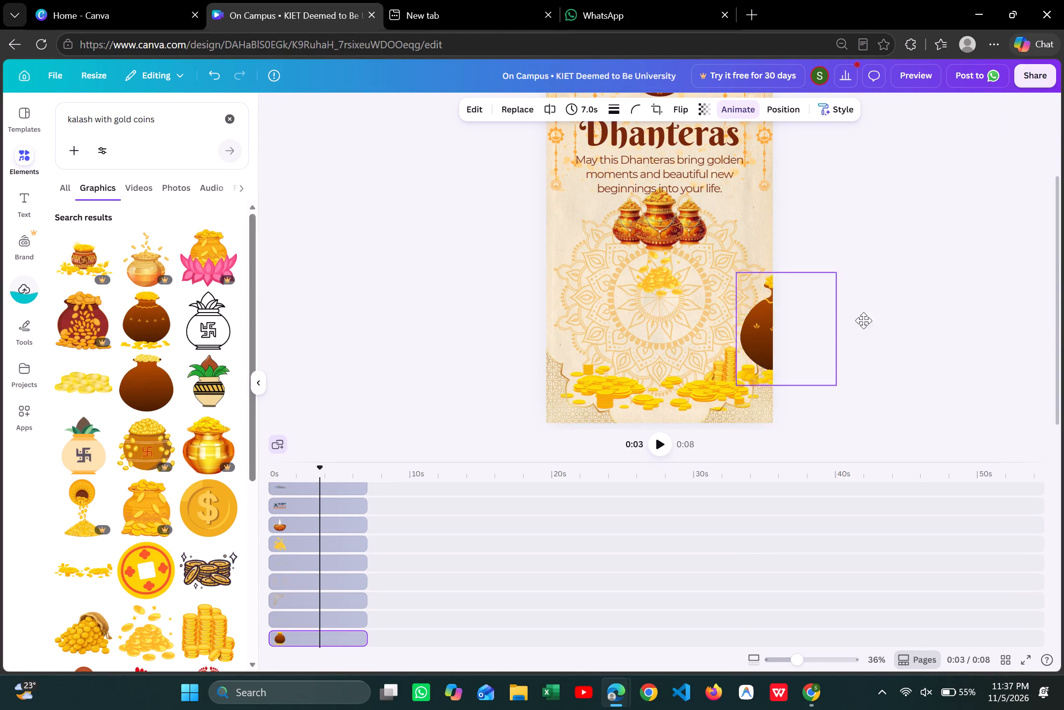
pyautogui.moveTo(864, 320); pyautogui.dragTo(922, 298)
# Enlarge the three-kalash artwork to about 1,033 px wide and place it over the gold coins at the page's bottom.
pyautogui.moveTo(670, 215); pyautogui.dragTo(675, 345)
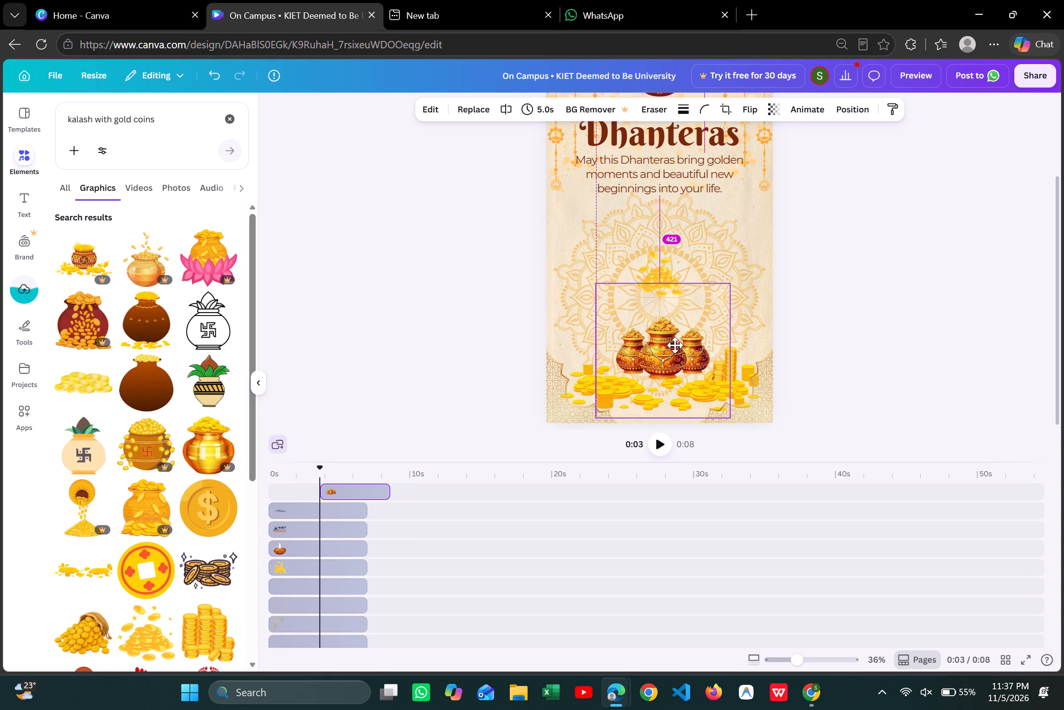
pyautogui.moveTo(675, 345); pyautogui.dragTo(675, 346)
pyautogui.moveTo(730, 286); pyautogui.dragTo(752, 256)
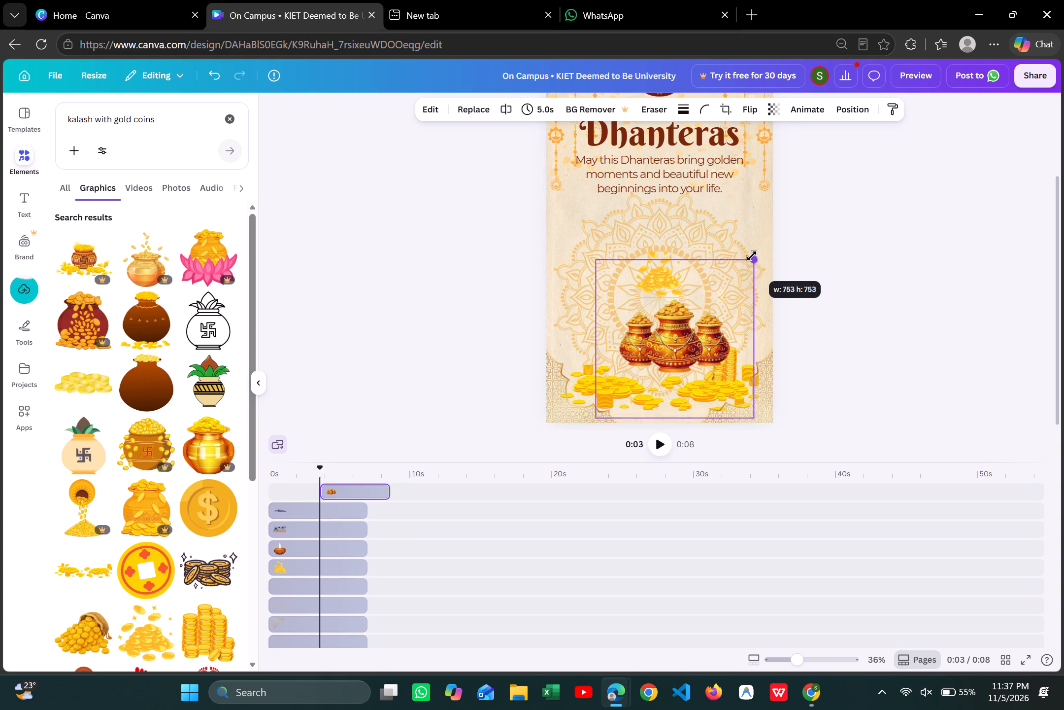
pyautogui.moveTo(752, 256); pyautogui.dragTo(806, 198)
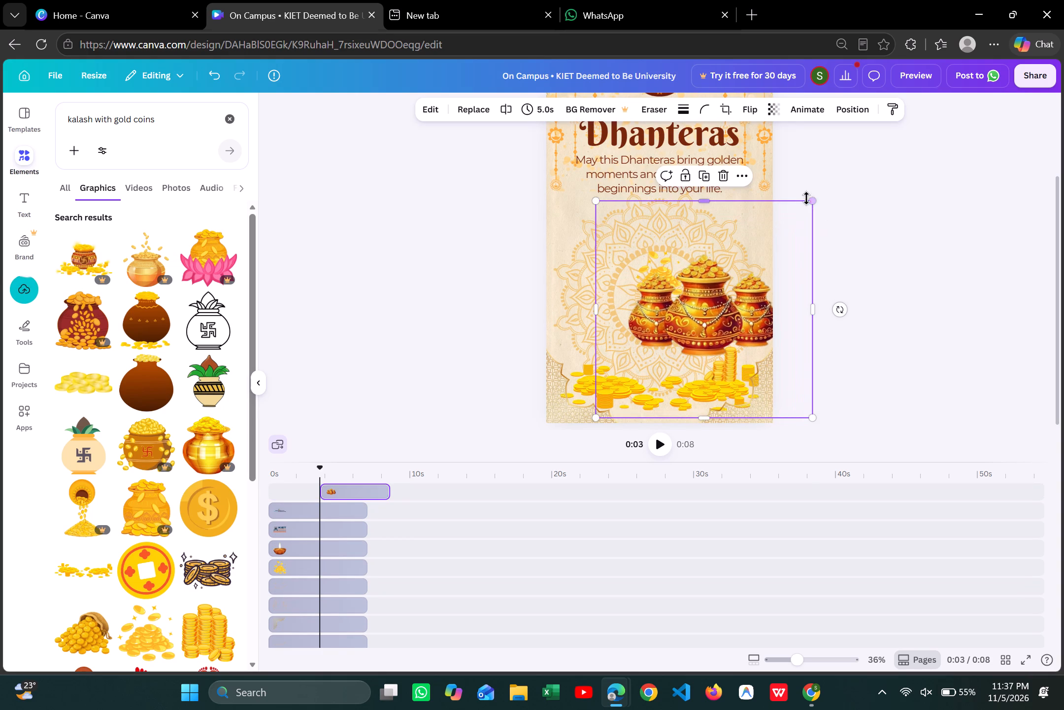
pyautogui.moveTo(698, 295); pyautogui.dragTo(651, 321)
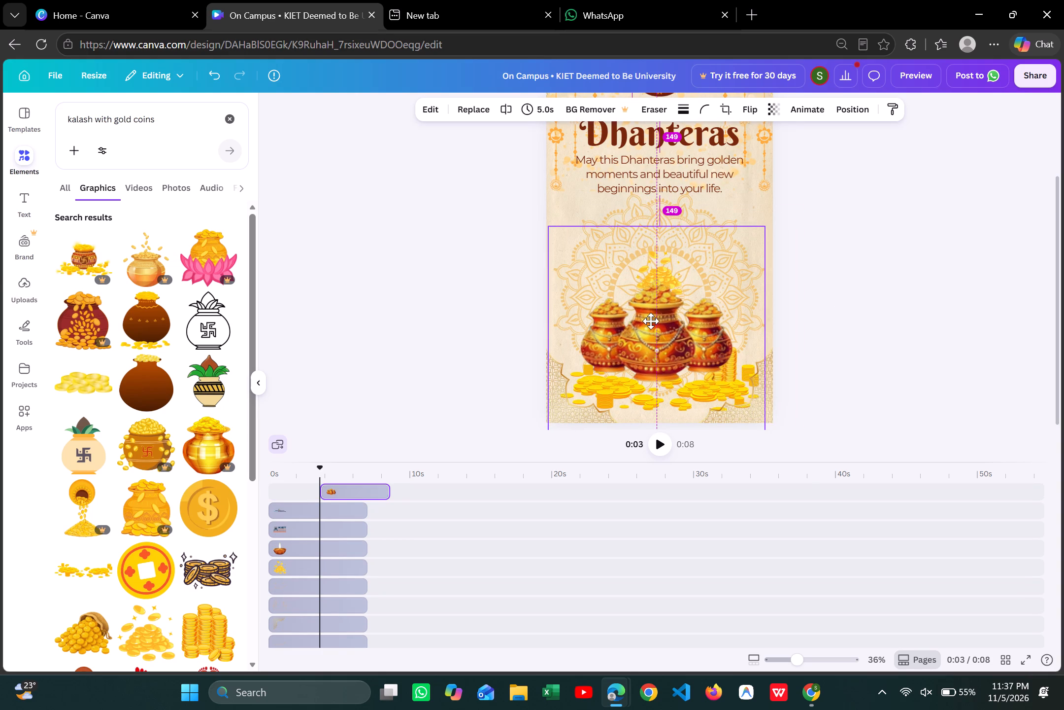
pyautogui.moveTo(651, 321); pyautogui.dragTo(661, 326)
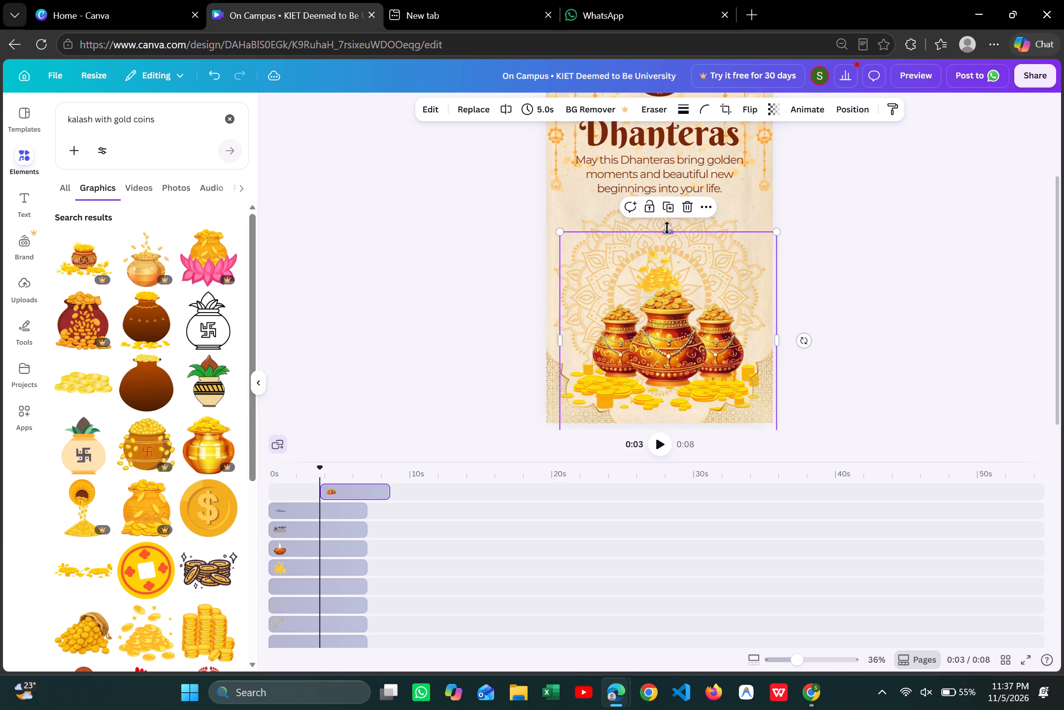
pyautogui.moveTo(667, 228); pyautogui.dragTo(665, 190)
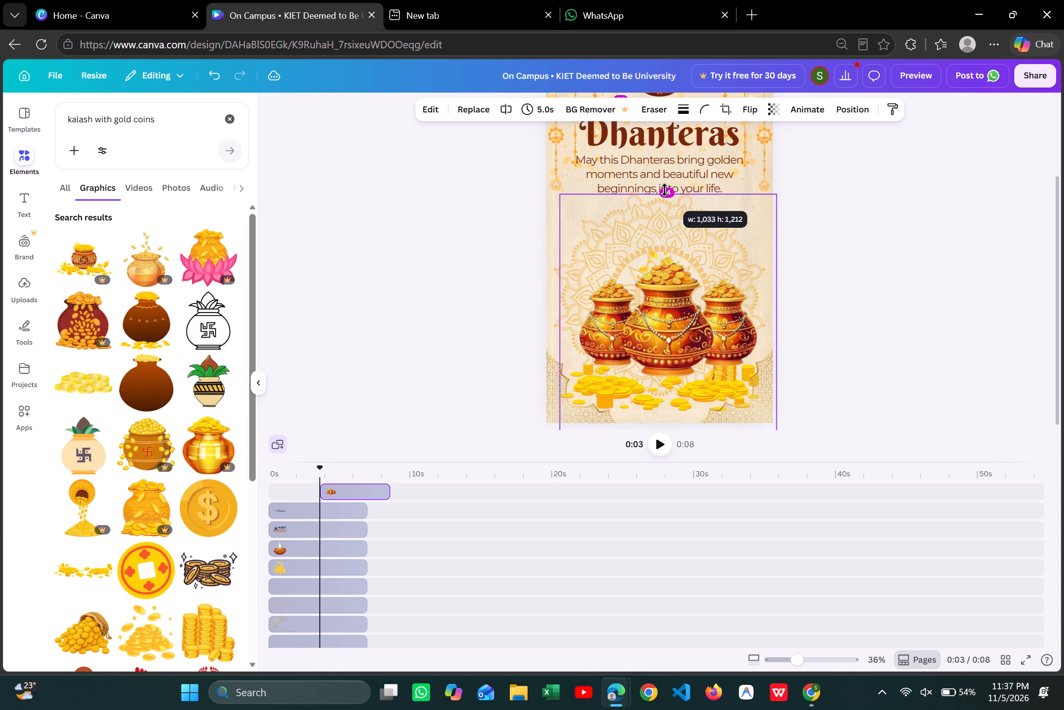
pyautogui.moveTo(665, 190); pyautogui.dragTo(660, 202)
pyautogui.moveTo(677, 309); pyautogui.dragTo(669, 316)
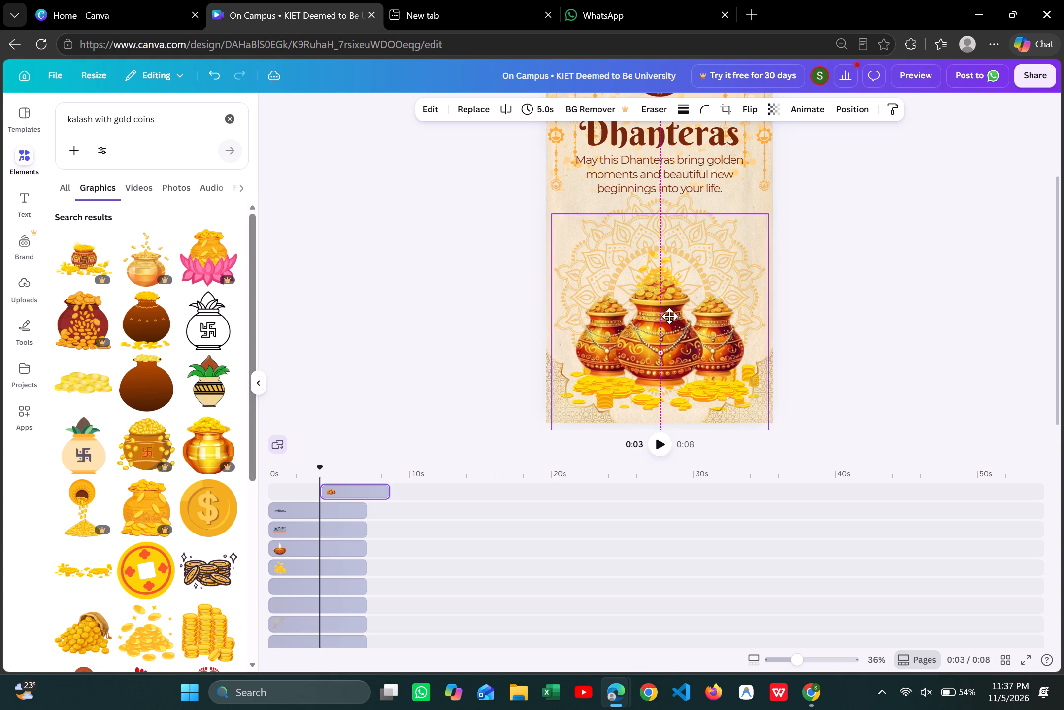
pyautogui.moveTo(669, 316); pyautogui.dragTo(673, 320)
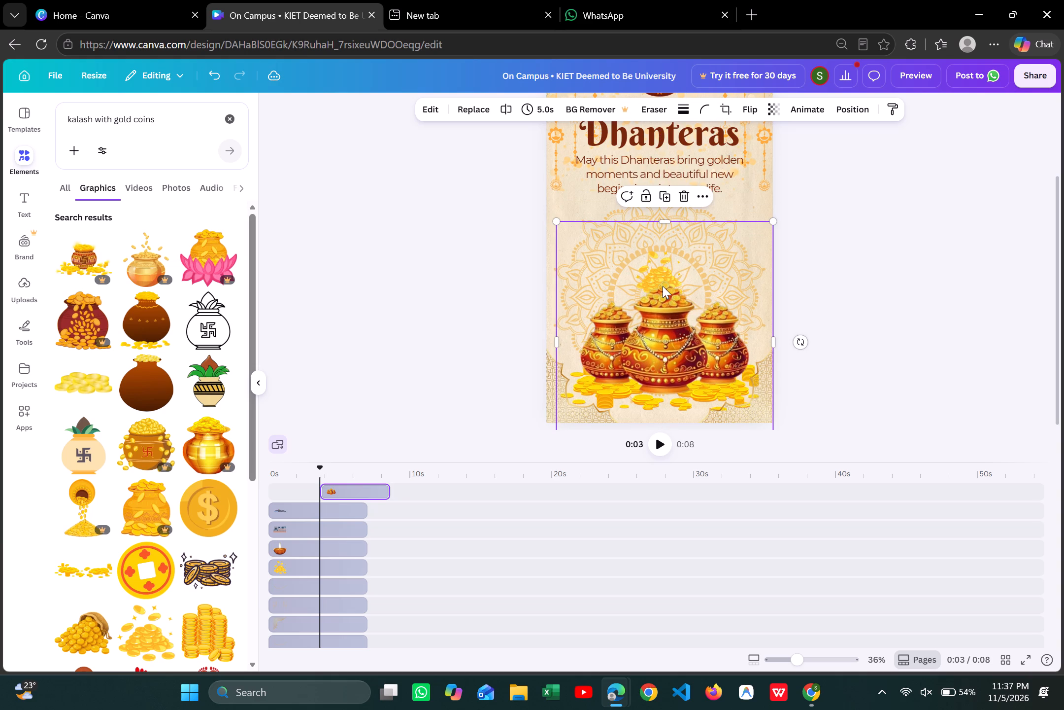
pyautogui.click(790, 281)
pyautogui.moveTo(696, 333); pyautogui.dragTo(692, 354)
pyautogui.click(663, 280)
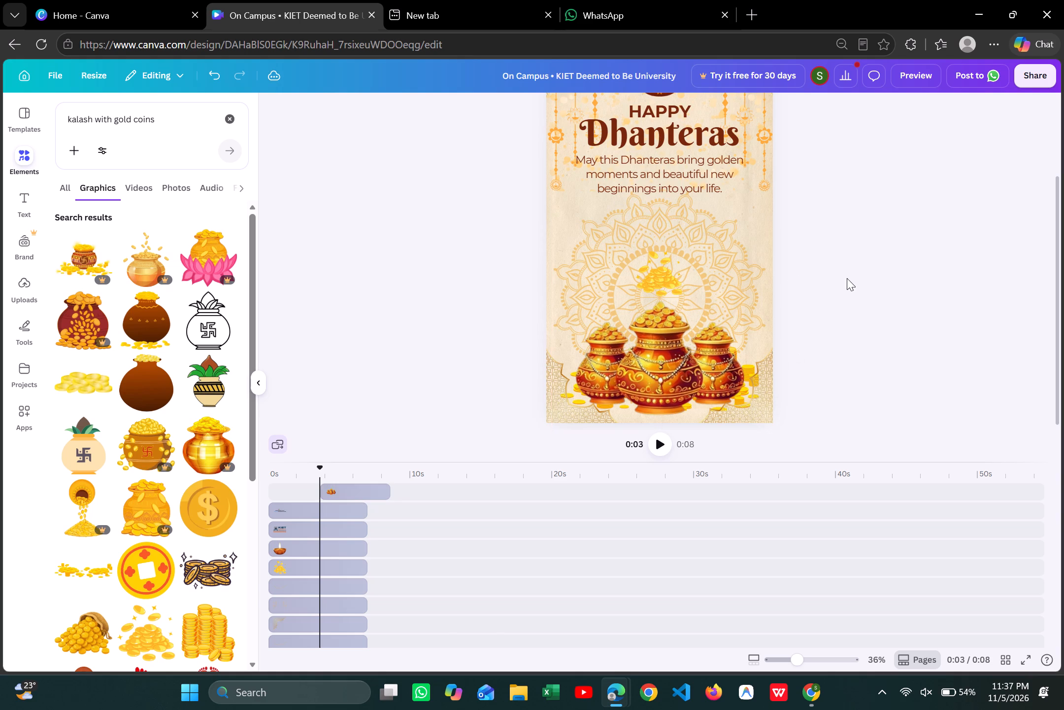
pyautogui.click(847, 278)
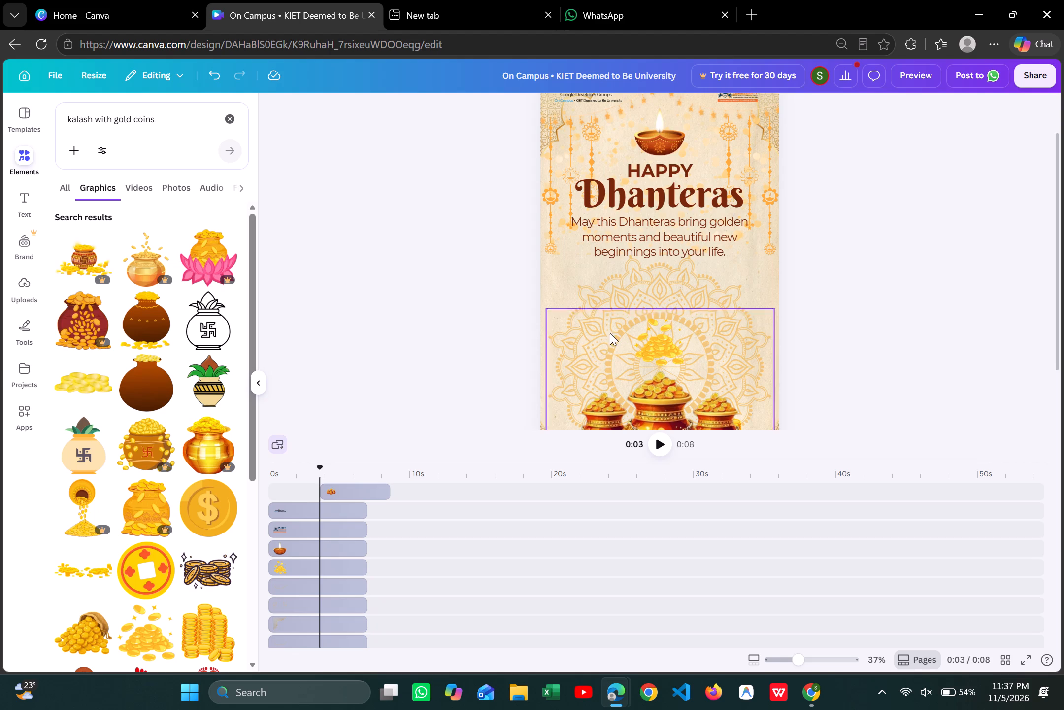
# Make the kalash artwork's timeline clip start at 0 s and last 7.0 s, matching the other layers.
pyautogui.click(287, 567)
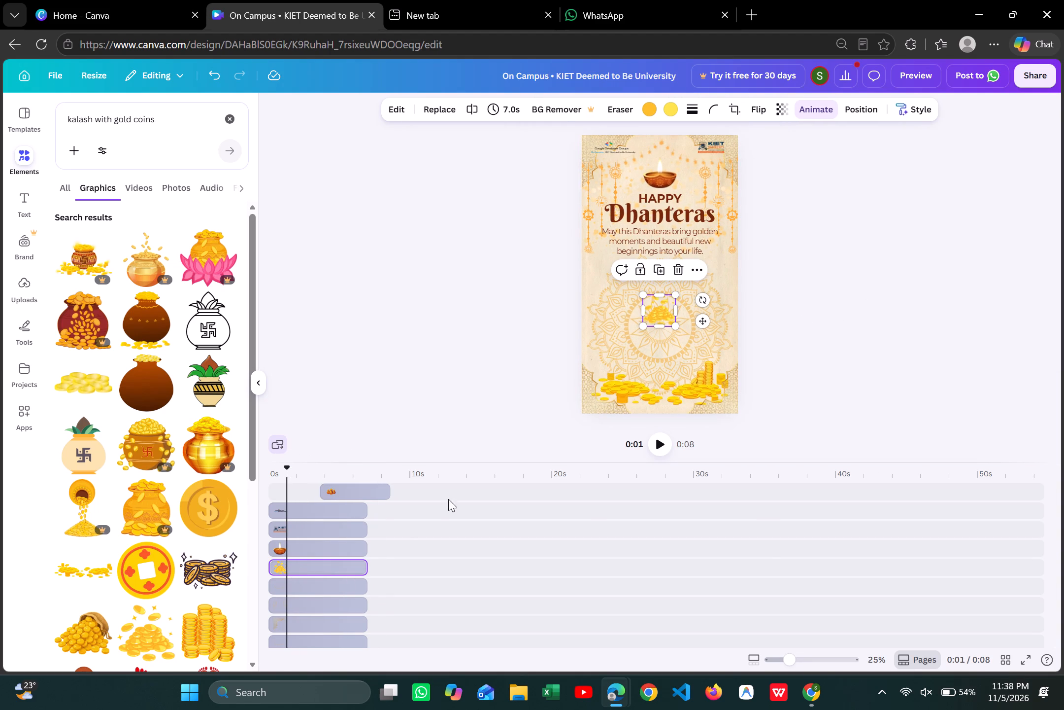
pyautogui.hscroll(4, 436, 521)
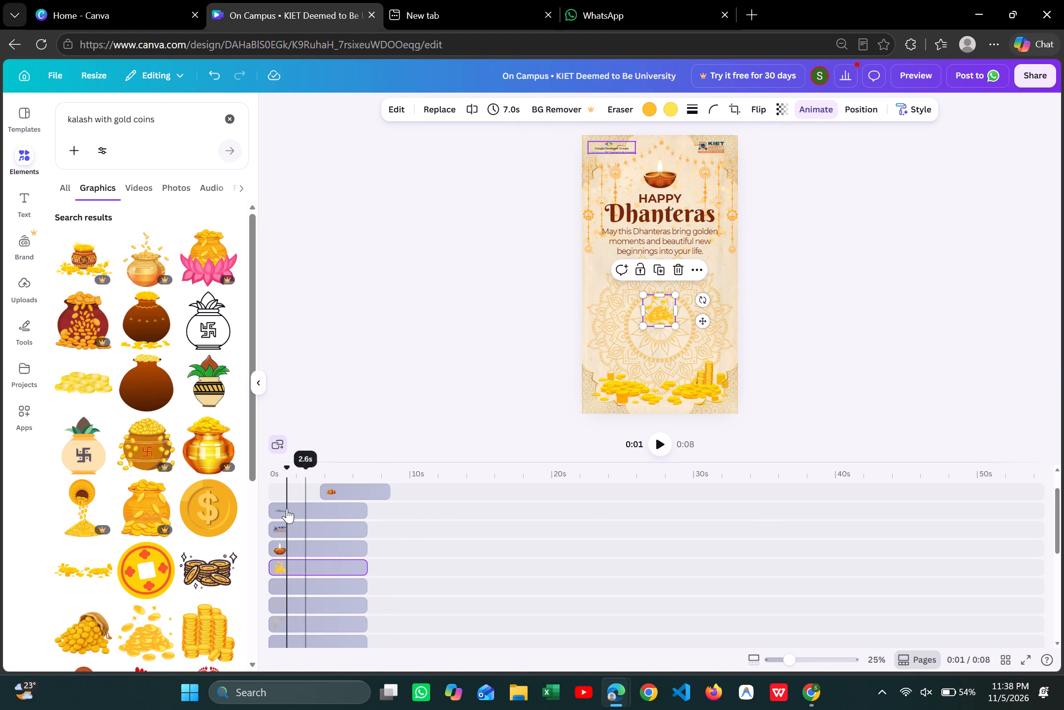
pyautogui.click(269, 494)
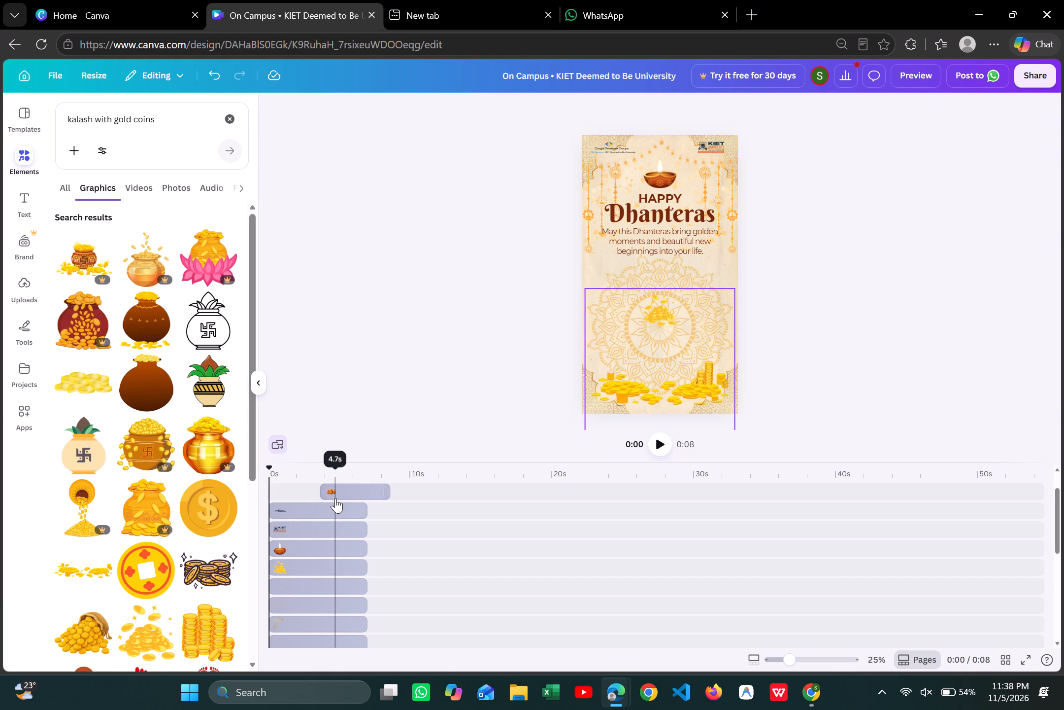
pyautogui.moveTo(324, 494); pyautogui.dragTo(183, 533)
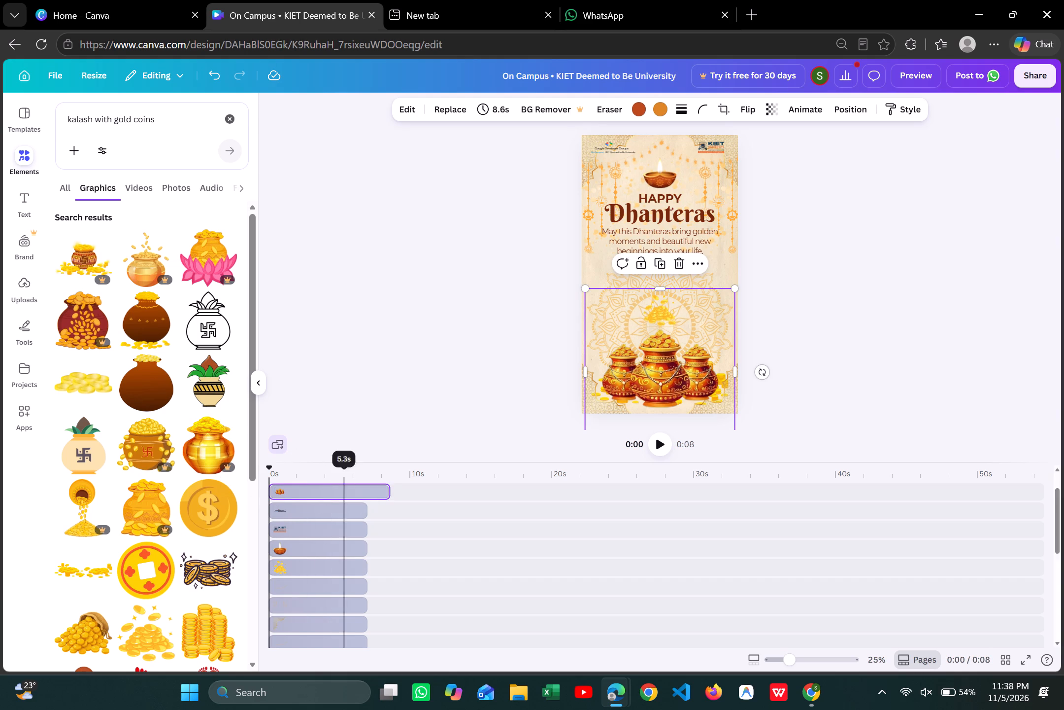
pyautogui.moveTo(385, 494); pyautogui.dragTo(364, 499)
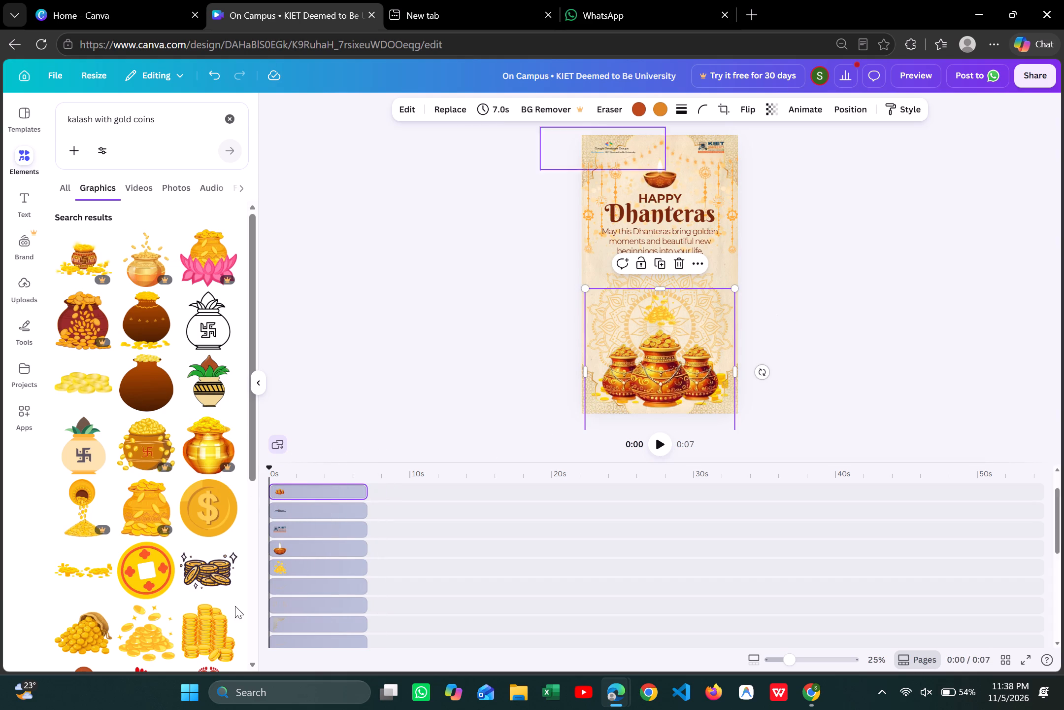
# Delete the small falling-coins graphic above the middle kalash.
pyautogui.click(293, 559)
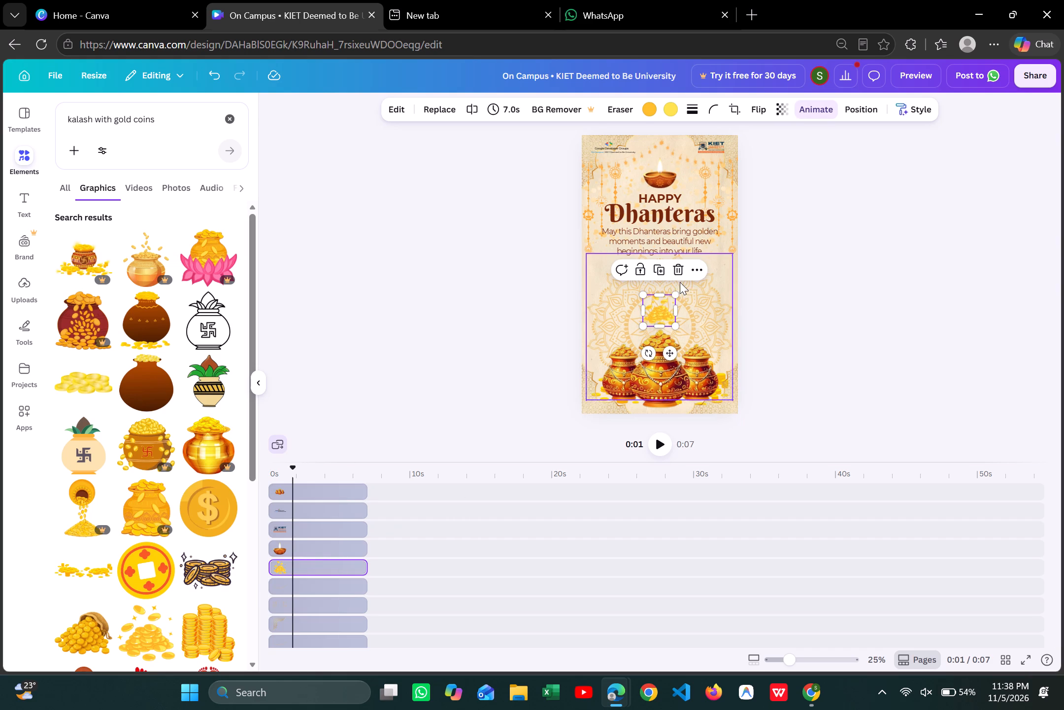
pyautogui.click(676, 274)
# Enlarge the kalash artwork to about 1,099 × 1,222 px and reposition it so the pots stand among the gold coins.
pyautogui.moveTo(670, 363); pyautogui.dragTo(672, 338)
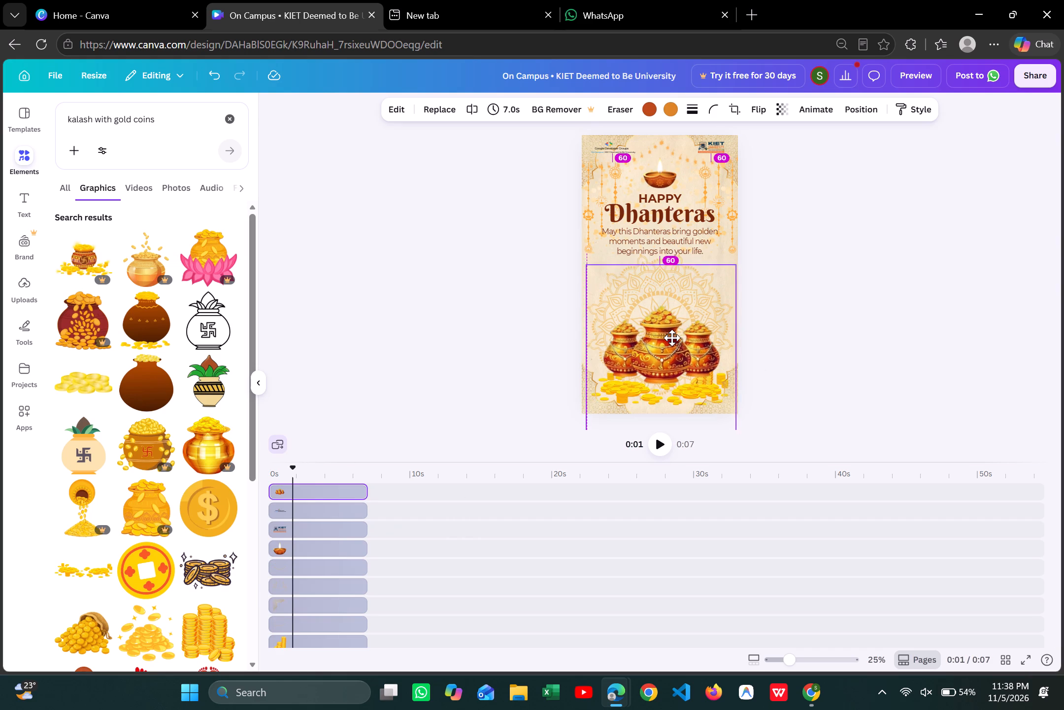
pyautogui.moveTo(672, 338); pyautogui.dragTo(673, 343)
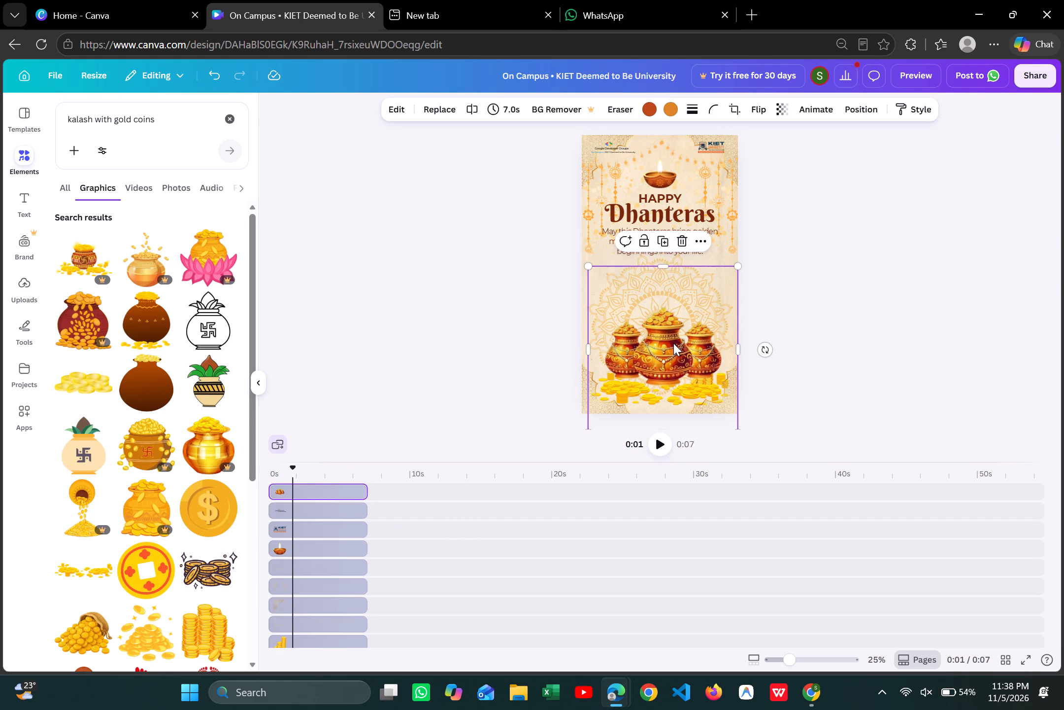
pyautogui.moveTo(590, 266); pyautogui.dragTo(577, 257)
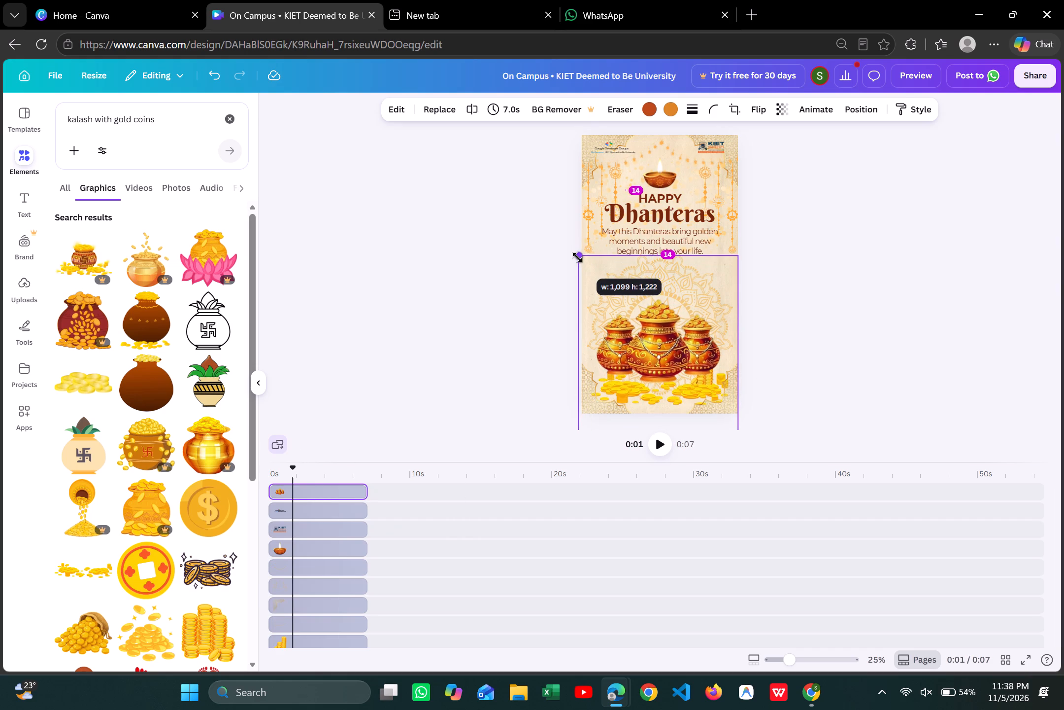
pyautogui.moveTo(577, 257); pyautogui.dragTo(576, 257)
pyautogui.moveTo(651, 330); pyautogui.dragTo(657, 334)
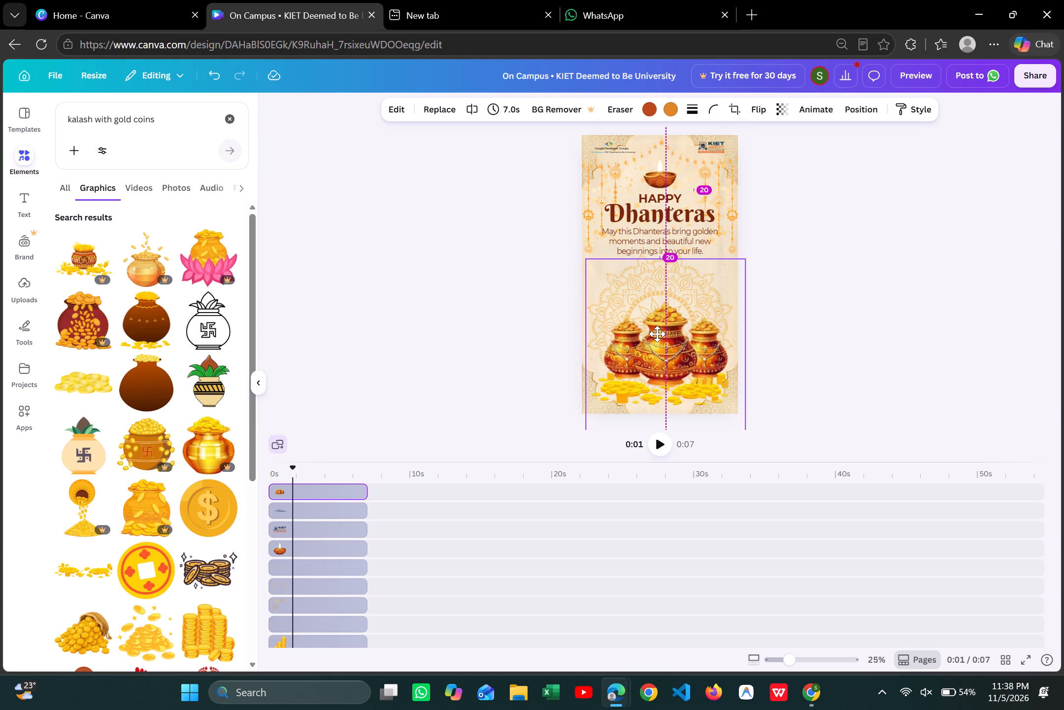
pyautogui.moveTo(657, 334); pyautogui.dragTo(656, 345)
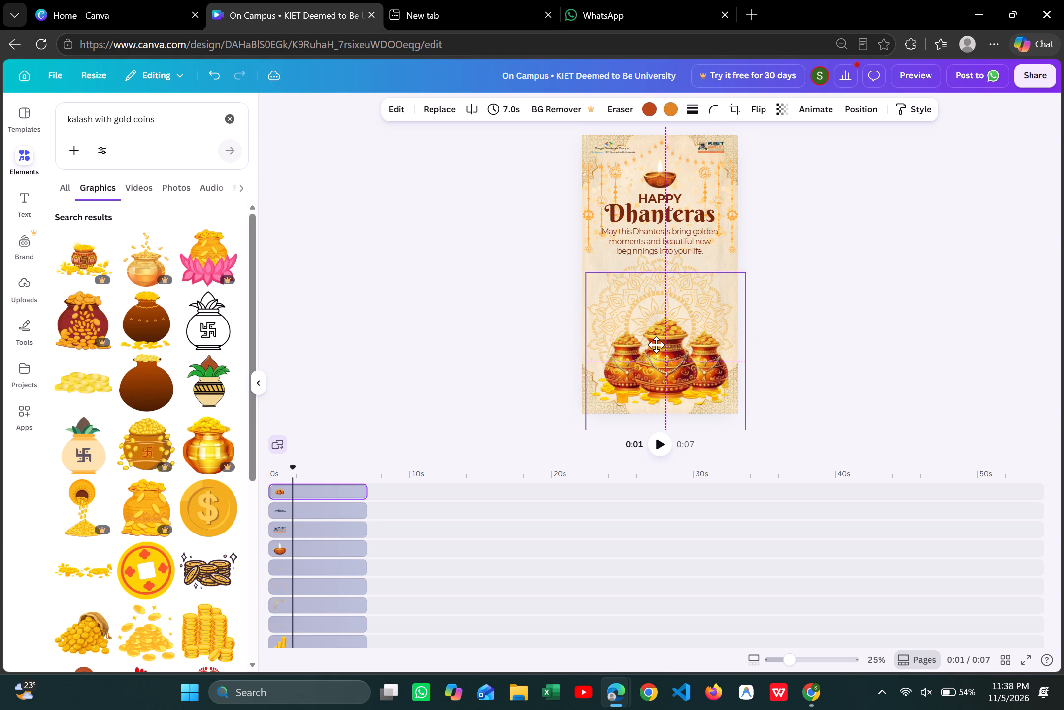
pyautogui.moveTo(656, 345); pyautogui.dragTo(658, 342)
pyautogui.click(824, 307)
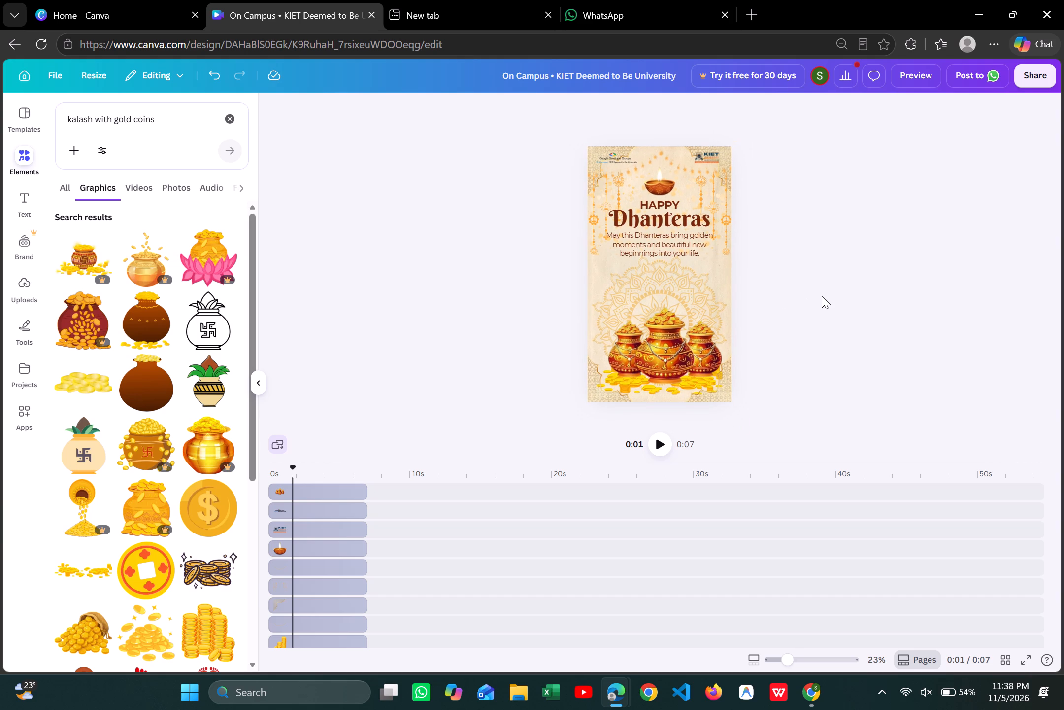
# Move the "May this Dhanteras bring golden moments" message lower, leaving a gap beneath the Dhanteras heading.
pyautogui.moveTo(663, 247); pyautogui.dragTo(666, 257)
pyautogui.click(806, 226)
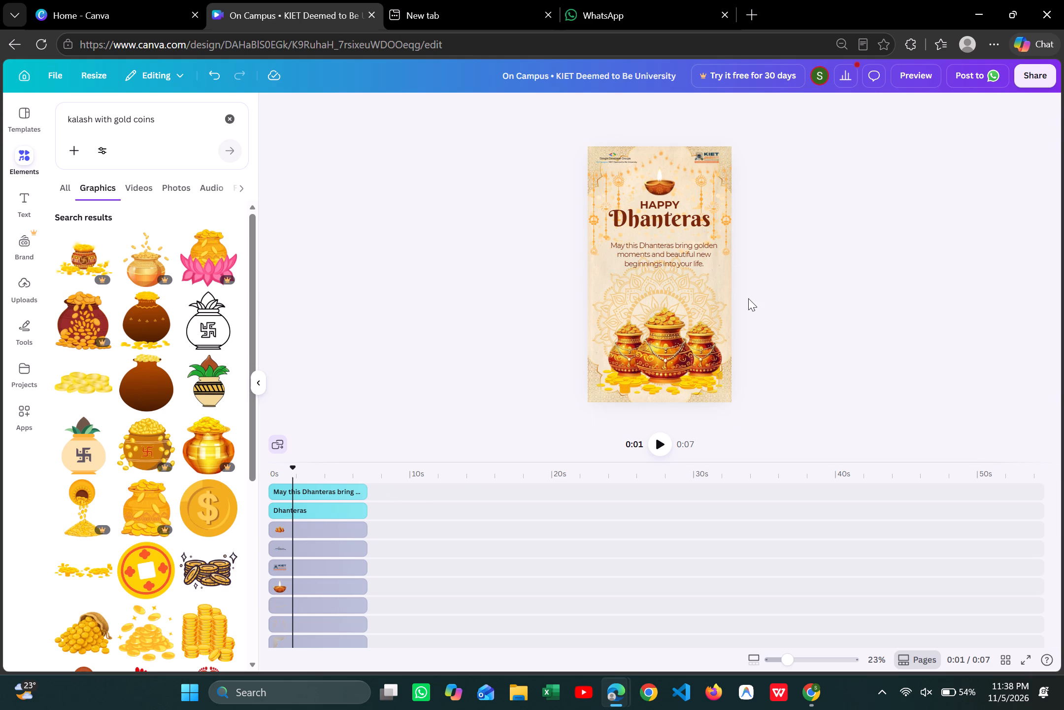
# Align the kalash artwork to the horizontal centre of the page.
pyautogui.click(647, 347)
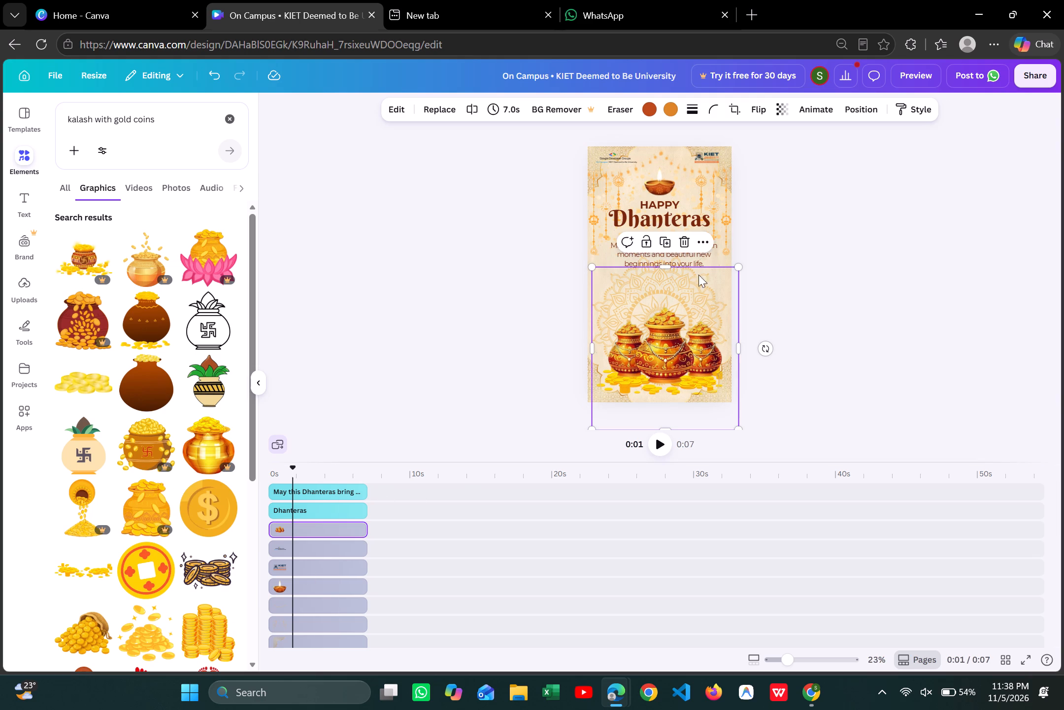
pyautogui.click(843, 108)
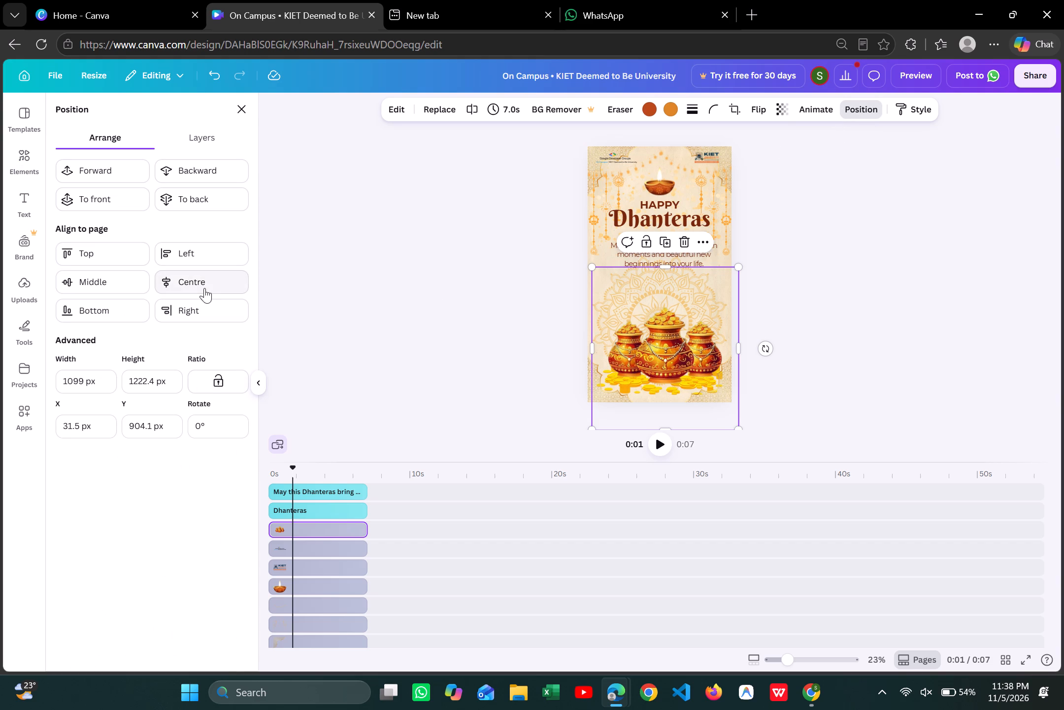
pyautogui.click(204, 288)
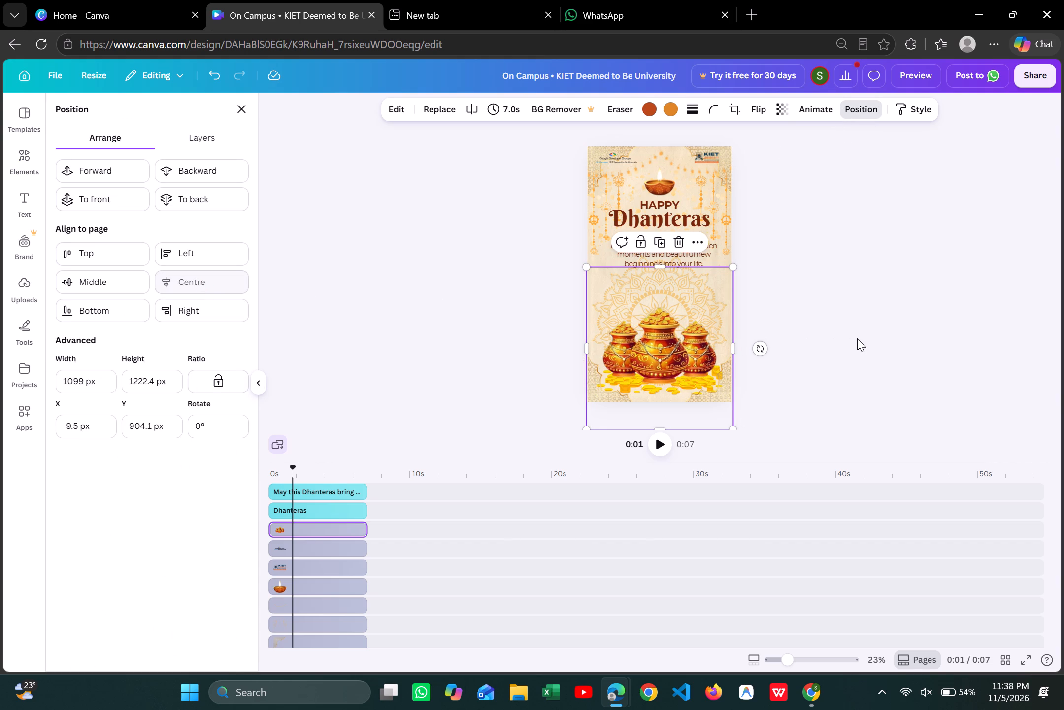
pyautogui.click(857, 338)
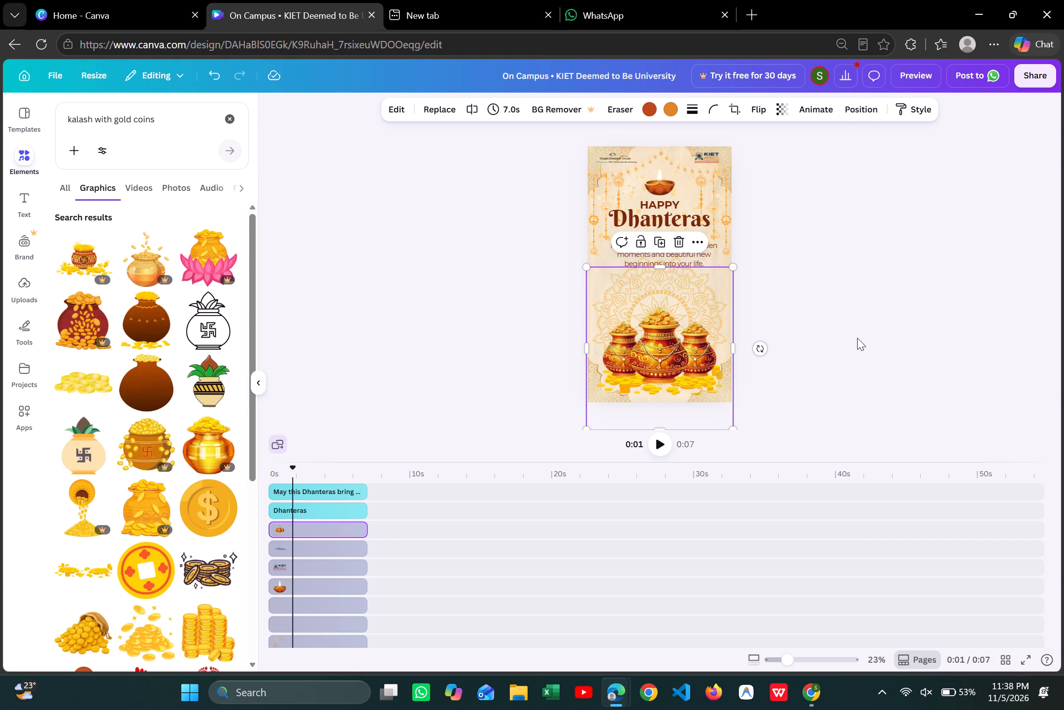
pyautogui.click(857, 338)
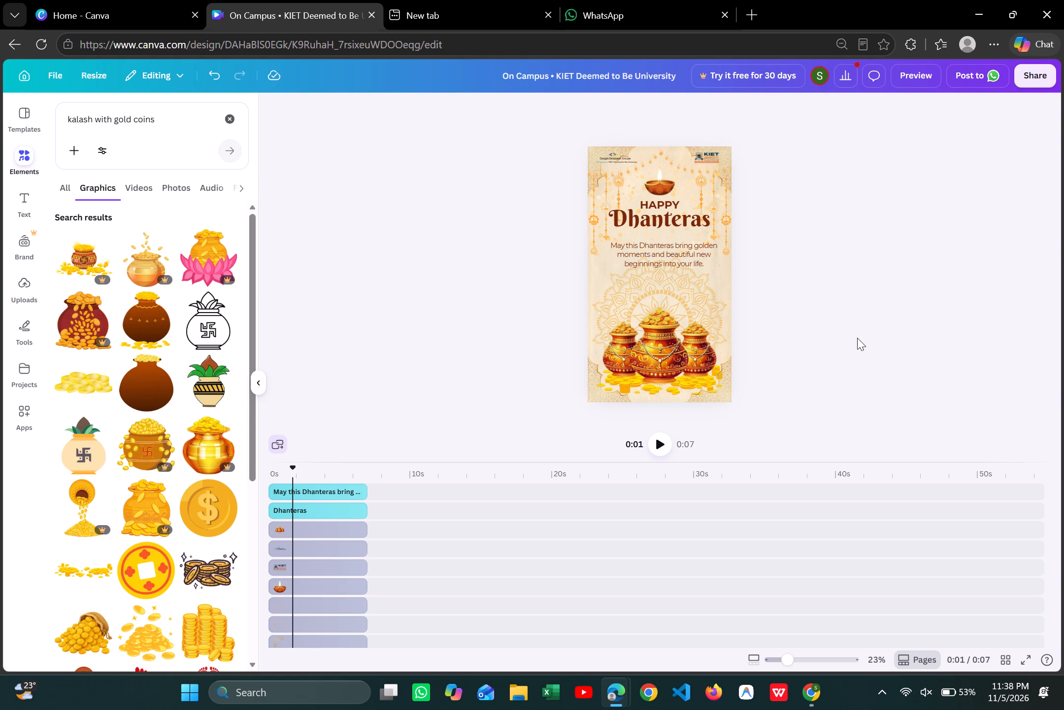
# Move the Dhanteras heading slightly down, closer to the greeting message.
pyautogui.moveTo(654, 211); pyautogui.dragTo(654, 216)
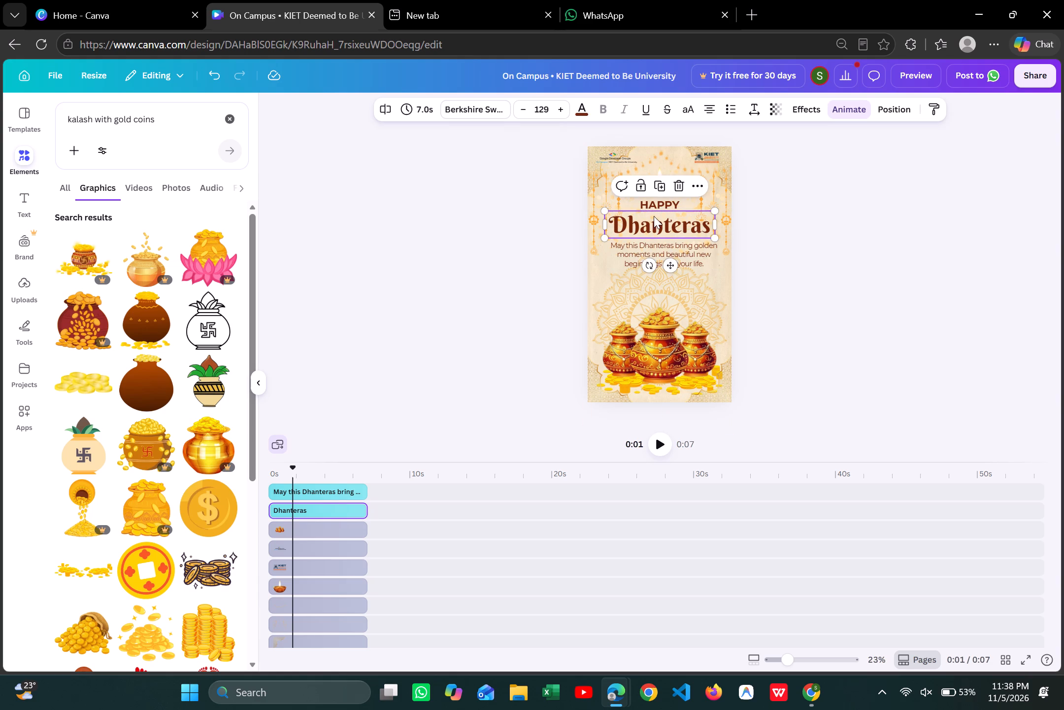
pyautogui.click(799, 226)
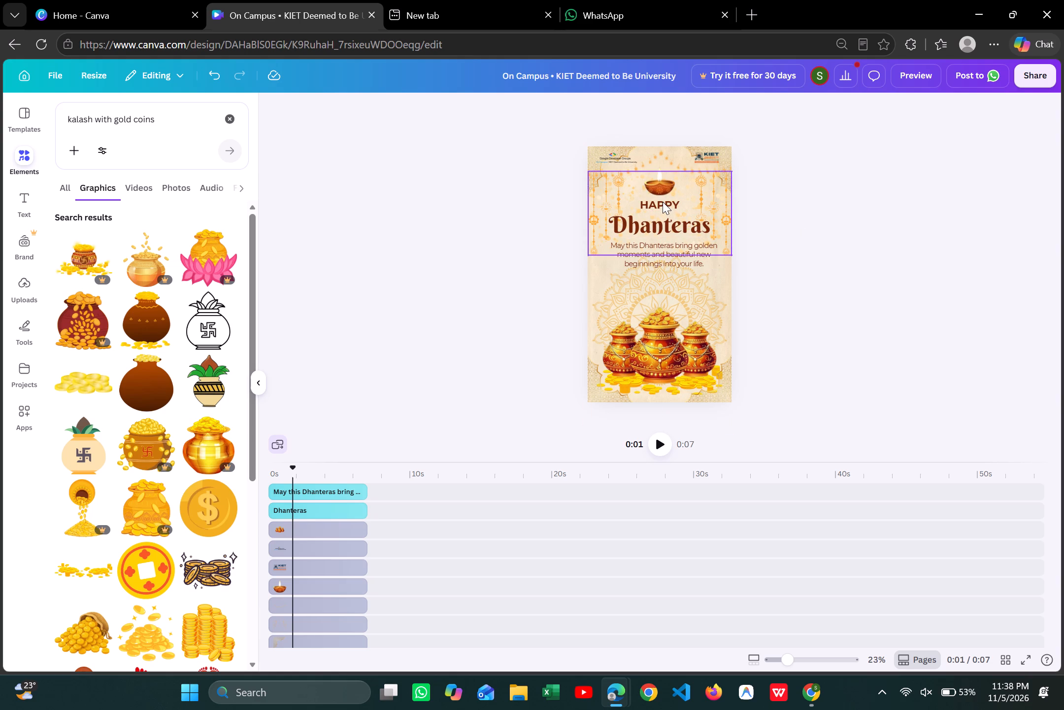
# Move the HAPPY text down so it sits just above the Dhanteras heading.
pyautogui.click(663, 202)
pyautogui.scroll(2, 444, 549)
pyautogui.scroll(-1, 444, 549)
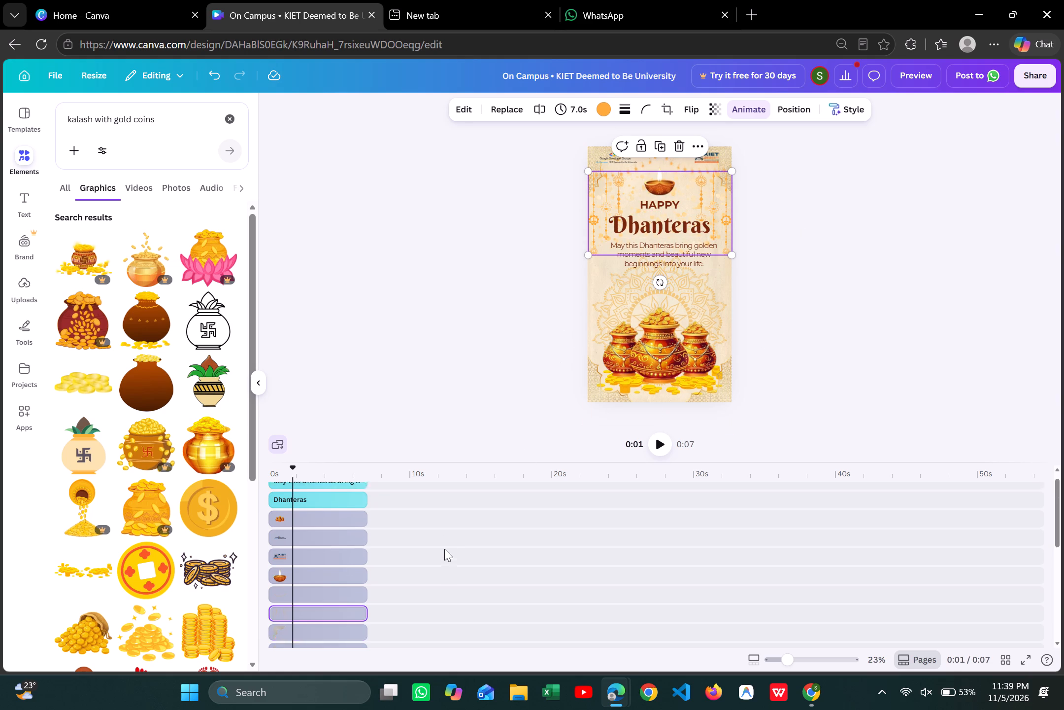
pyautogui.scroll(-2, 444, 549)
pyautogui.click(328, 544)
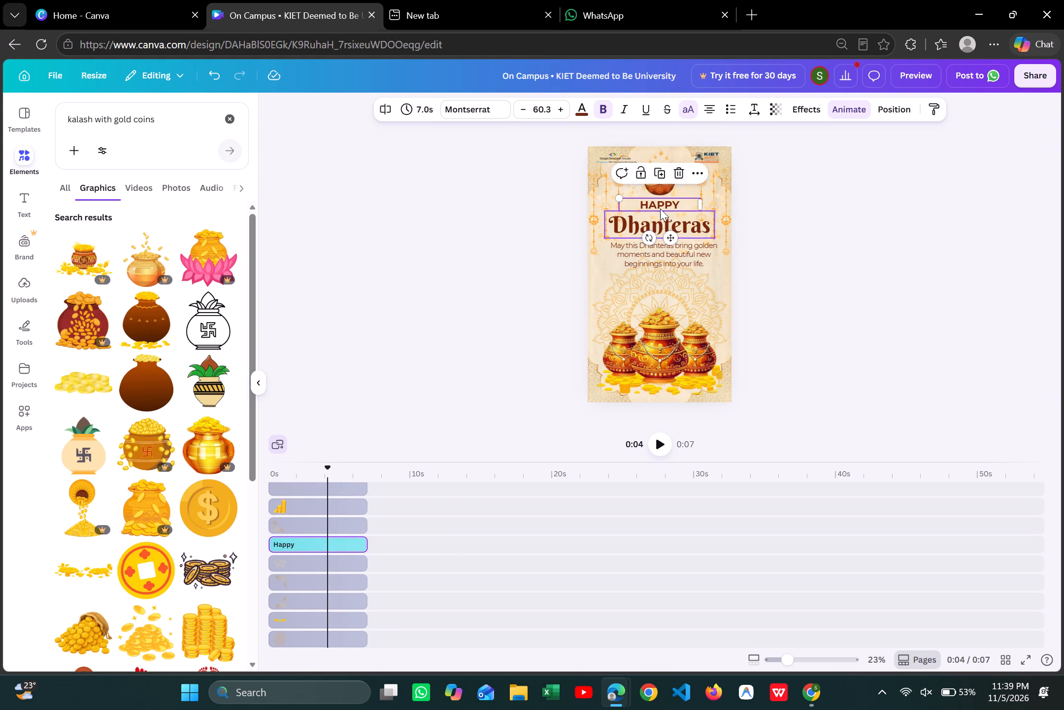
pyautogui.moveTo(660, 205); pyautogui.dragTo(660, 212)
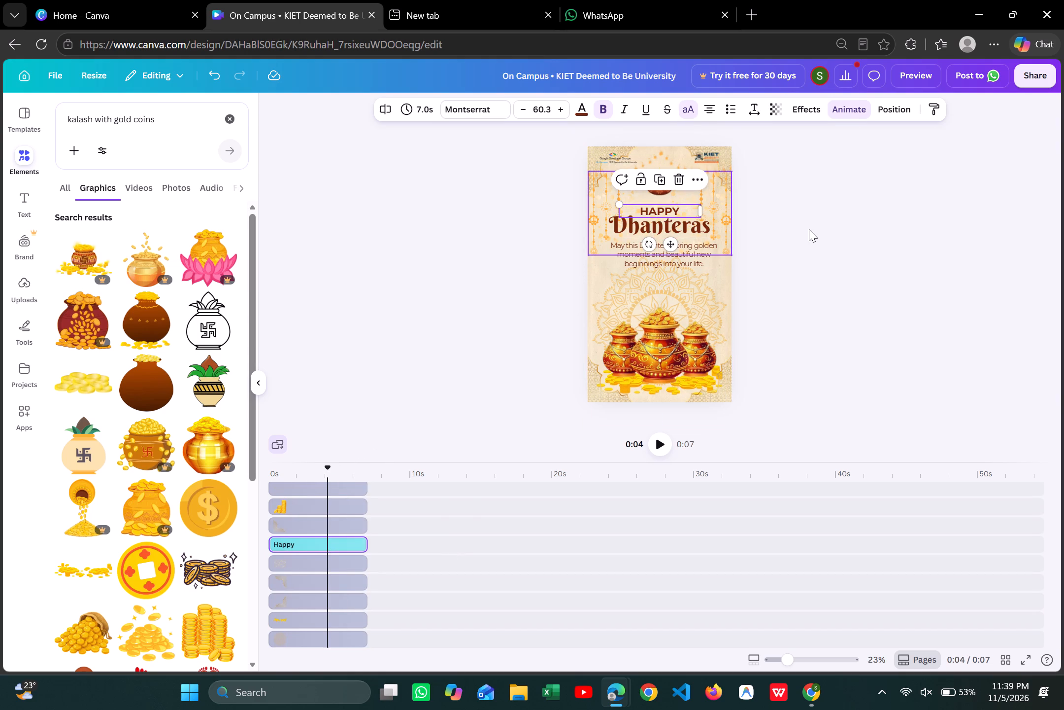
# Move the KIET University logo slightly down and inward from the page's top corner.
pyautogui.click(809, 229)
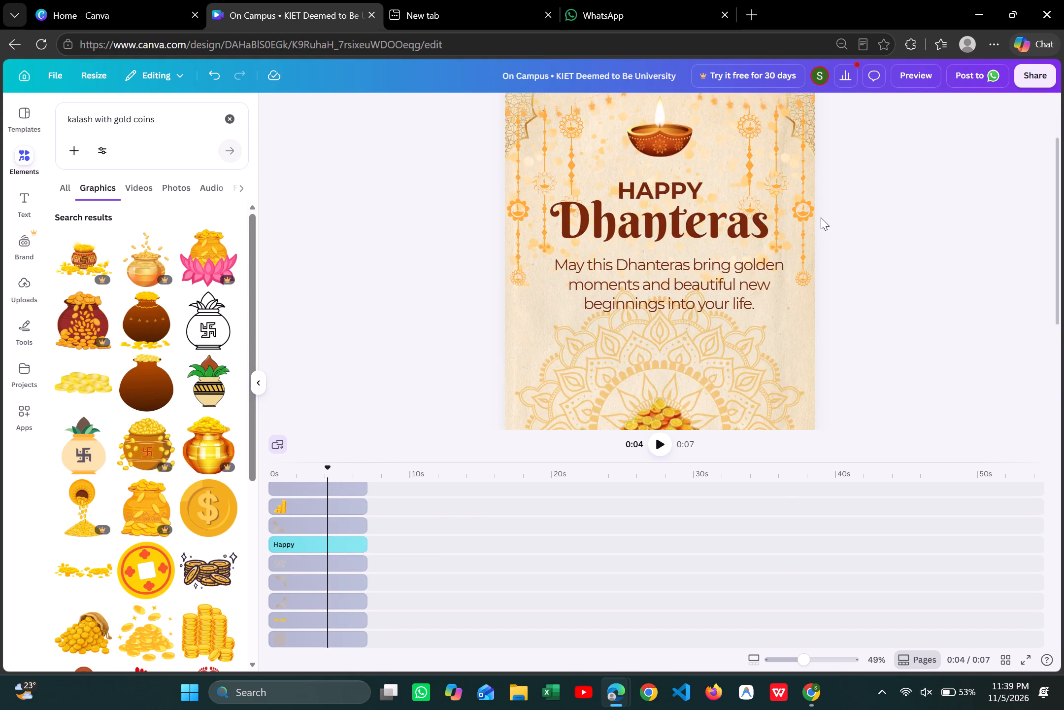
pyautogui.scroll(1, 821, 217)
pyautogui.moveTo(761, 151); pyautogui.dragTo(753, 161)
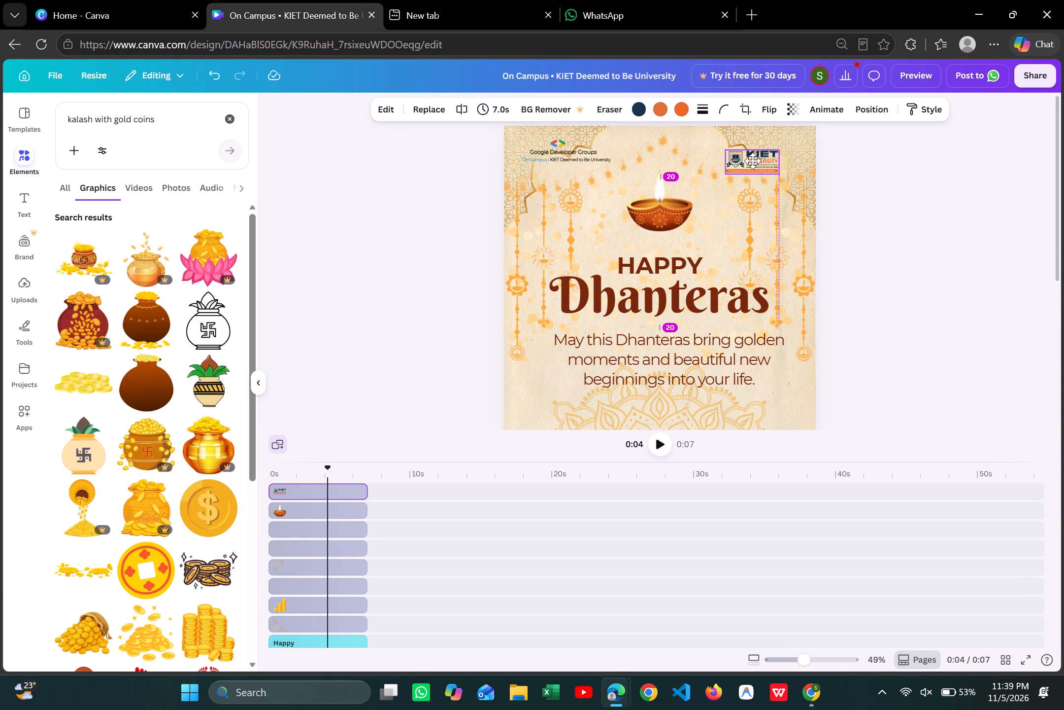
pyautogui.moveTo(753, 161); pyautogui.dragTo(756, 161)
pyautogui.click(937, 200)
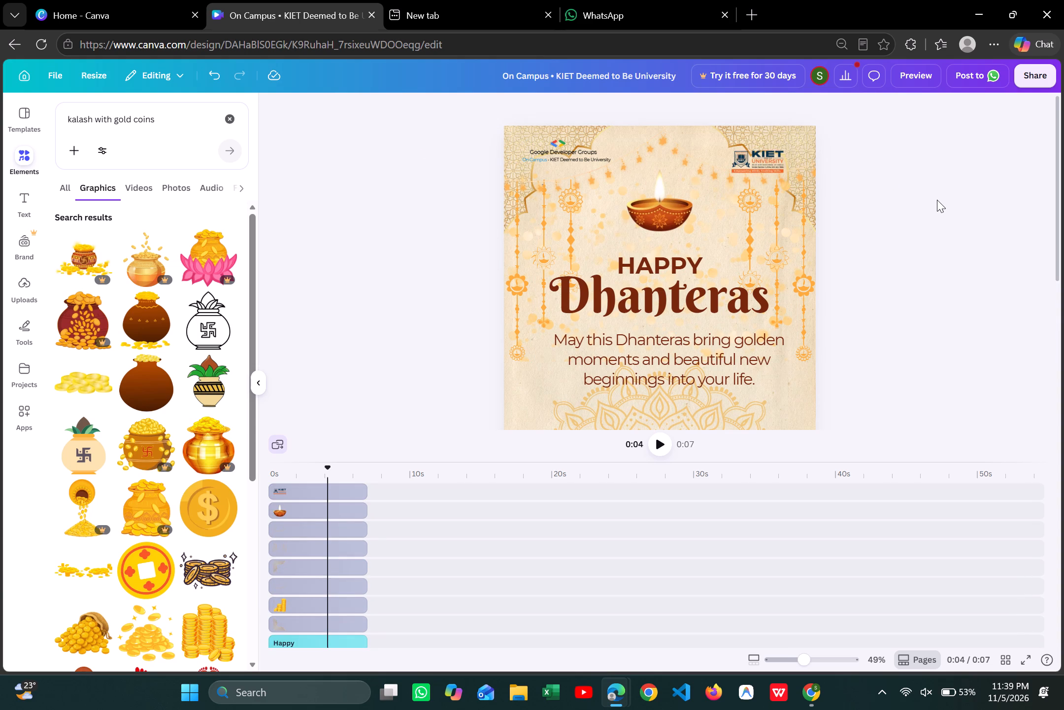
# Move the Google Developer Groups logo slightly down and toward the page edge, level with the KIET University logo.
pyautogui.moveTo(583, 154); pyautogui.dragTo(585, 164)
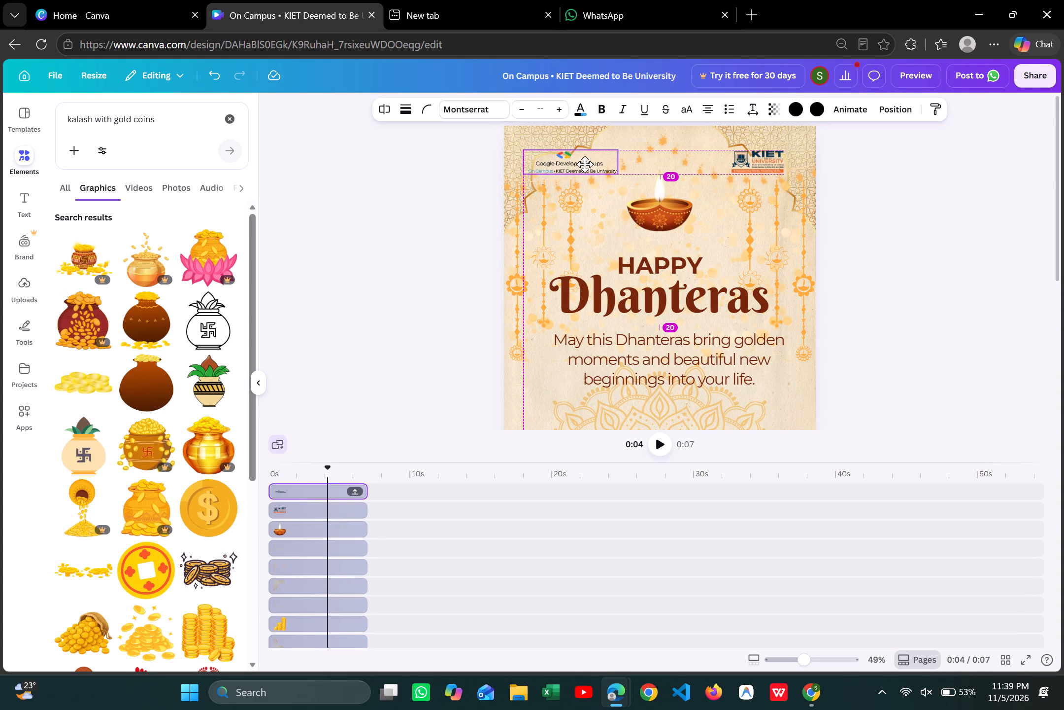
pyautogui.moveTo(585, 164); pyautogui.dragTo(579, 165)
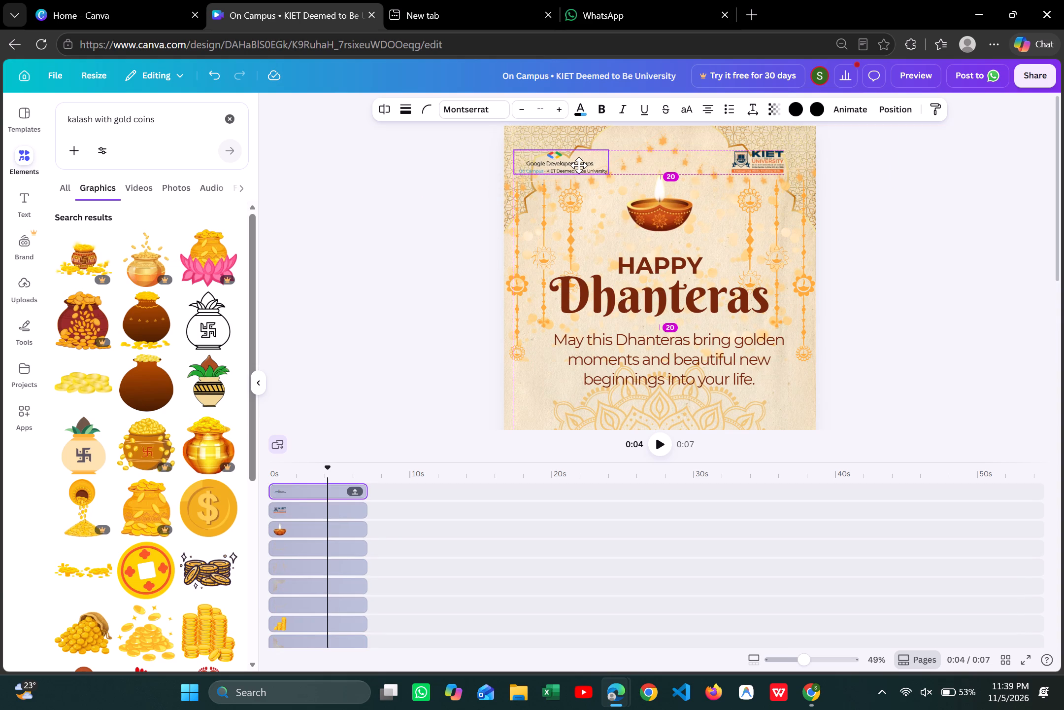
pyautogui.moveTo(579, 165); pyautogui.dragTo(576, 165)
pyautogui.click(992, 221)
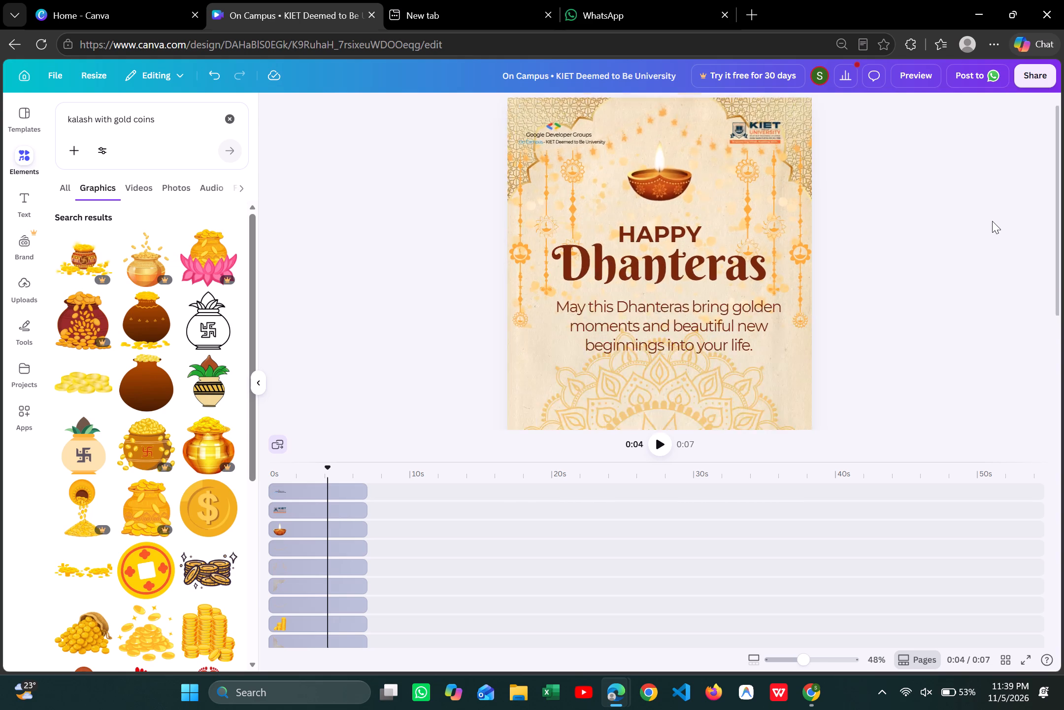
# Inspect the logo placement up close and across the page, and play the video from the start to check the animation.
pyautogui.scroll(2, 992, 221)
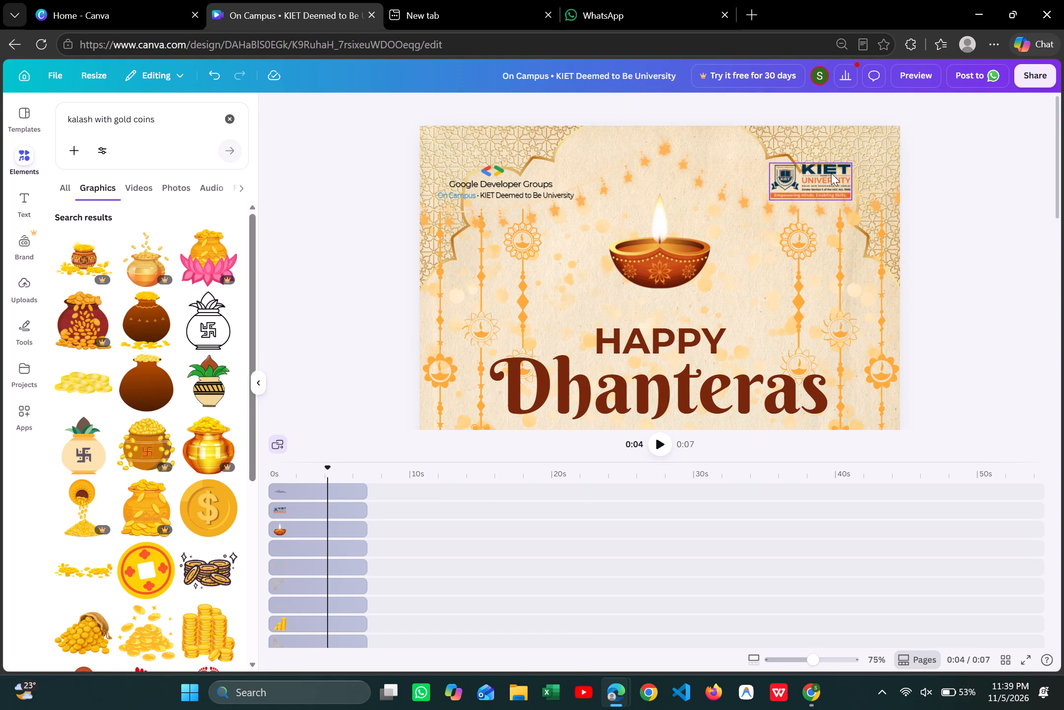
pyautogui.scroll(-1, 987, 197)
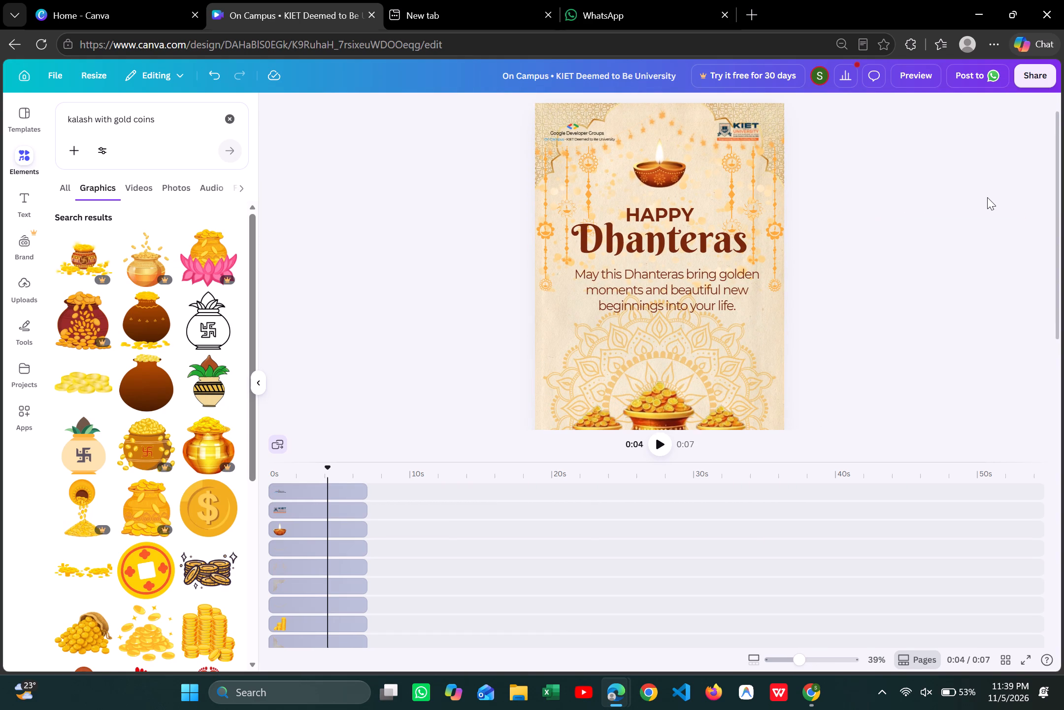
pyautogui.scroll(-1, 987, 197)
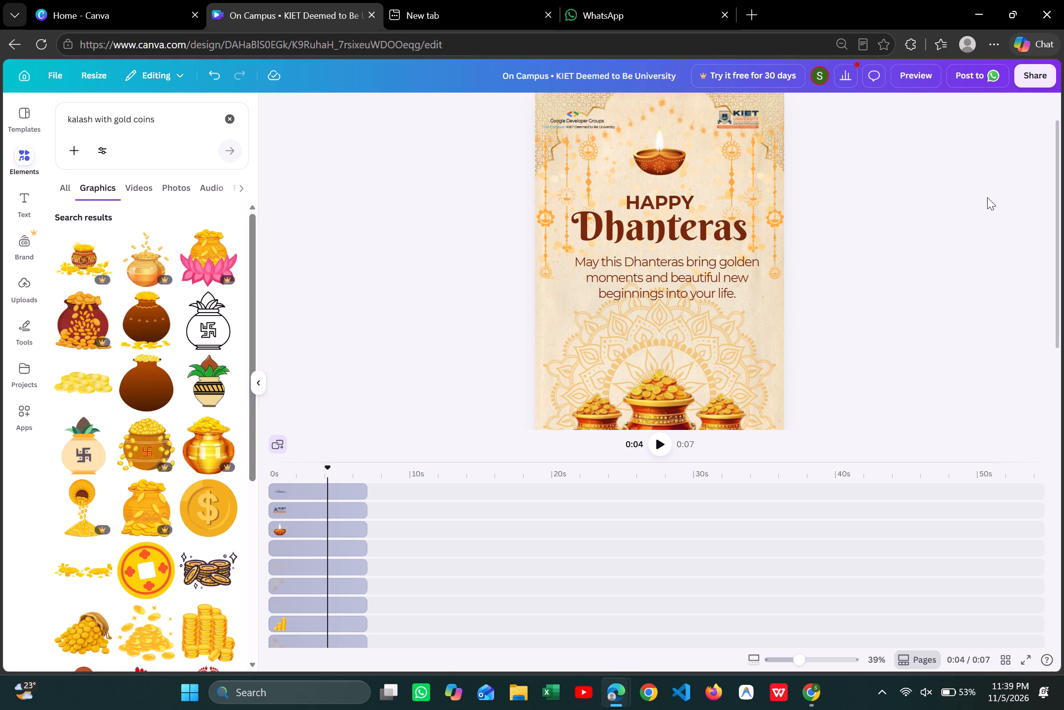
pyautogui.scroll(-2, 987, 197)
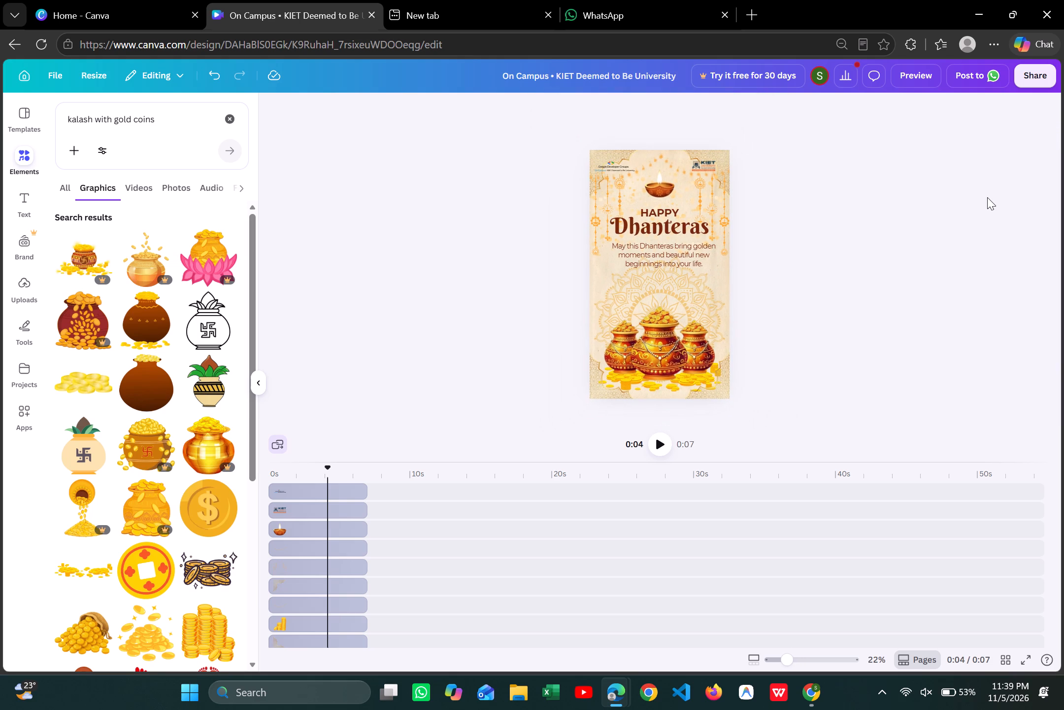
pyautogui.moveTo(327, 486); pyautogui.dragTo(280, 494)
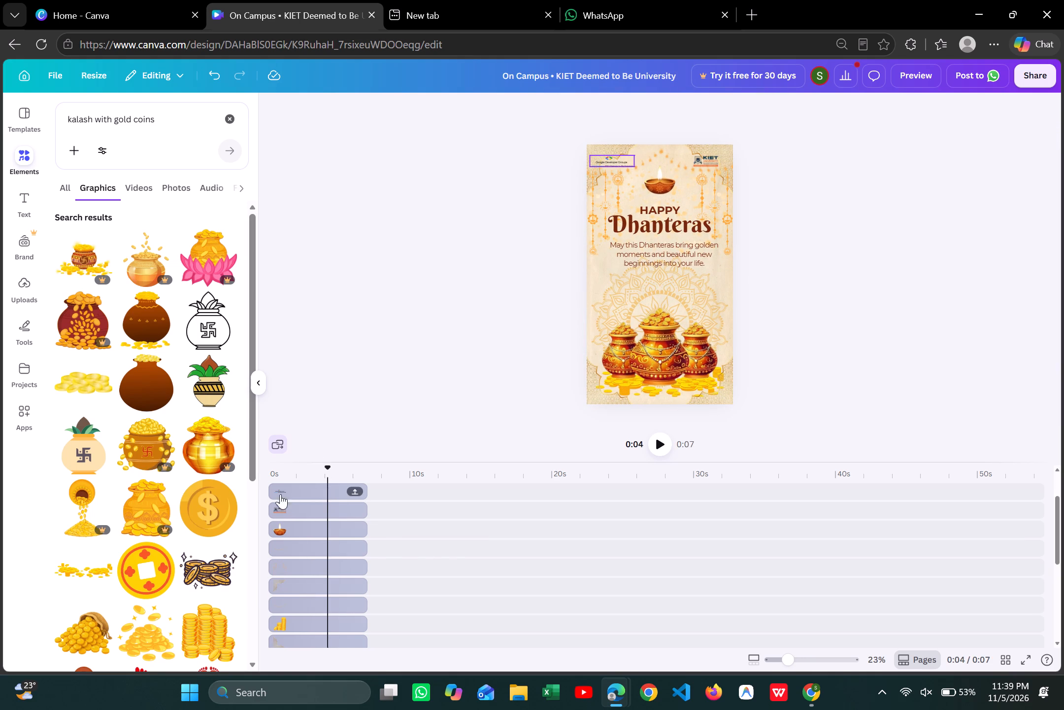
pyautogui.moveTo(280, 494); pyautogui.dragTo(250, 511)
pyautogui.moveTo(328, 474); pyautogui.dragTo(262, 478)
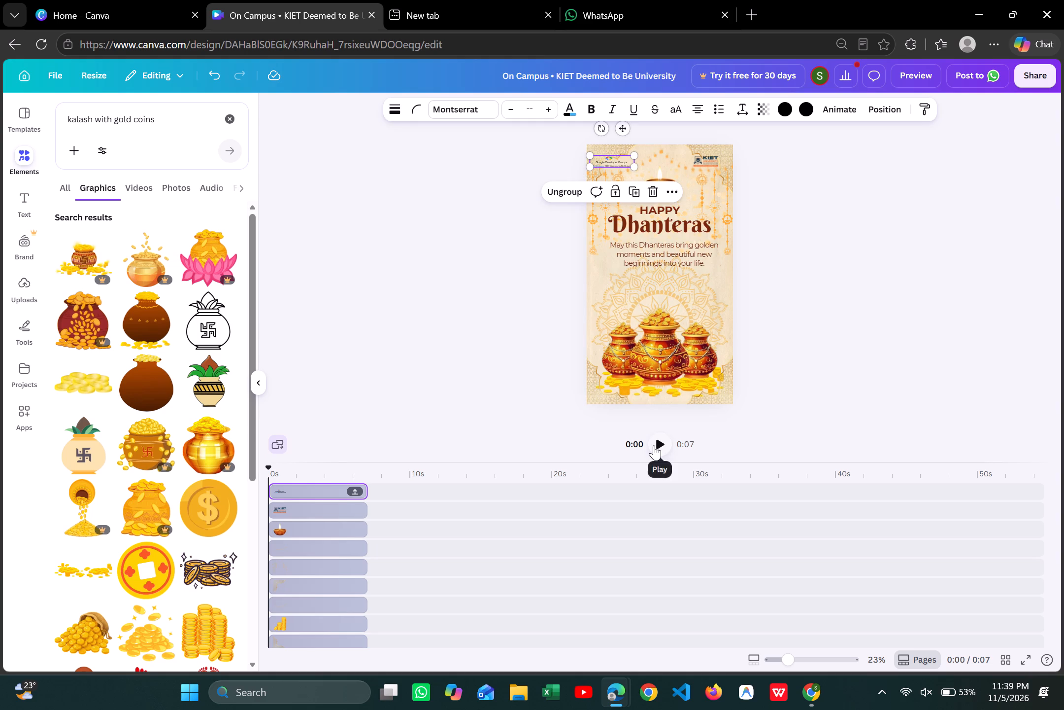
pyautogui.click(654, 445)
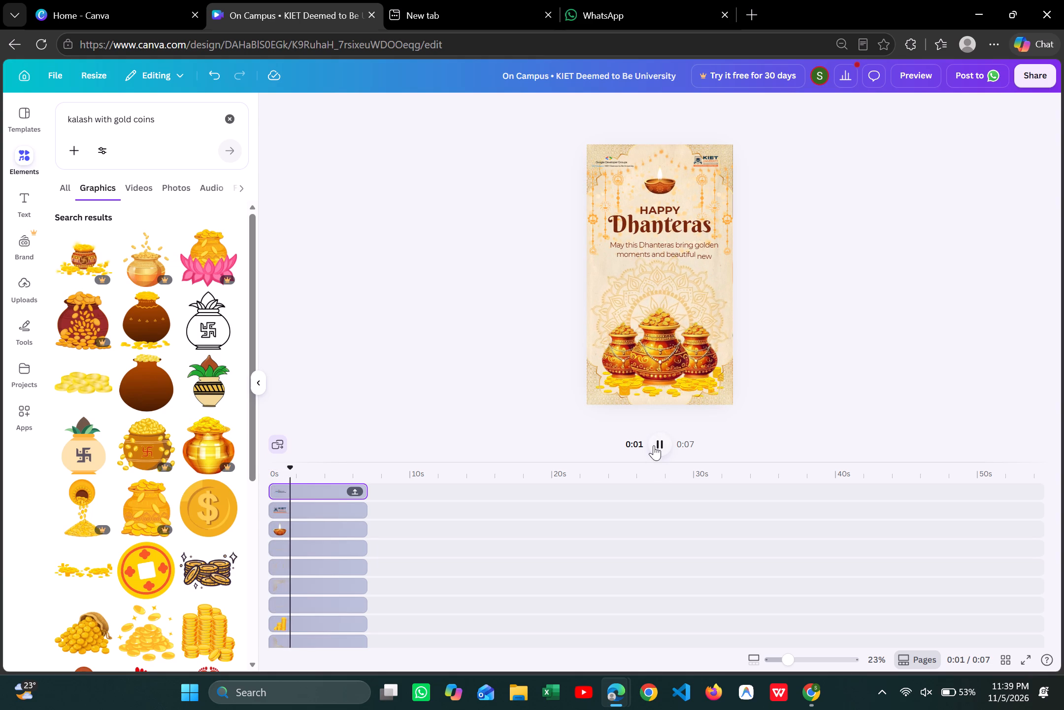
pyautogui.click(664, 452)
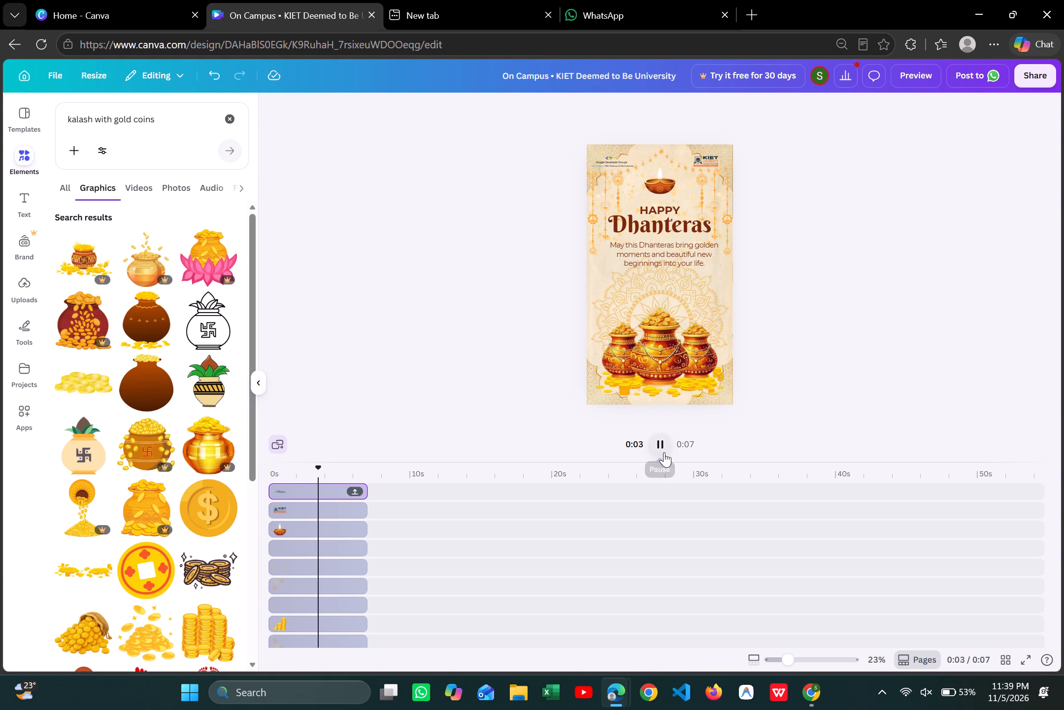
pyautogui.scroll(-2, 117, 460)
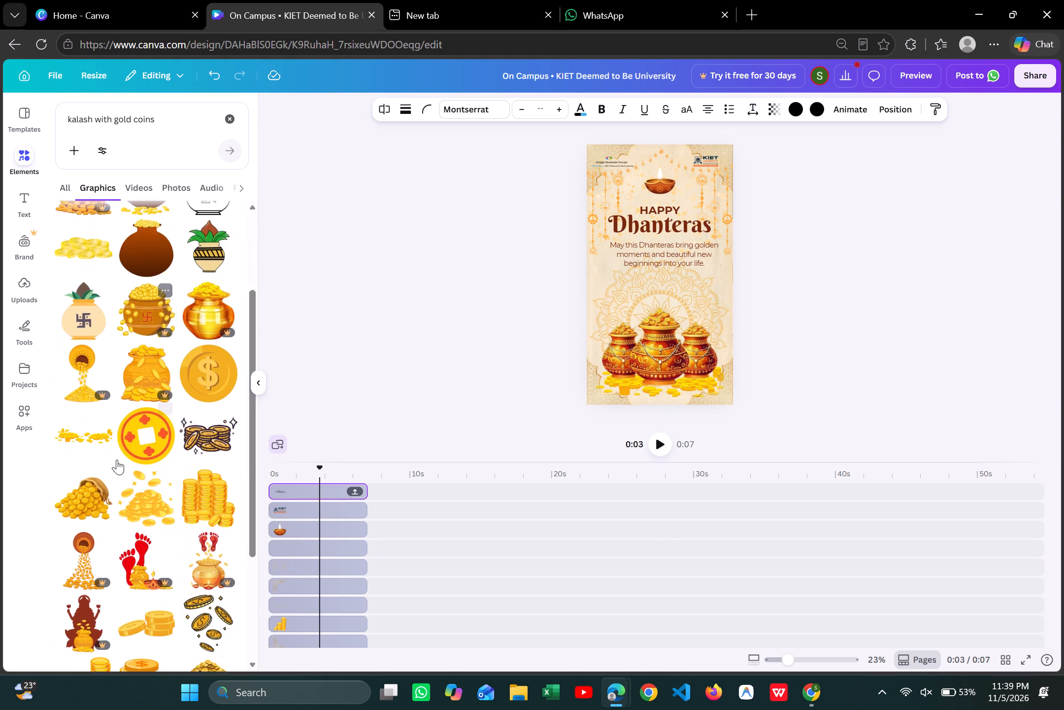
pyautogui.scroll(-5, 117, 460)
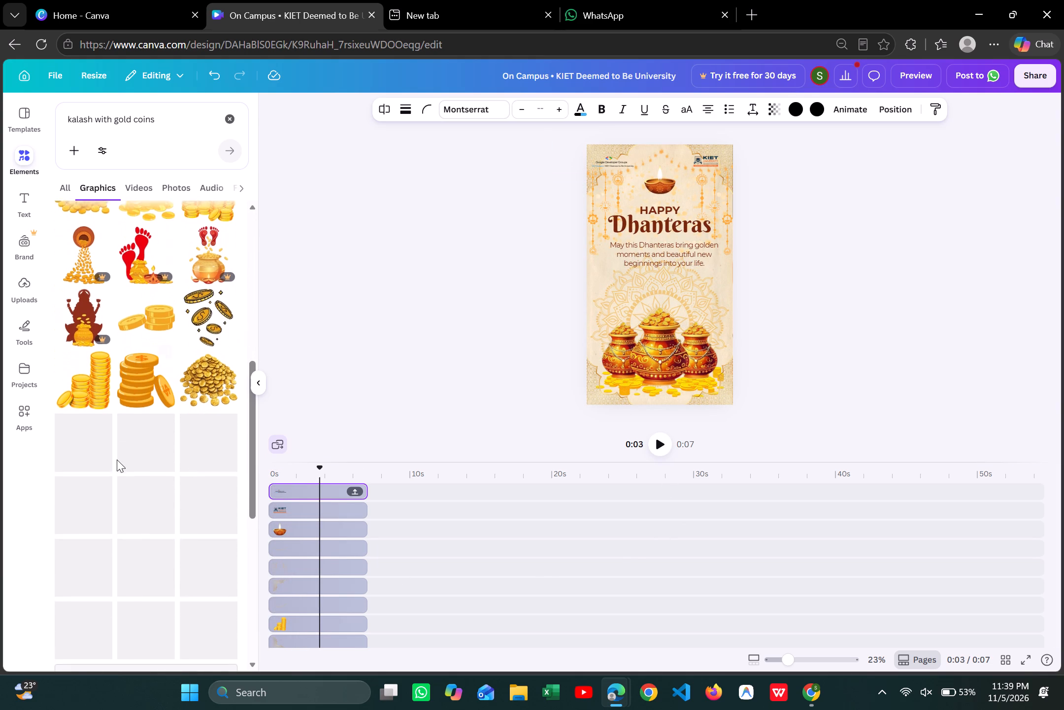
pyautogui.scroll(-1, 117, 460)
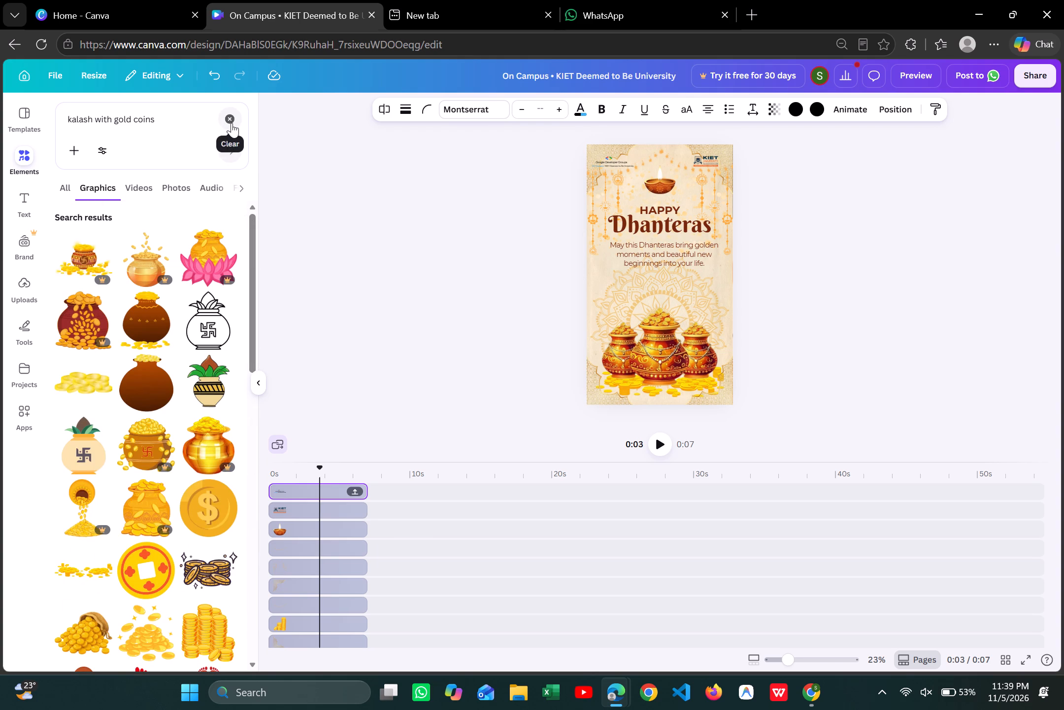
# Enlarge the three-kalash artwork slightly on both sides to about 1146.5 by 1275.2 px.
pyautogui.click(653, 350)
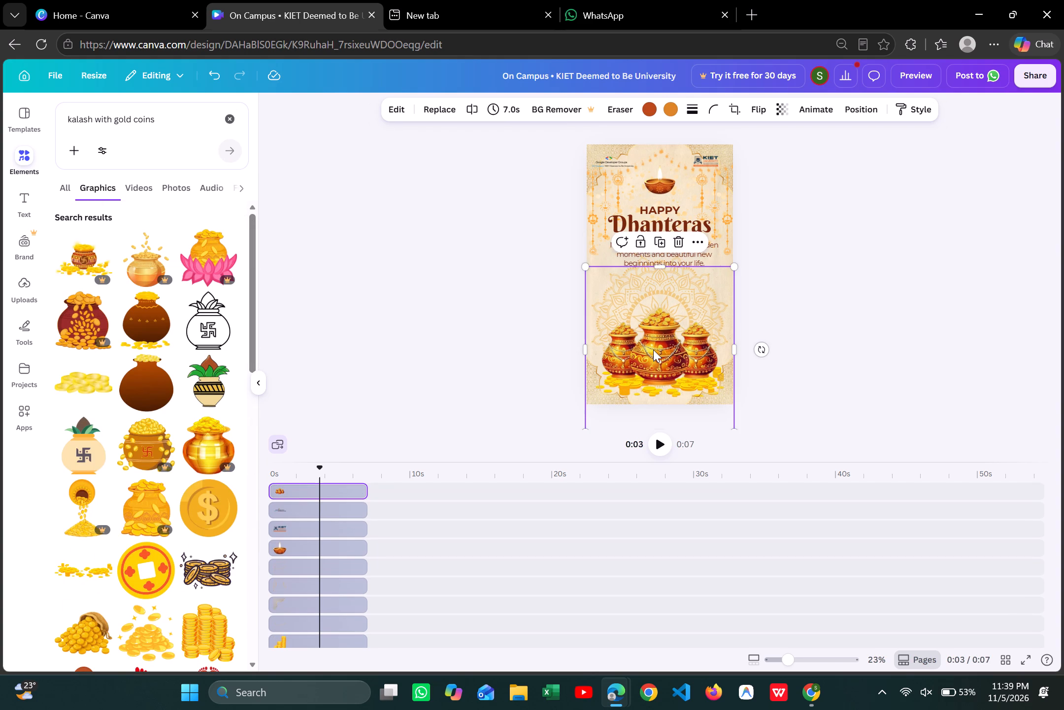
pyautogui.click(587, 268)
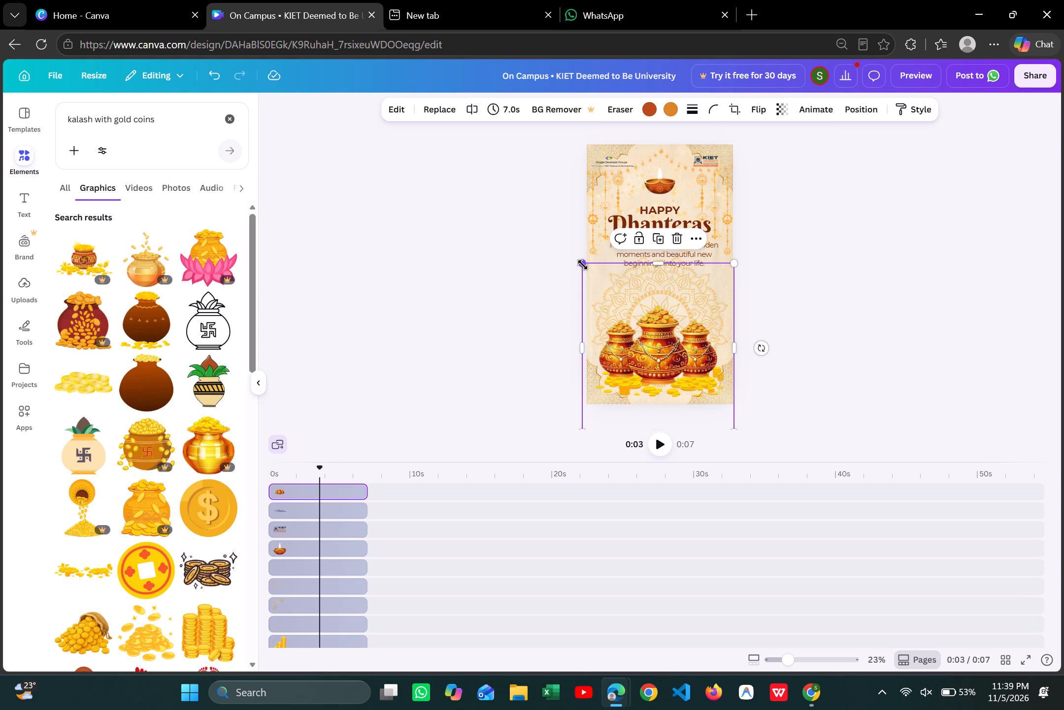
pyautogui.click(736, 266)
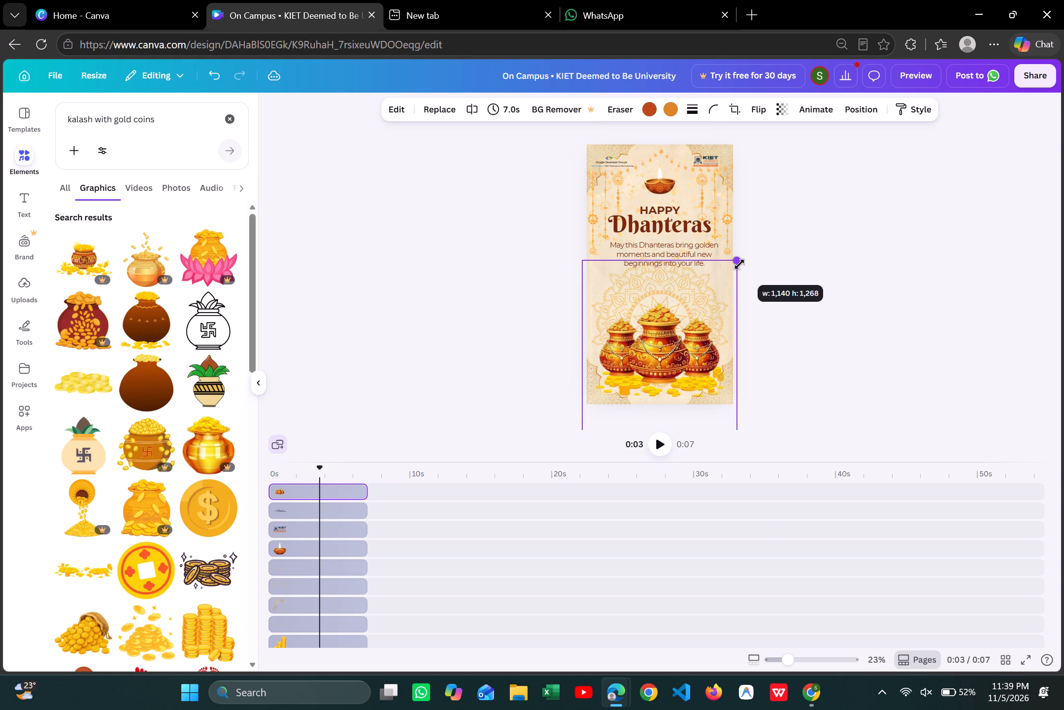
# Align the enlarged kalash artwork to the horizontal centre of the page.
pyautogui.click(678, 355)
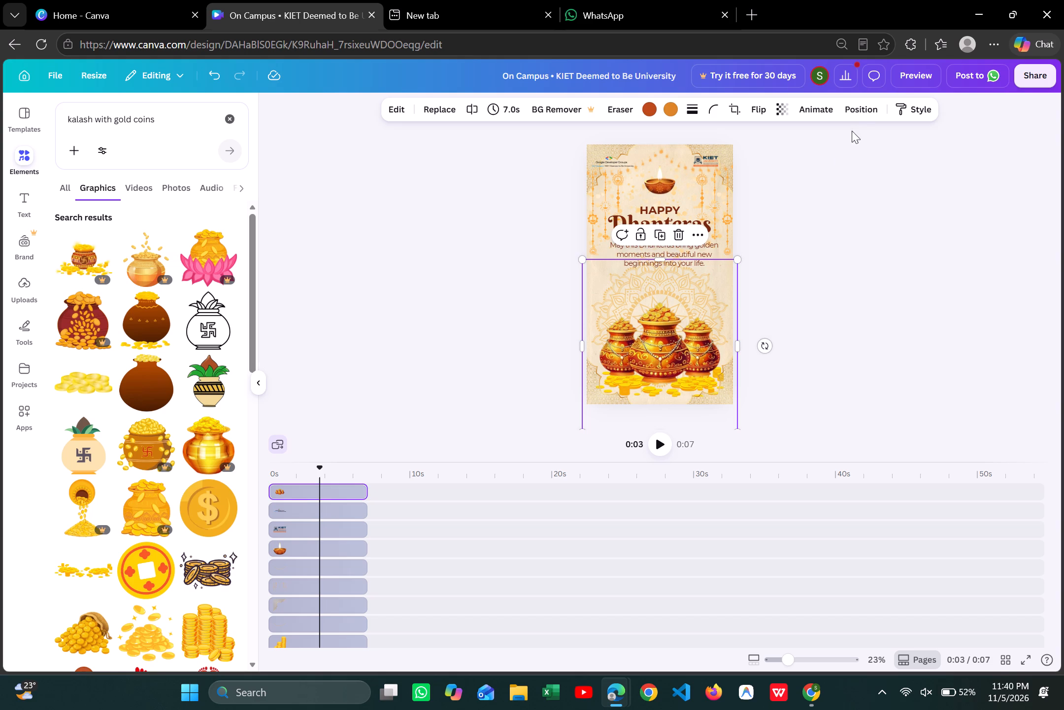
pyautogui.click(855, 115)
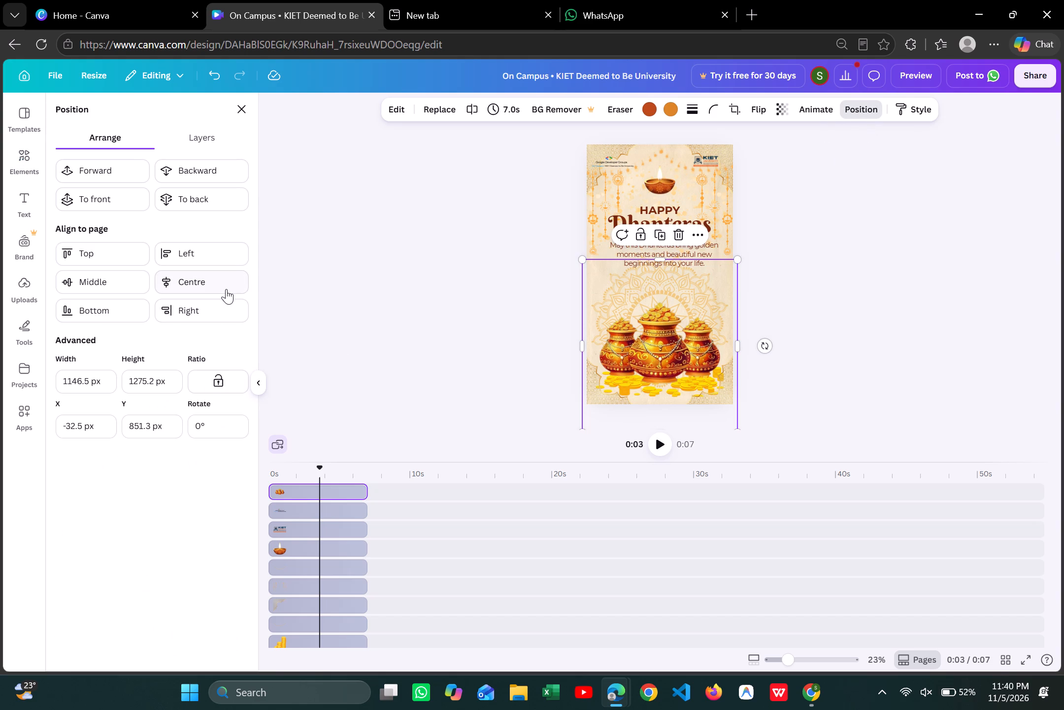
pyautogui.click(226, 288)
pyautogui.click(332, 299)
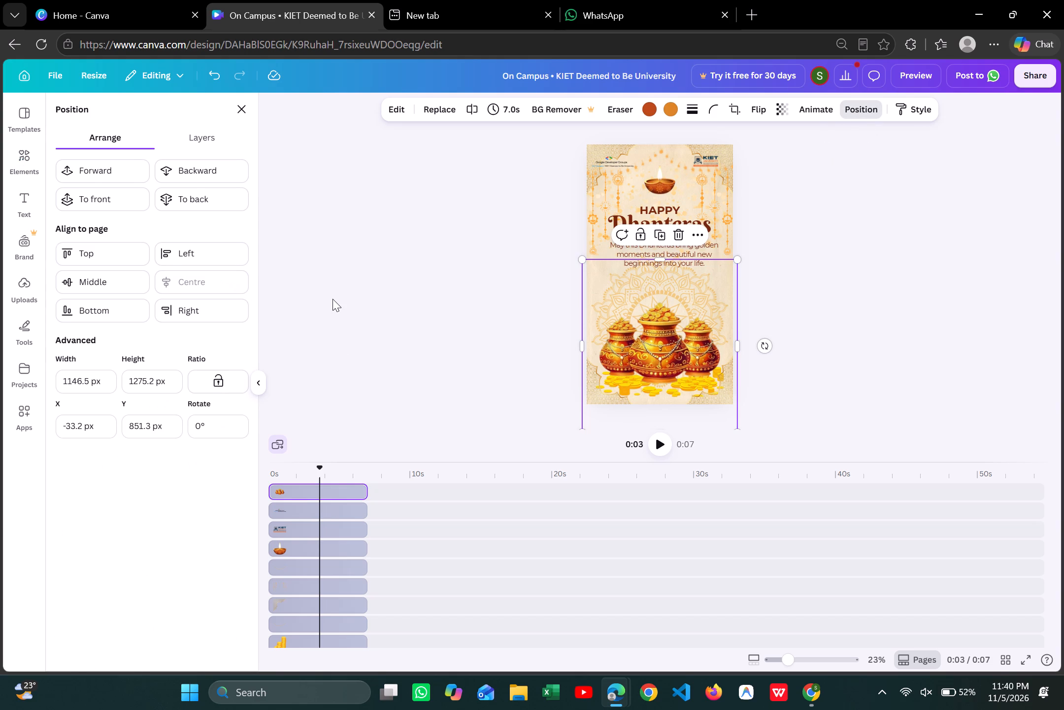
pyautogui.click(332, 299)
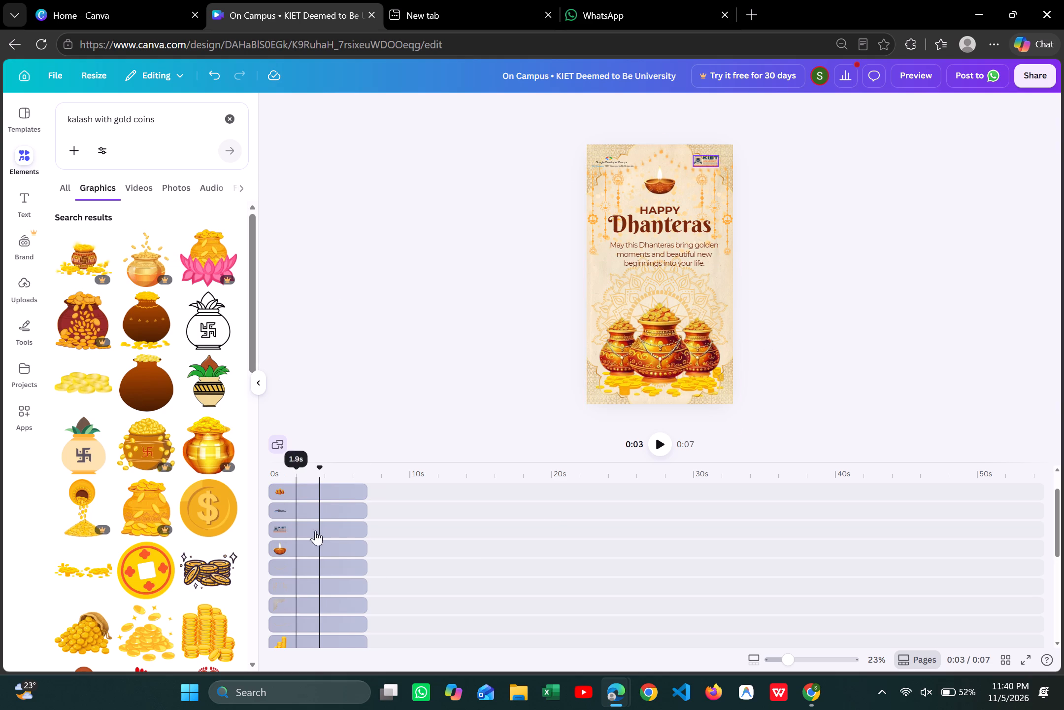
# Apply the Rise animation to the three-kalash artwork.
pyautogui.scroll(-1, 303, 599)
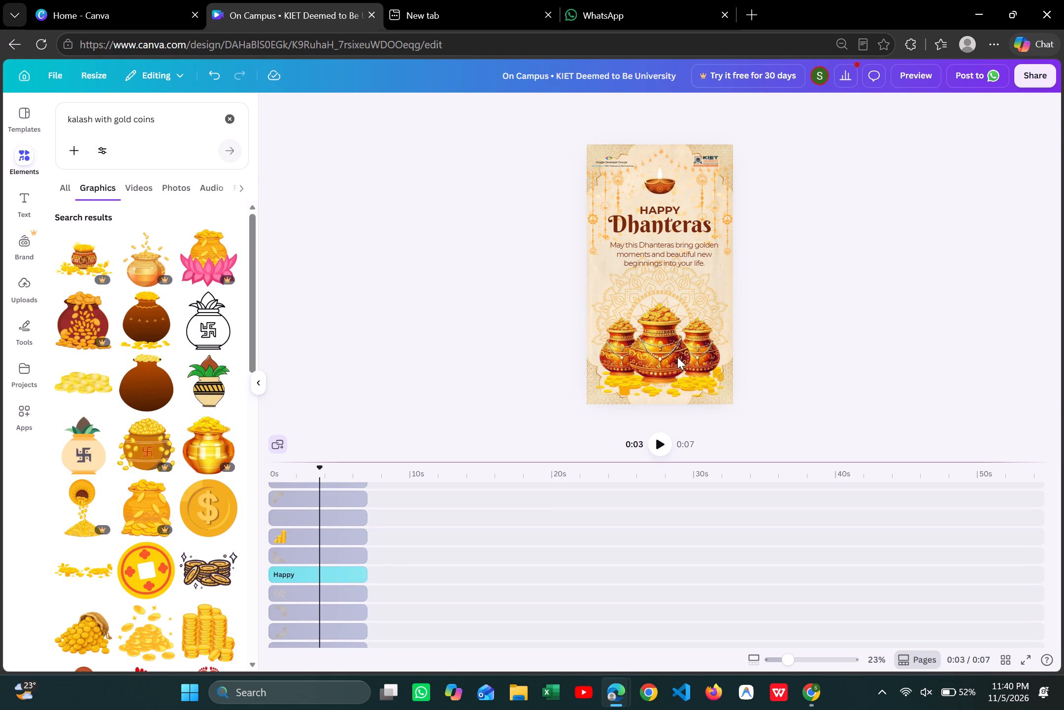
pyautogui.click(677, 357)
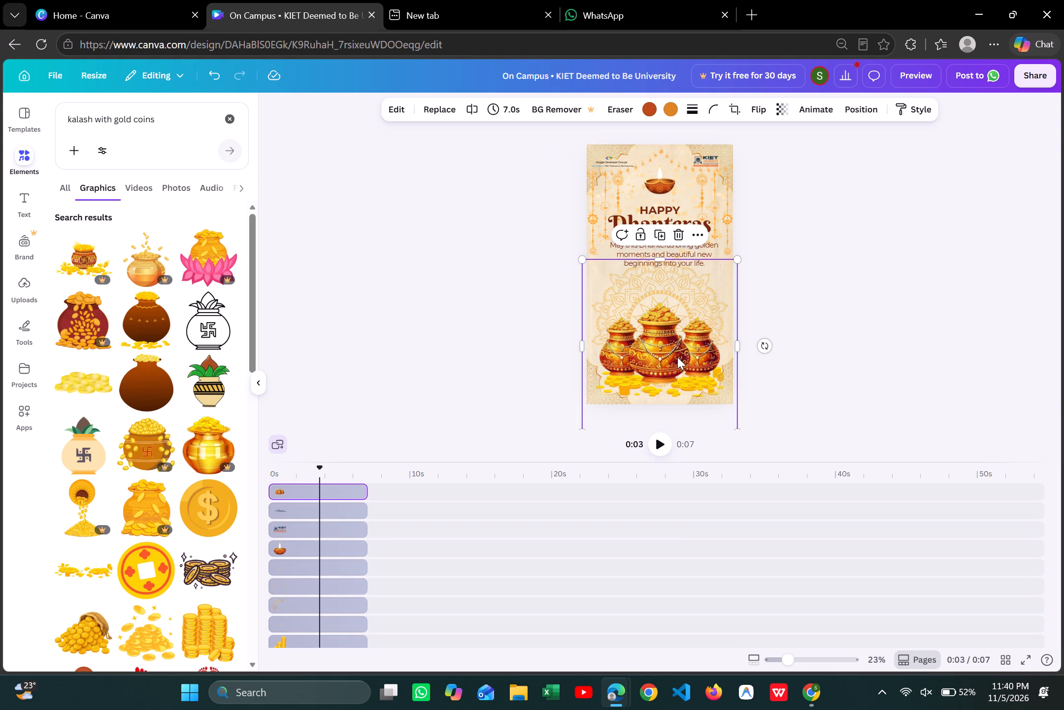
pyautogui.click(818, 113)
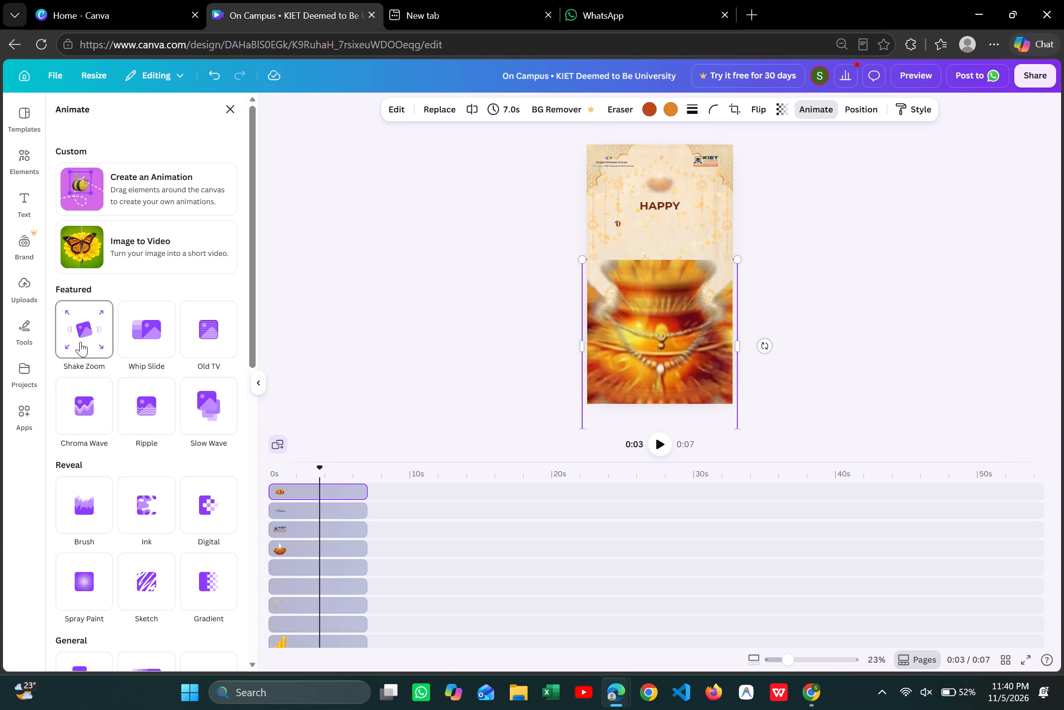
pyautogui.scroll(-4, 162, 343)
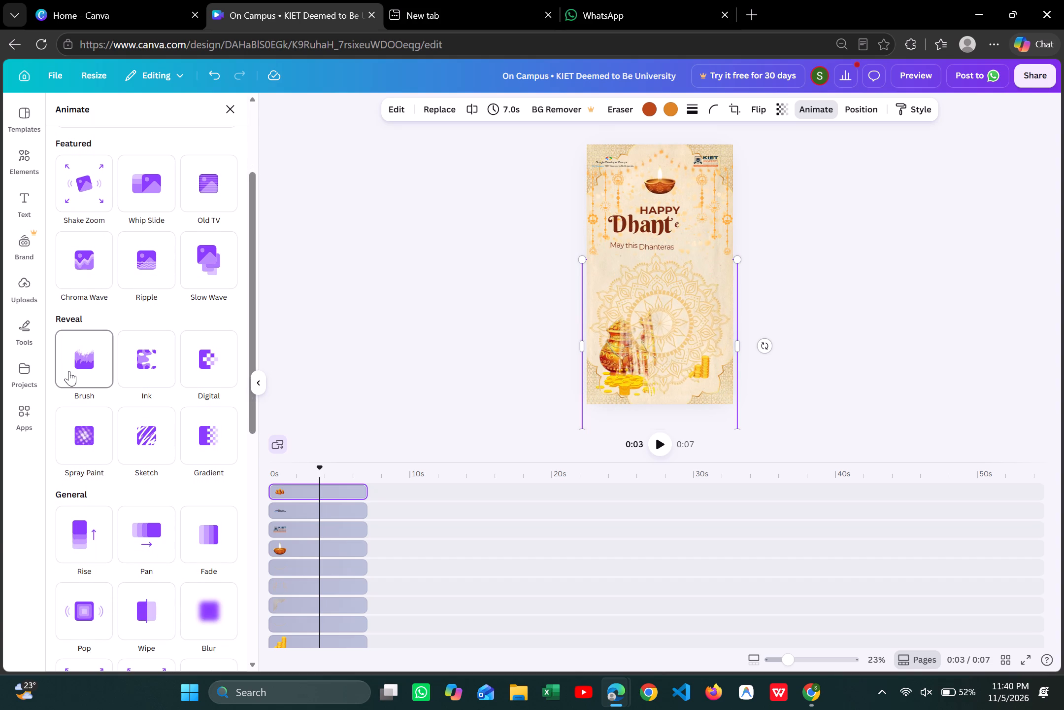
pyautogui.scroll(-1, 69, 371)
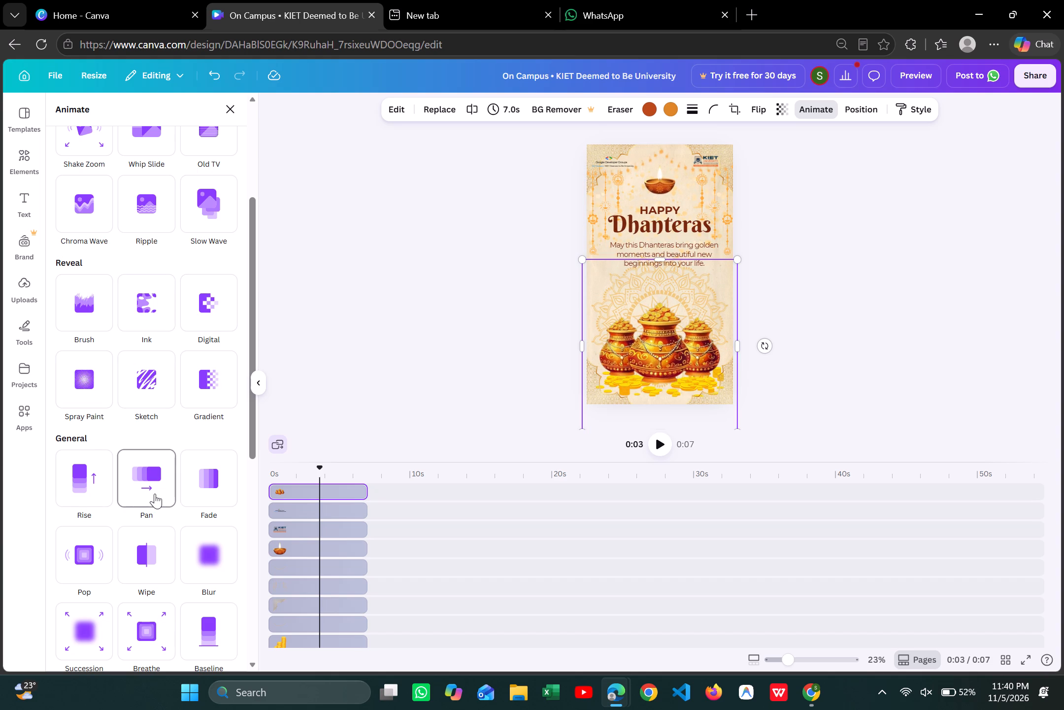
pyautogui.click(89, 487)
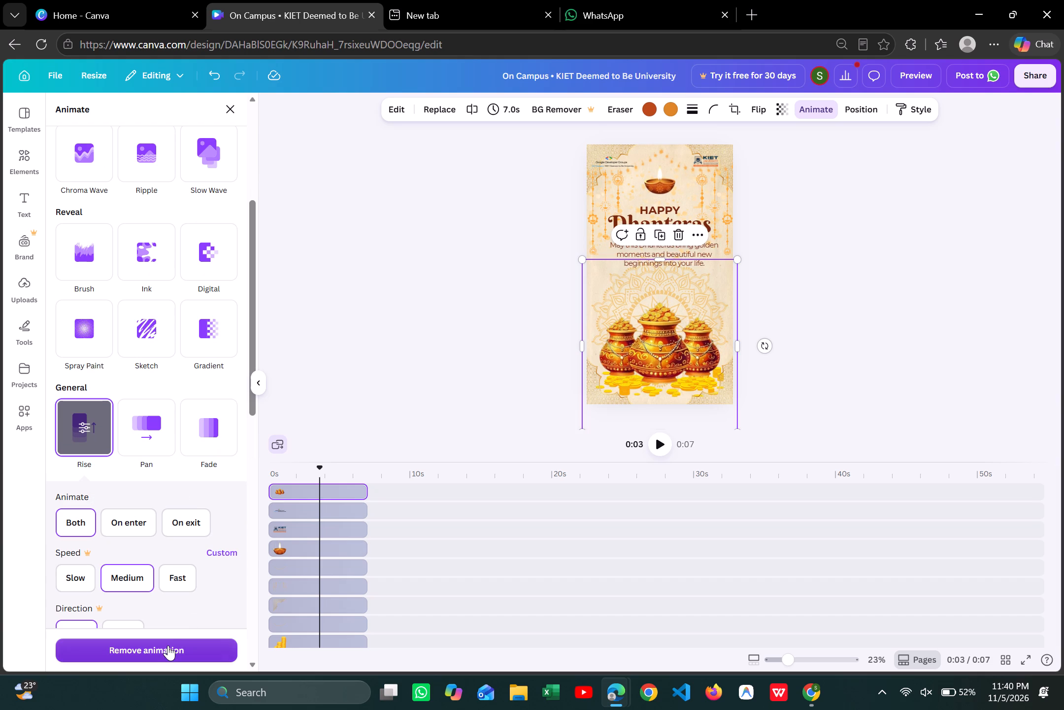
pyautogui.click(384, 342)
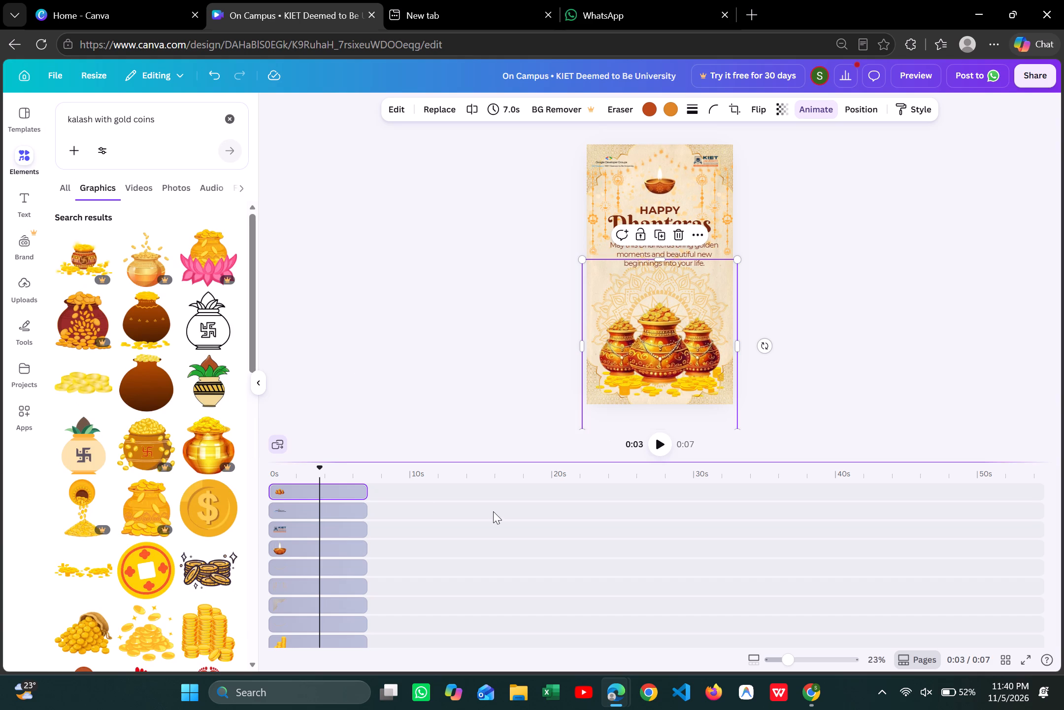
# Play the video from the start to check the kalash animation, and inspect the upper part of the page up close.
pyautogui.click(270, 481)
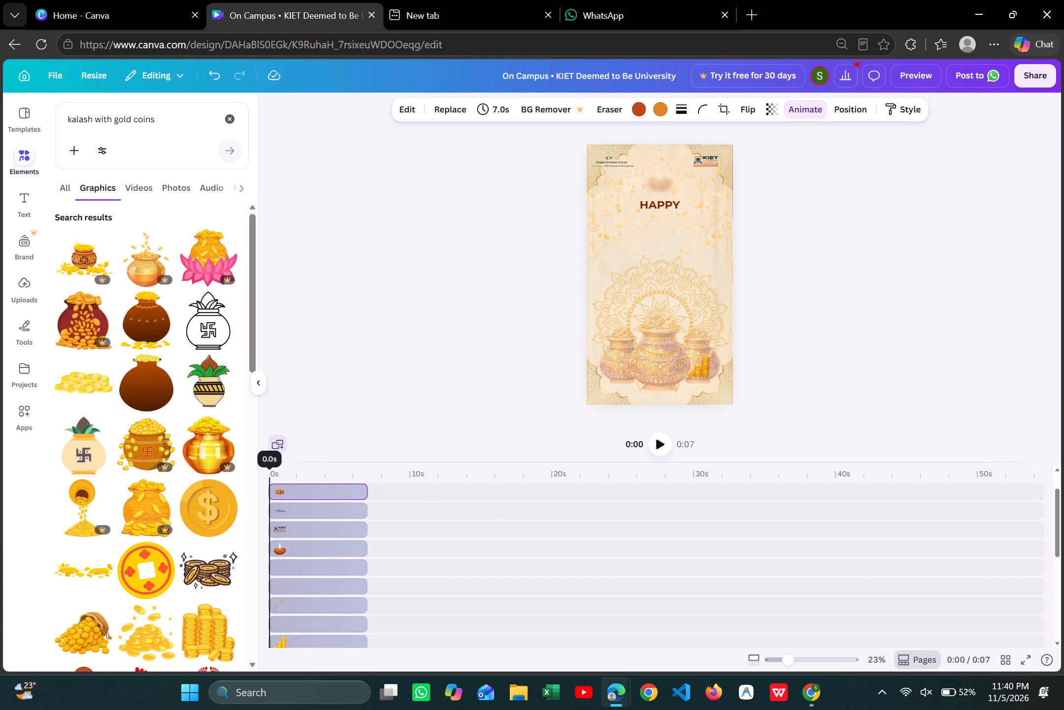
pyautogui.click(661, 438)
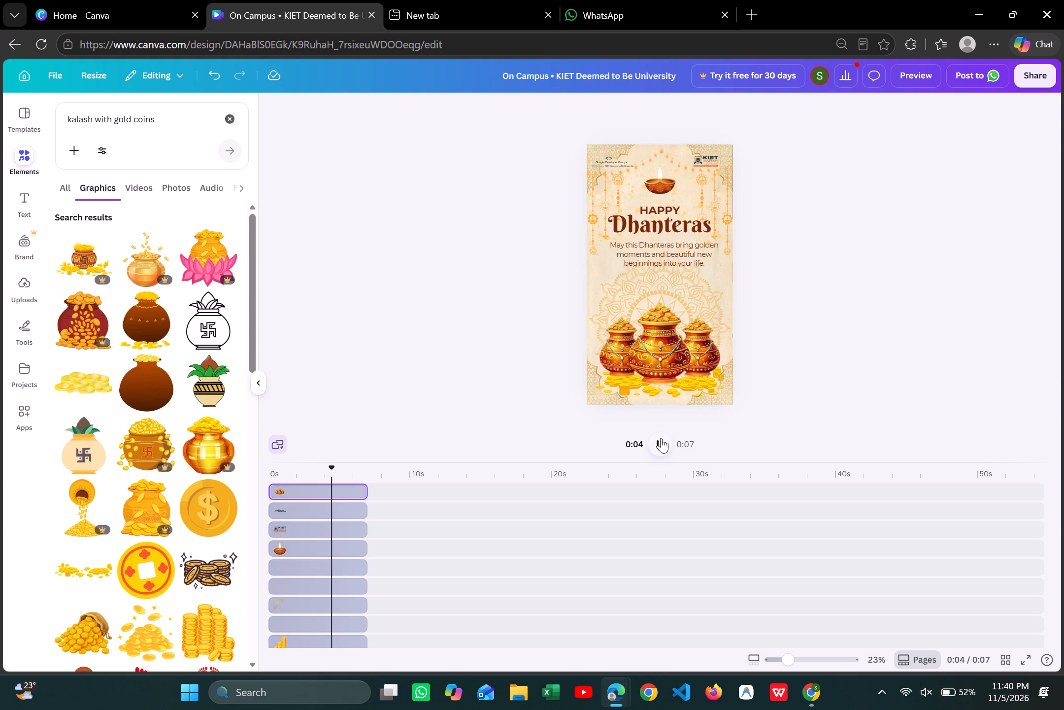
pyautogui.scroll(1, 905, 214)
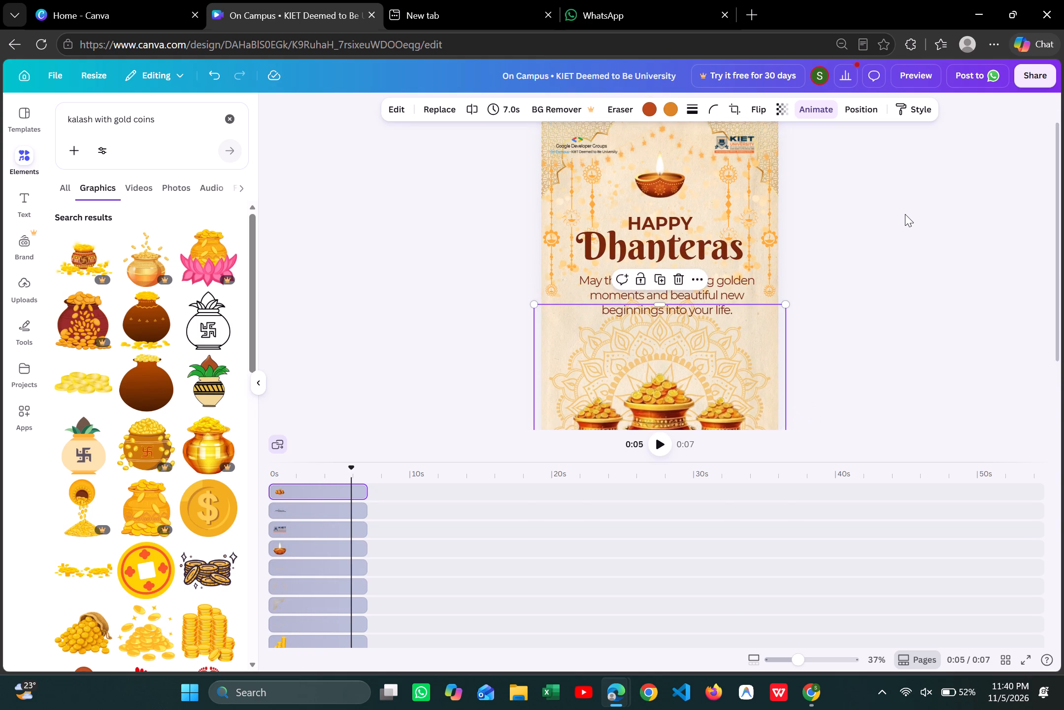
pyautogui.scroll(1, 905, 214)
pyautogui.hscroll(-1, 905, 214)
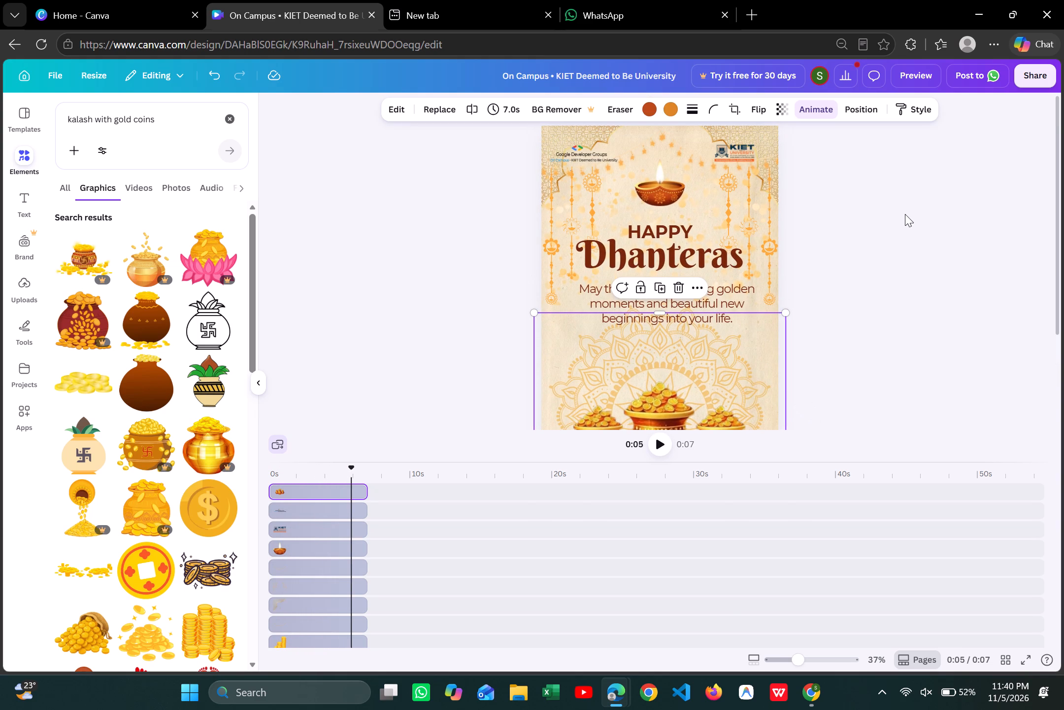
# Nudge the KIET University logo slightly up and inward, and move the Google Developer Groups logo up and outward to sit level with it.
pyautogui.scroll(3, 905, 214)
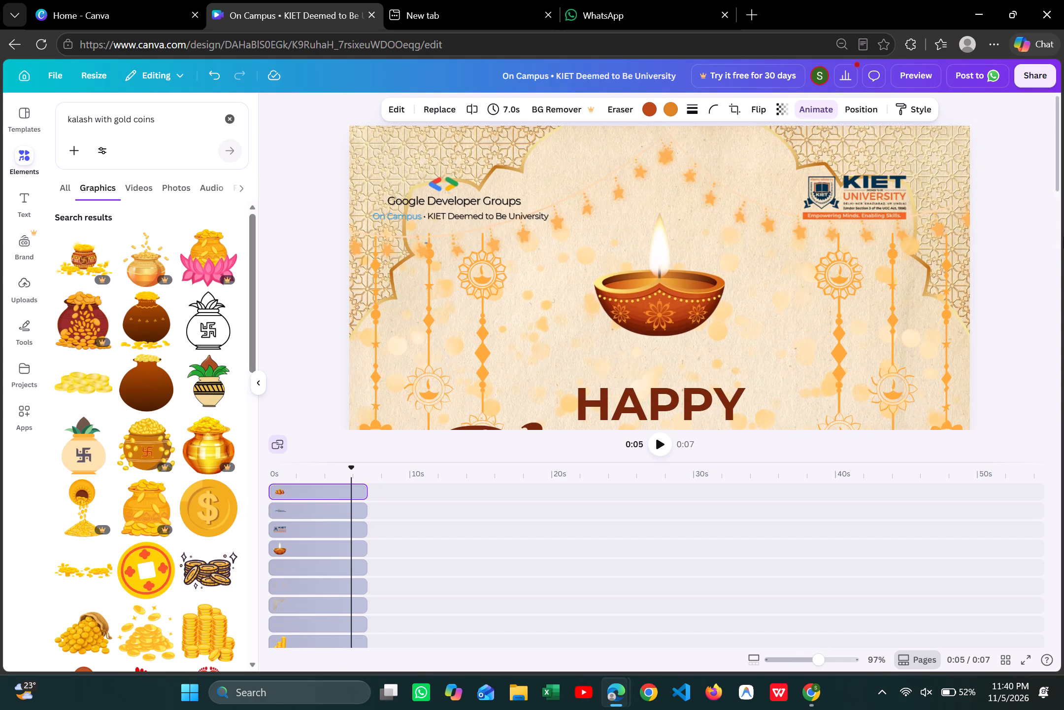
pyautogui.moveTo(867, 203); pyautogui.dragTo(863, 196)
pyautogui.moveTo(486, 210); pyautogui.dragTo(487, 206)
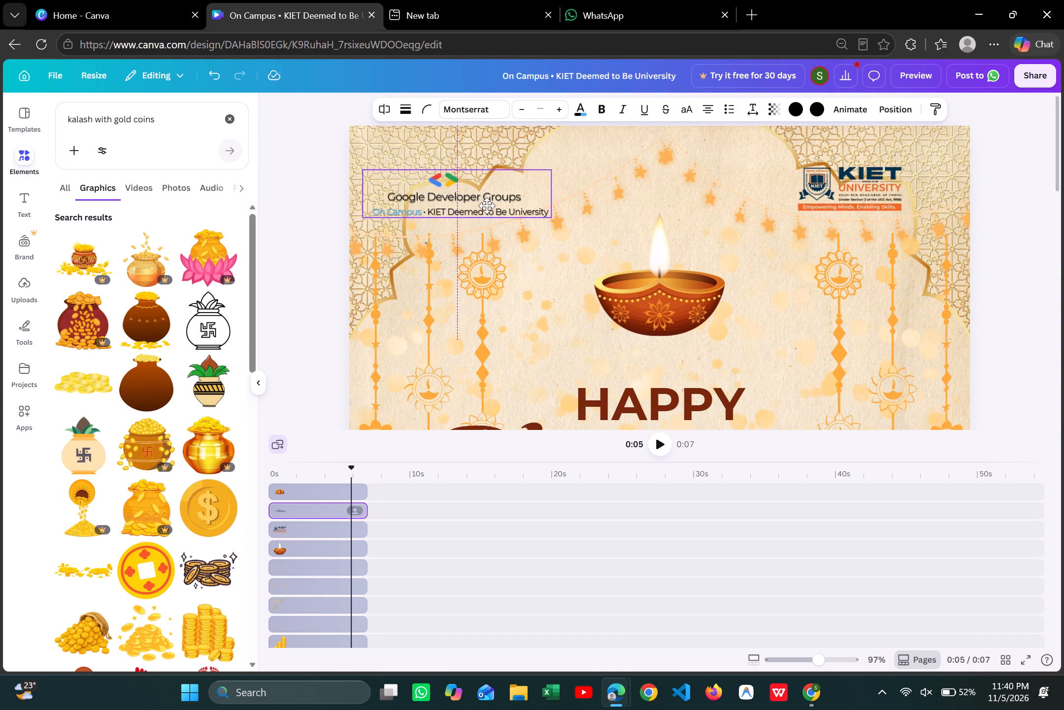
pyautogui.moveTo(487, 206); pyautogui.dragTo(484, 202)
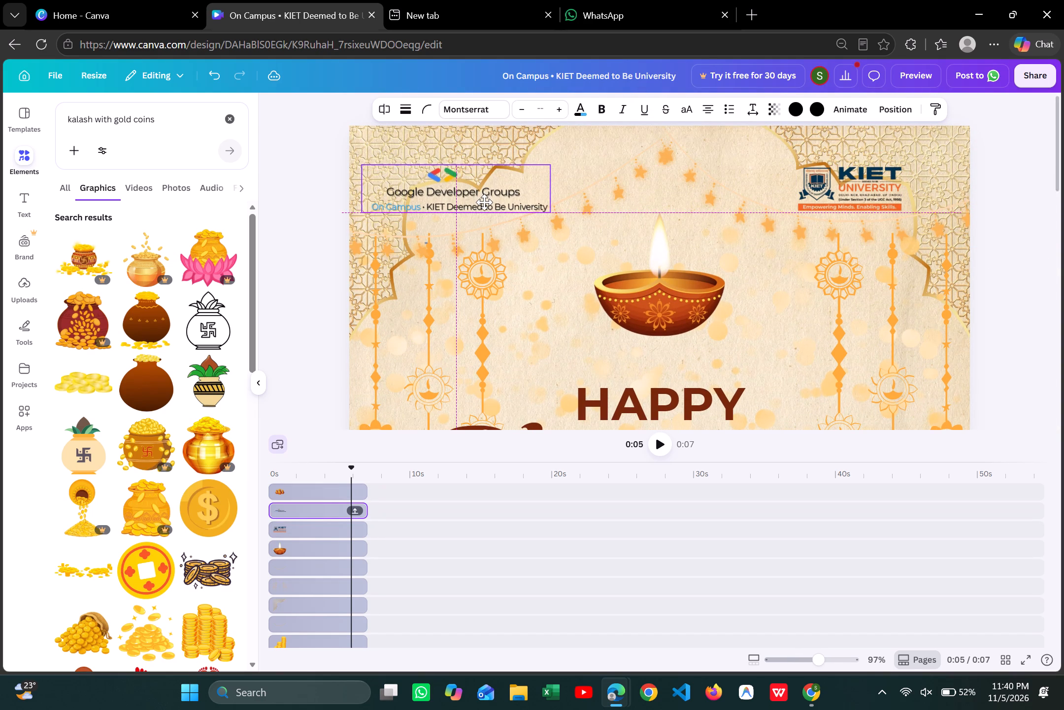
pyautogui.moveTo(484, 202); pyautogui.dragTo(480, 200)
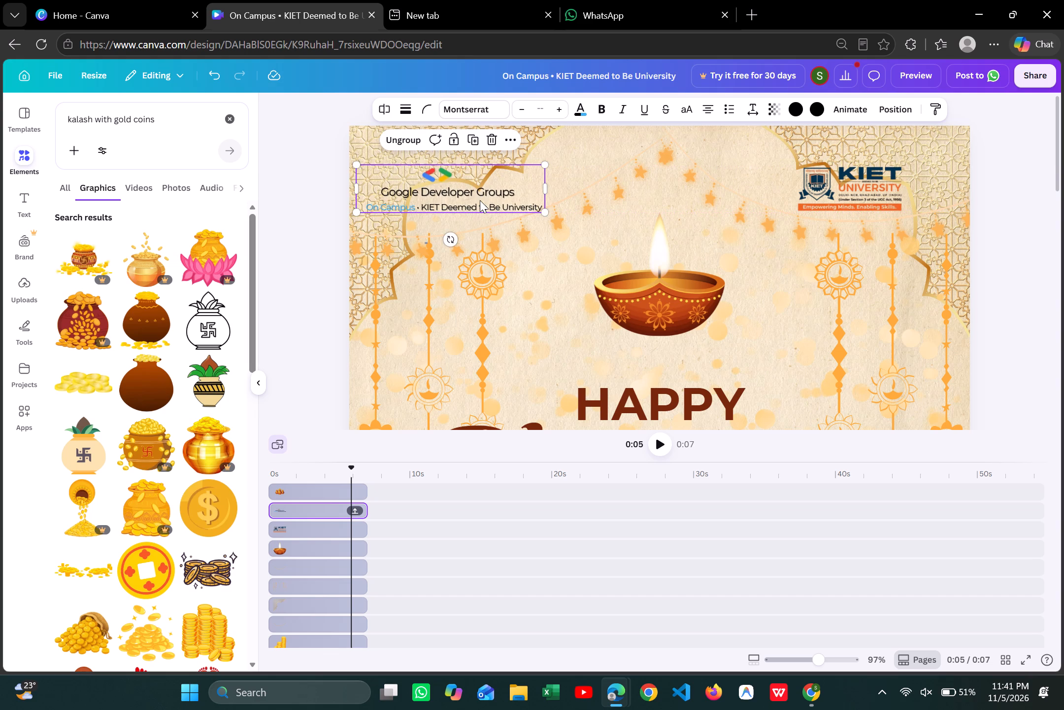
pyautogui.click(315, 242)
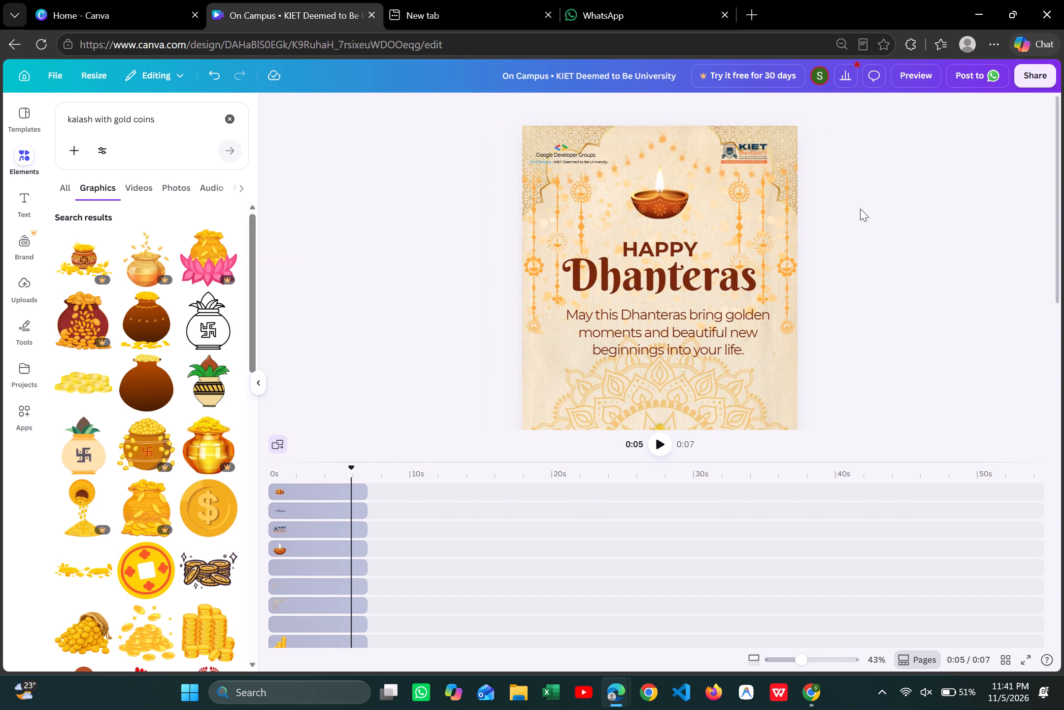
# Check the whole page layout and open the download options for the Dhanteras video design.
pyautogui.scroll(-4, 860, 209)
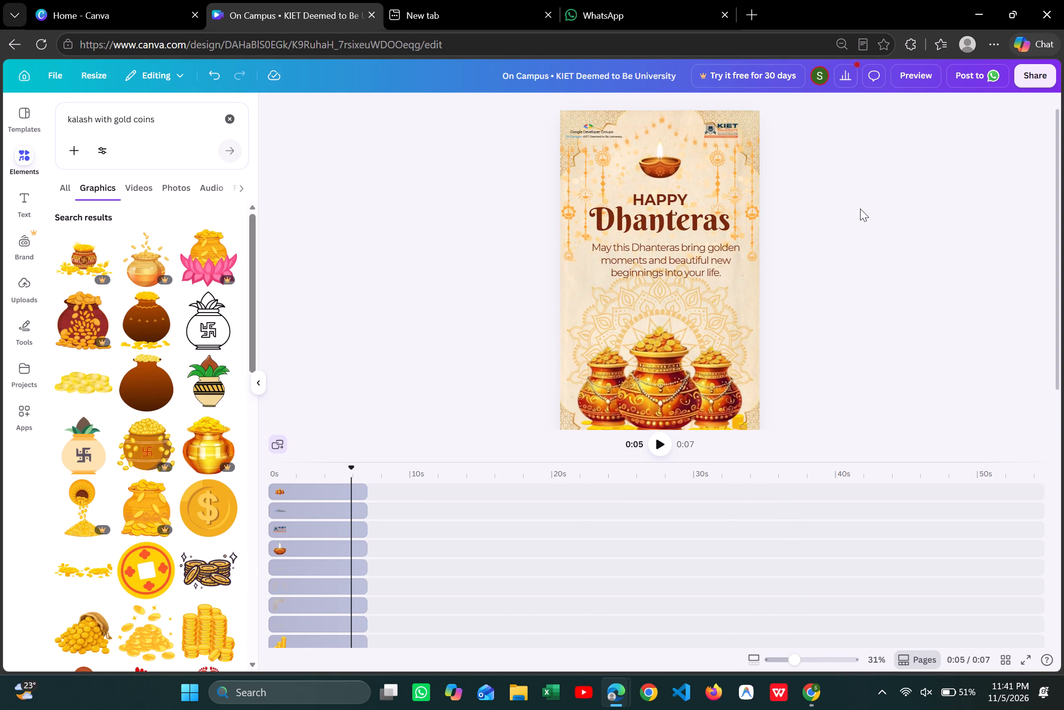
pyautogui.click(1035, 77)
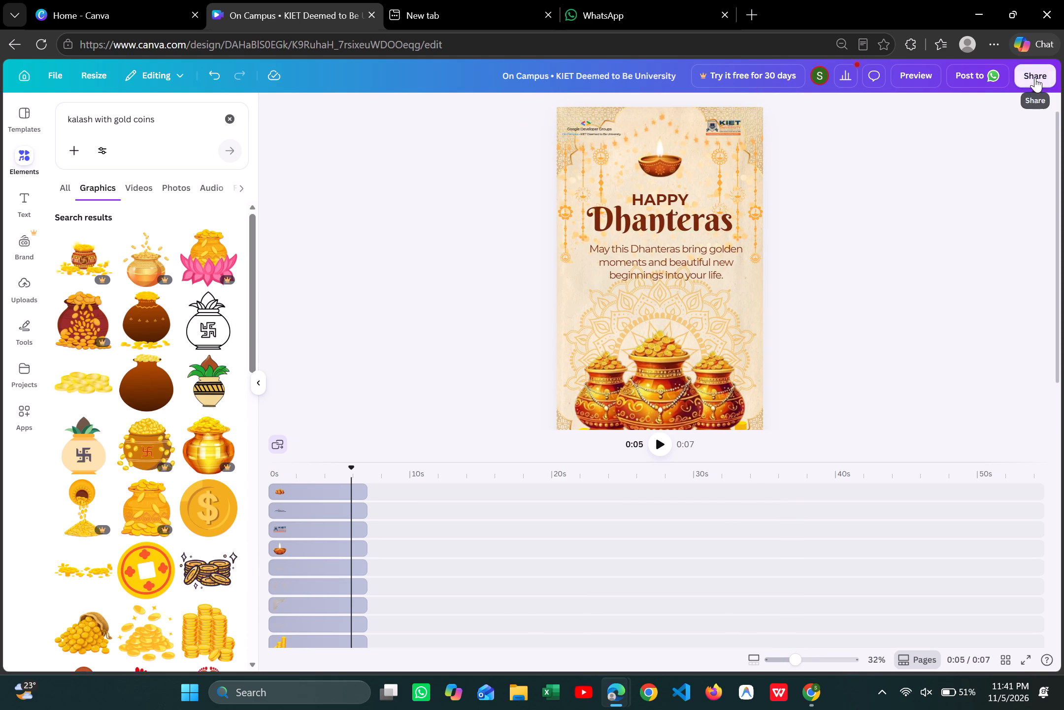
pyautogui.click(847, 363)
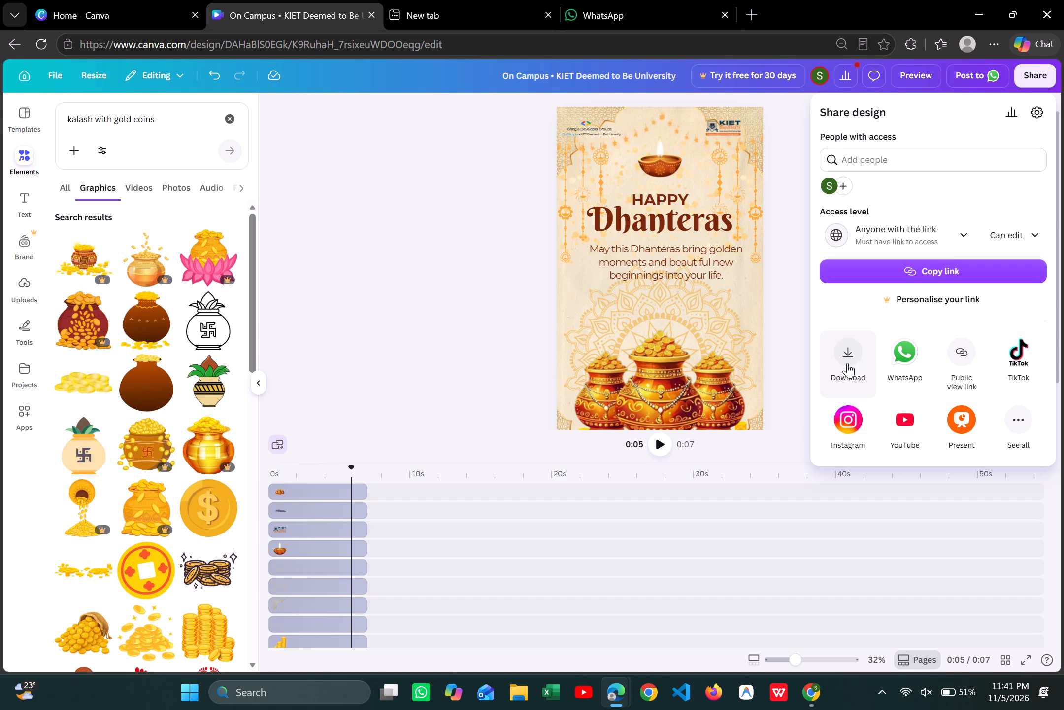
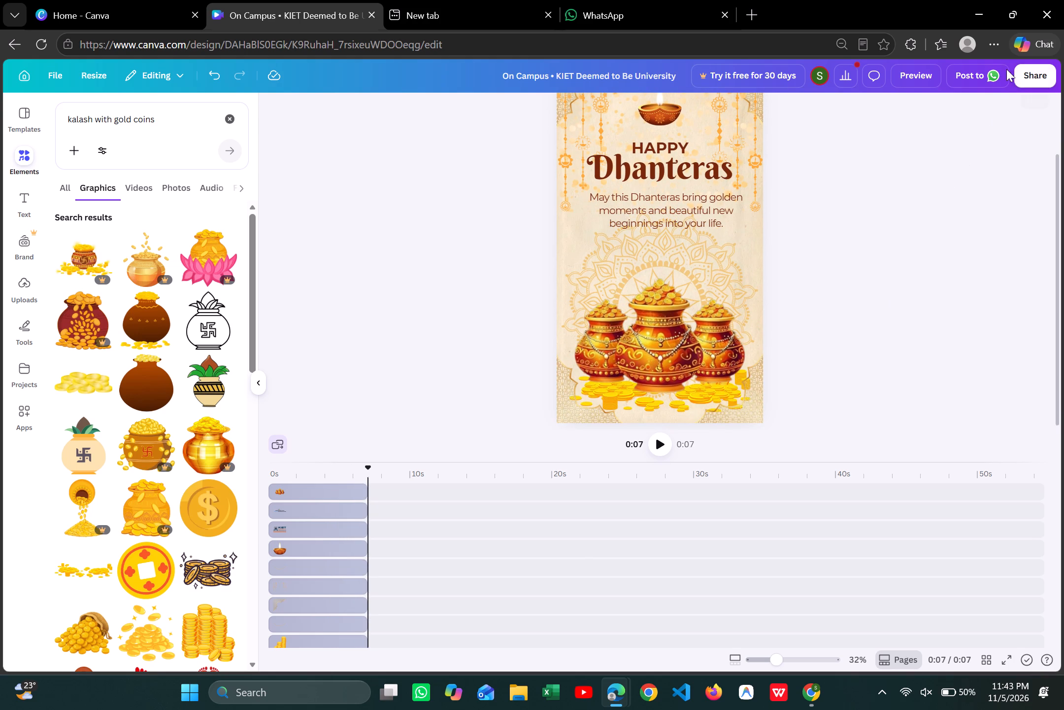
# Open the WhatsApp posting options for the finished Dhanteras video design.
pyautogui.click(994, 73)
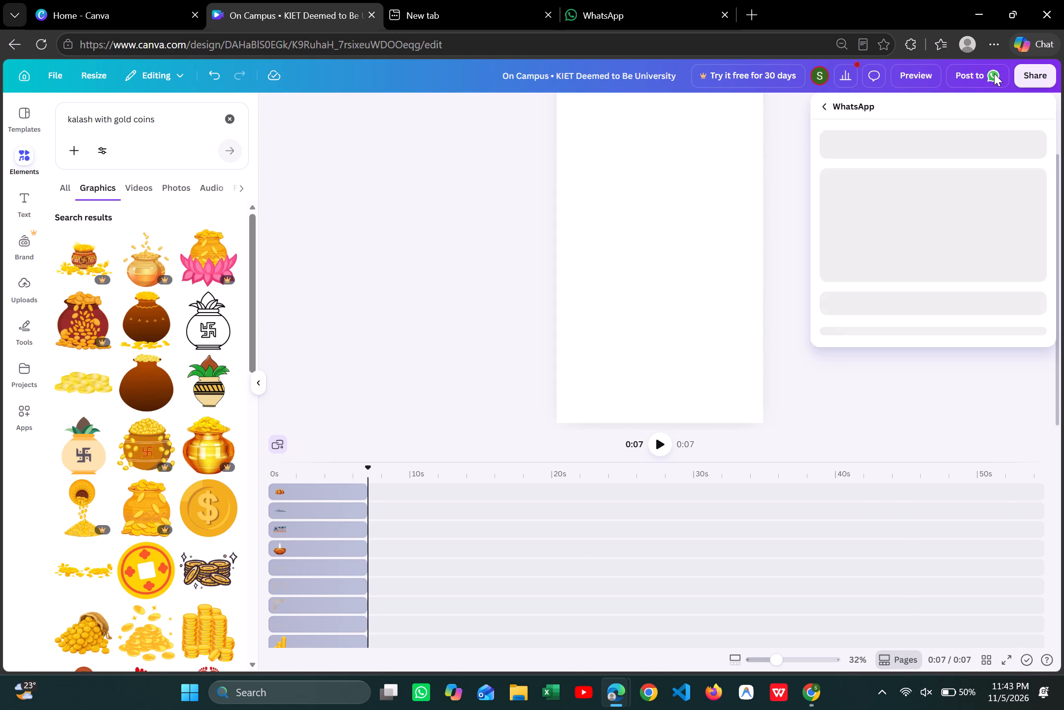
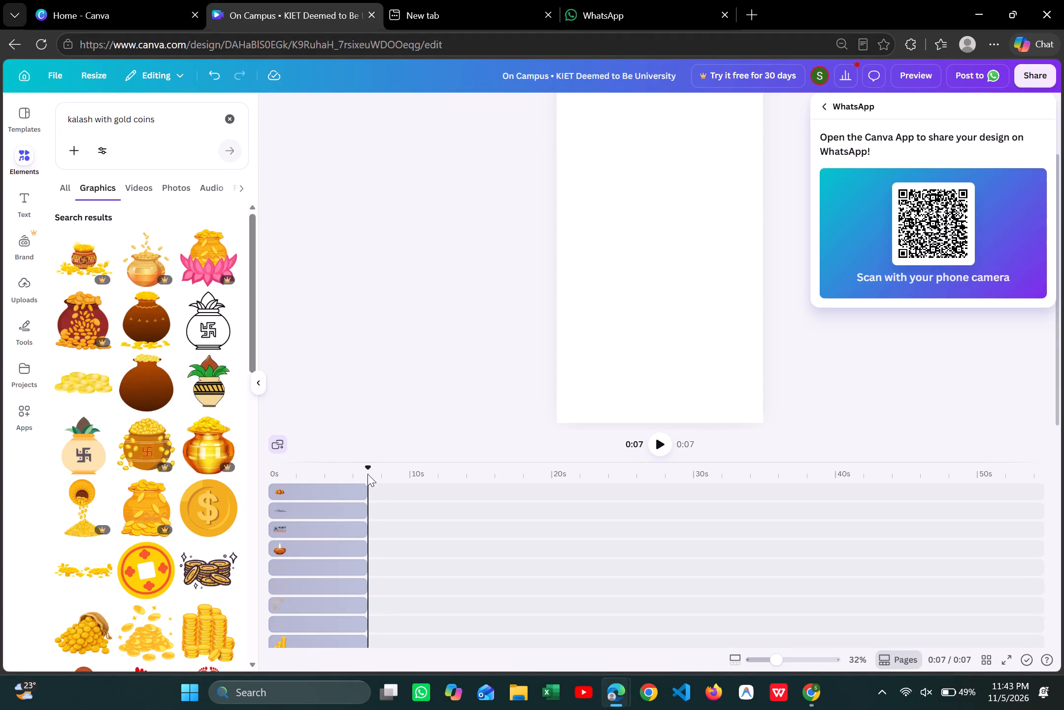
# Dismiss the WhatsApp sharing options and return the playhead to the start of the timeline to view the Dhanteras page.
pyautogui.click(468, 403)
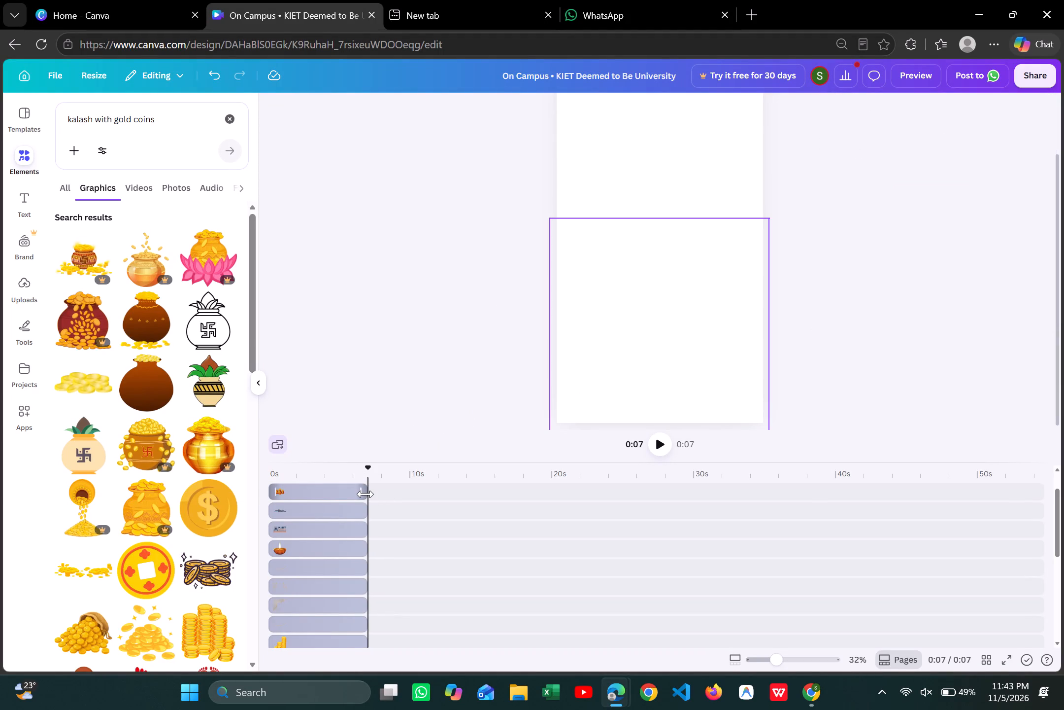
pyautogui.moveTo(367, 478); pyautogui.dragTo(257, 492)
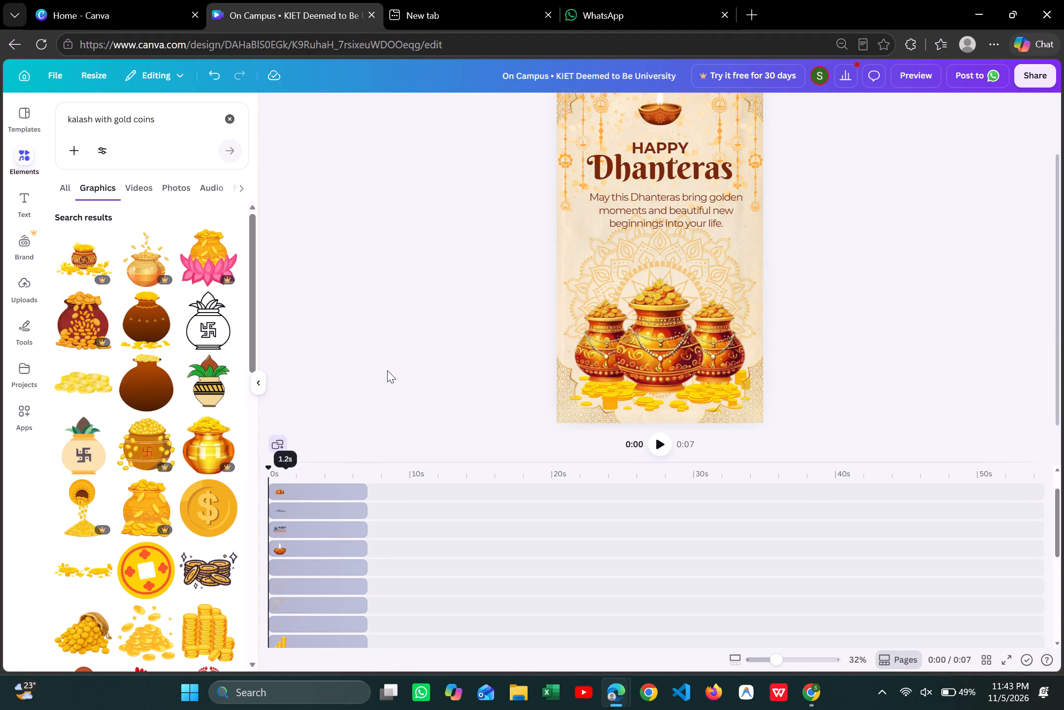
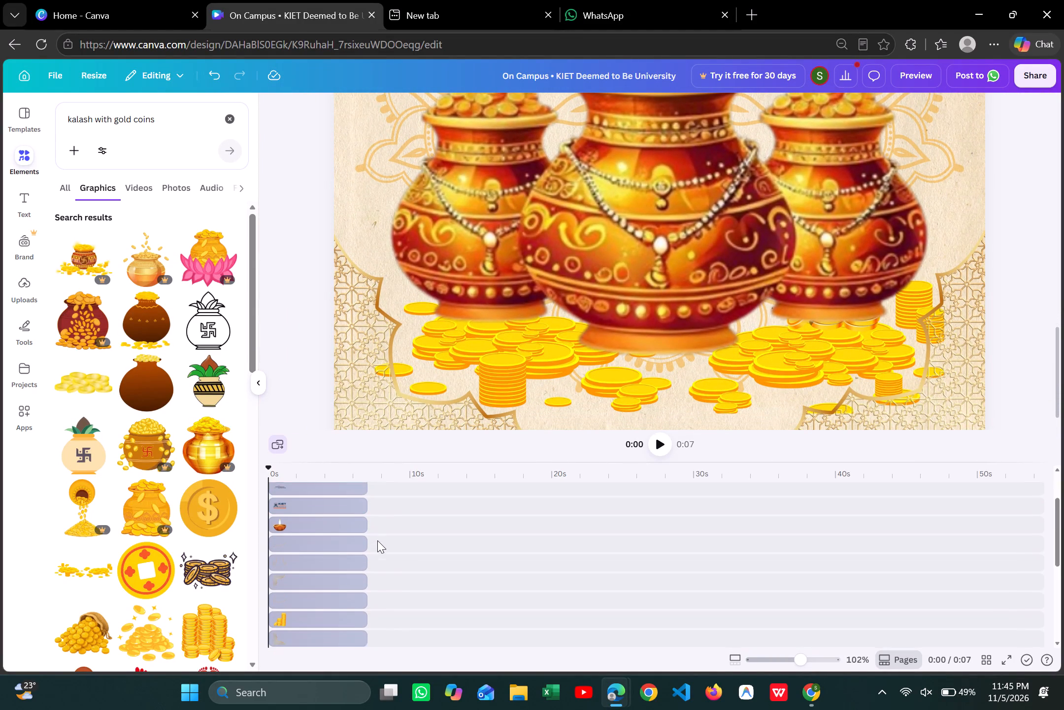
# Look through the timeline's element tracks and select the track of the scattered gold coins beneath the three kalashes.
pyautogui.scroll(-1, 377, 540)
pyautogui.scroll(-3, 297, 576)
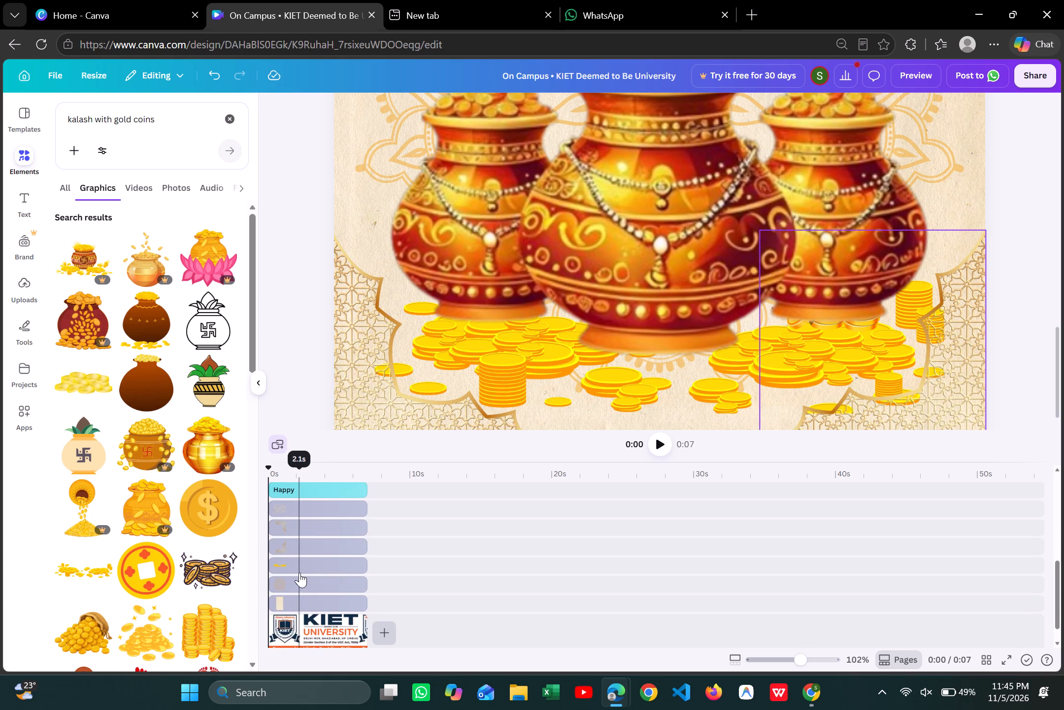
pyautogui.scroll(-2, 299, 573)
pyautogui.scroll(1, 299, 573)
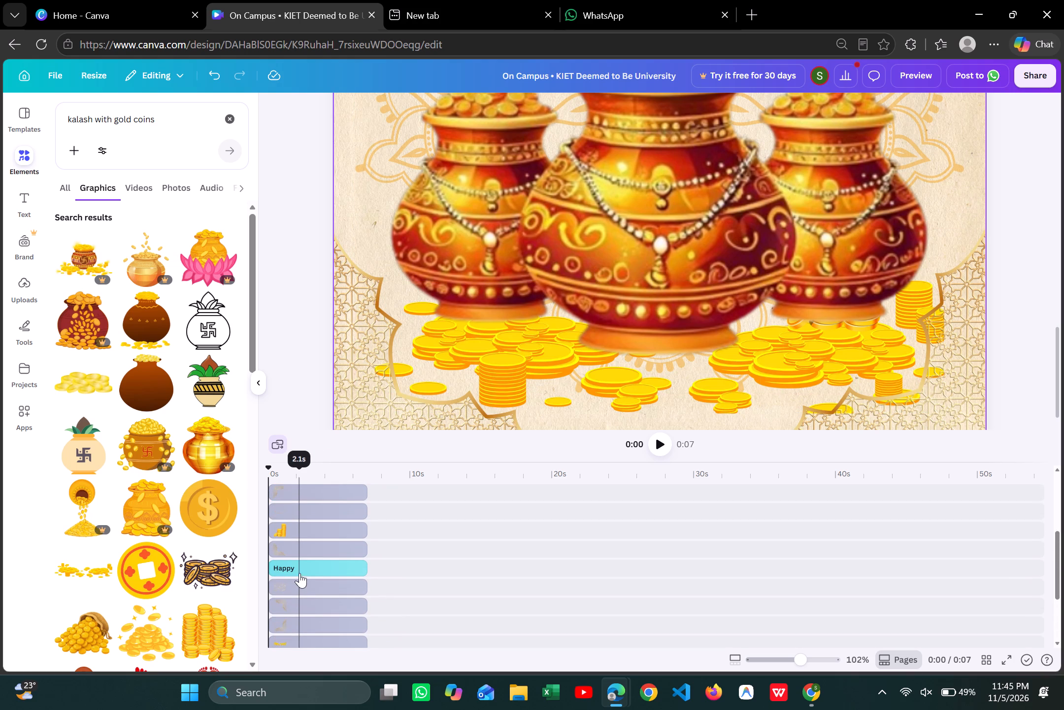
pyautogui.scroll(5, 299, 573)
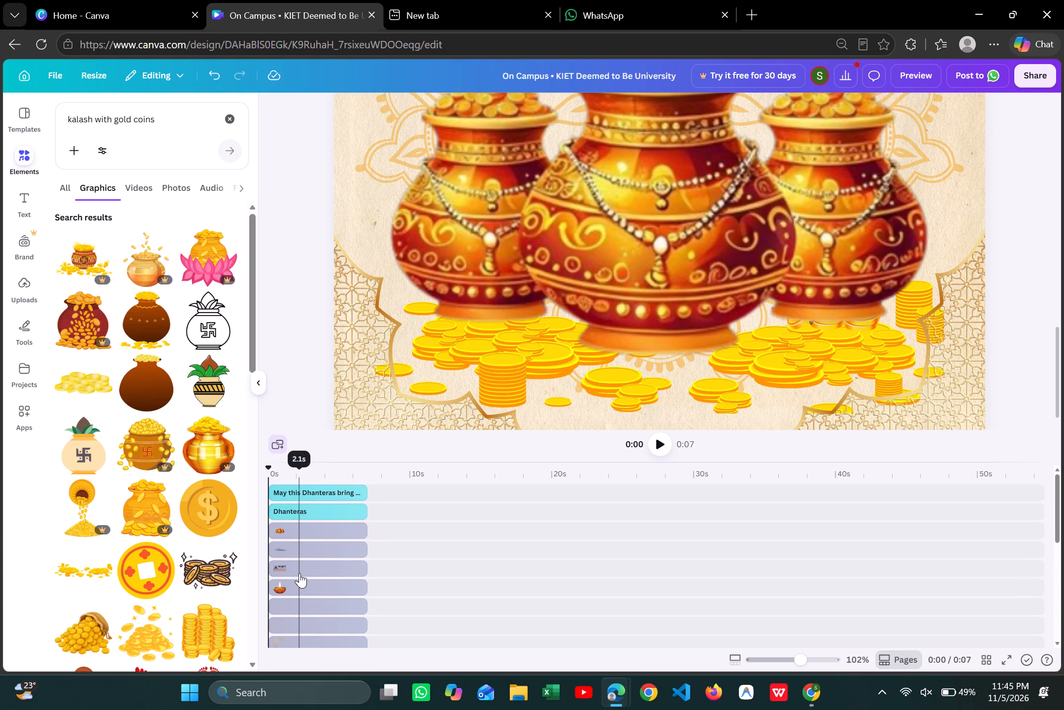
pyautogui.scroll(-1, 294, 608)
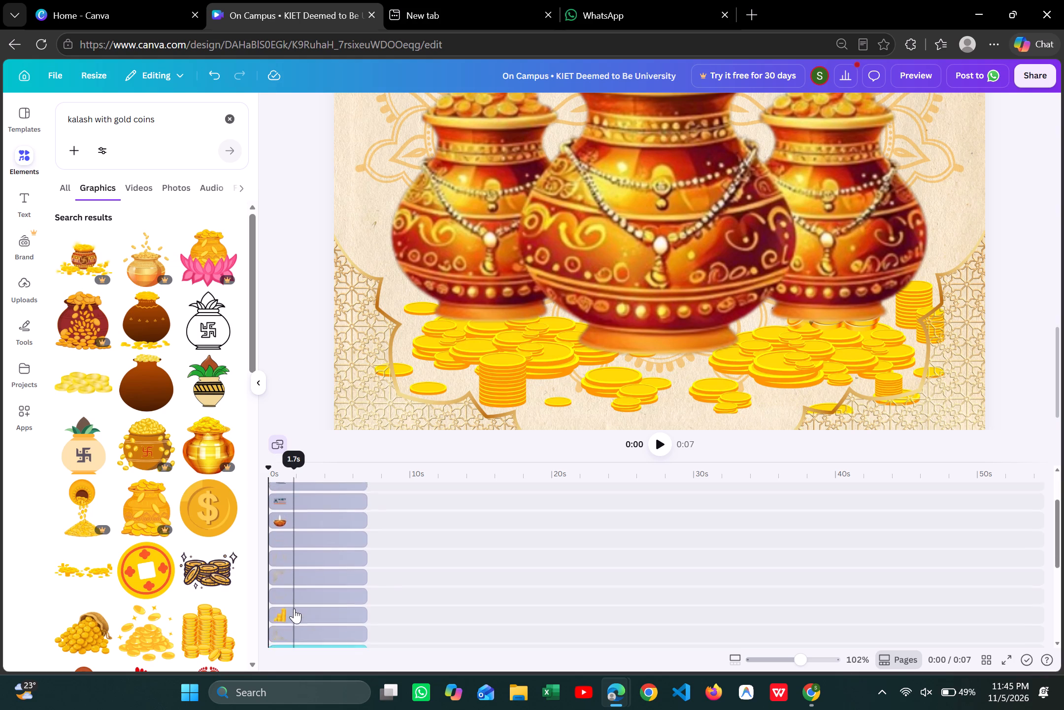
pyautogui.scroll(-3, 294, 608)
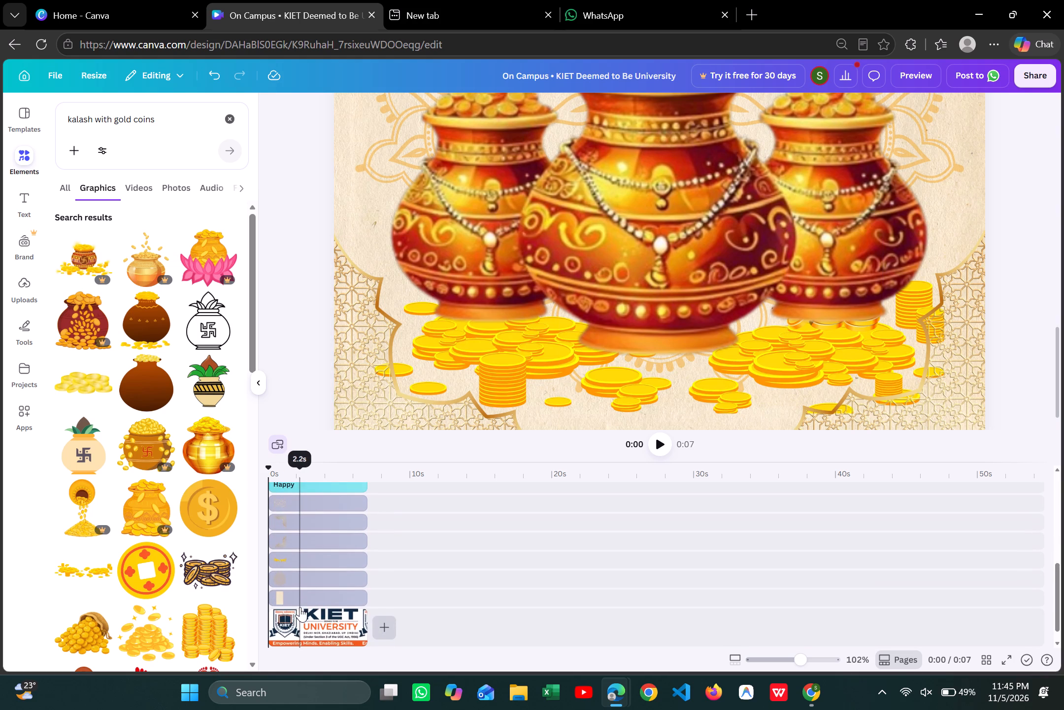
pyautogui.click(288, 554)
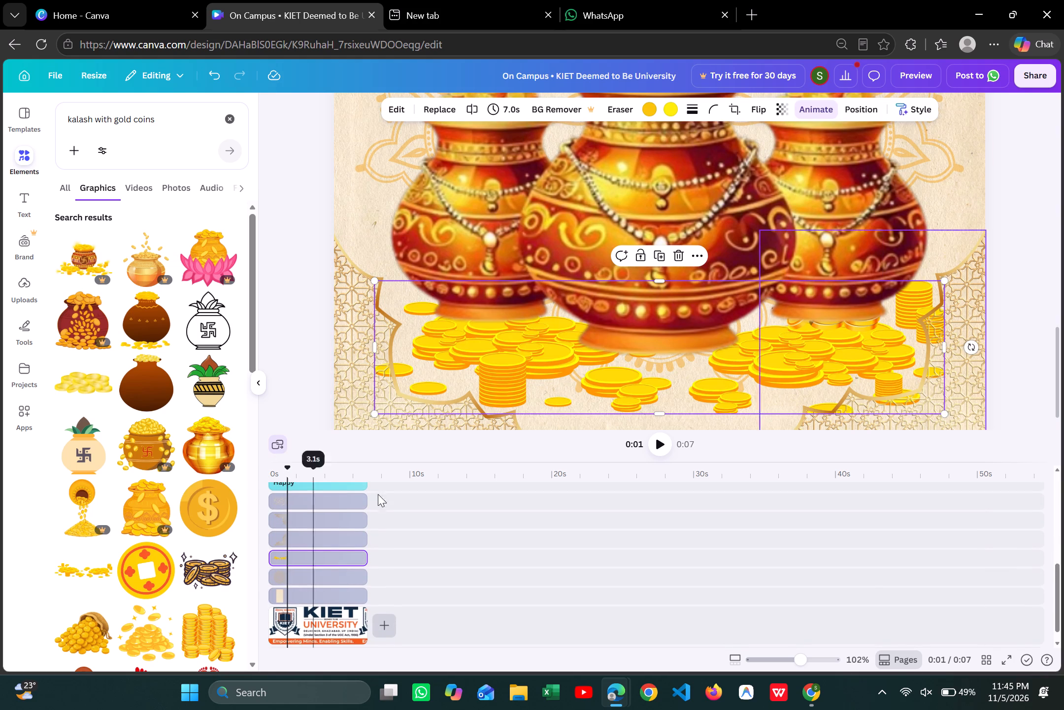
# Bring the gold coins strip forward several layers so it sits in front of the kalash artwork.
pyautogui.click(696, 256)
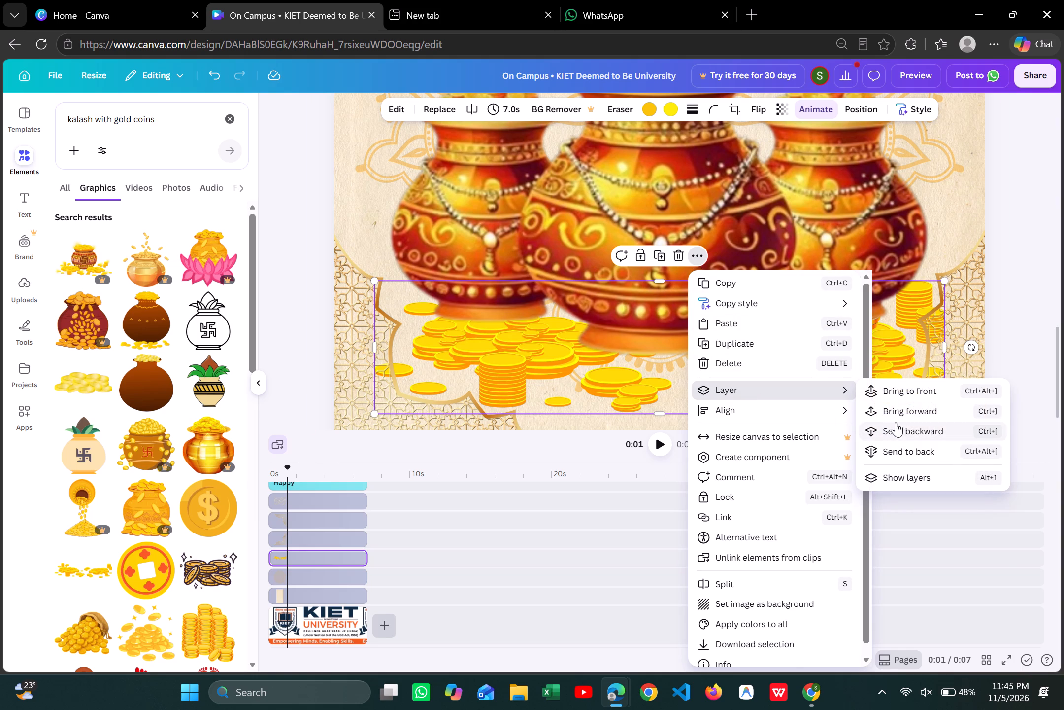
pyautogui.click(898, 417)
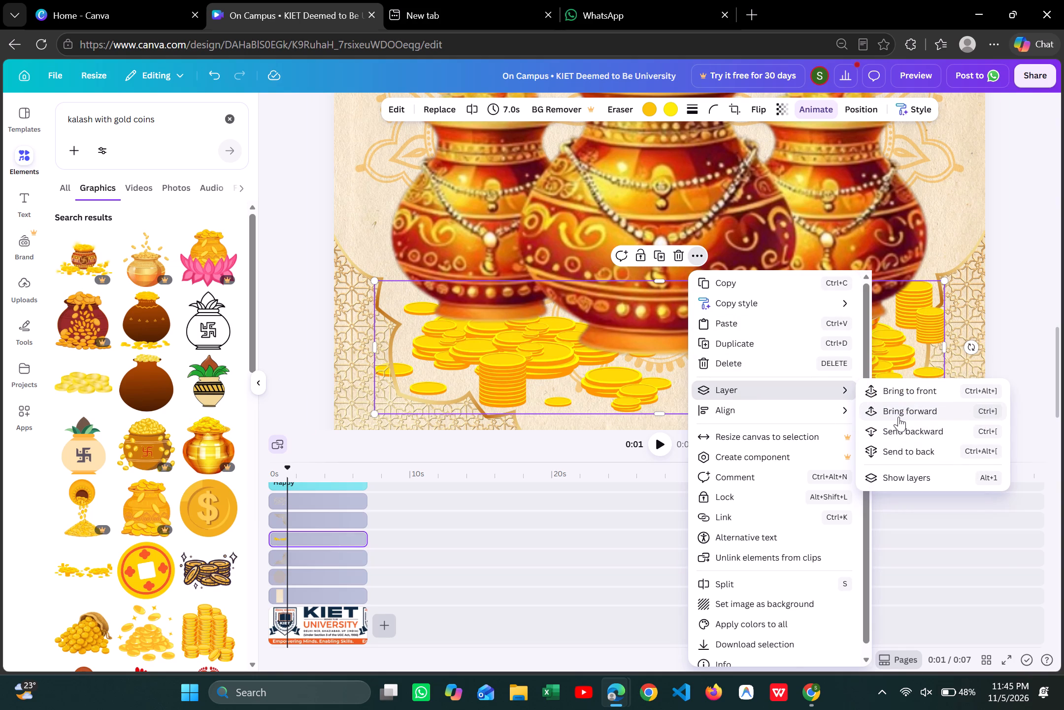
pyautogui.click(898, 417)
pyautogui.click(898, 417)
pyautogui.click(898, 417)
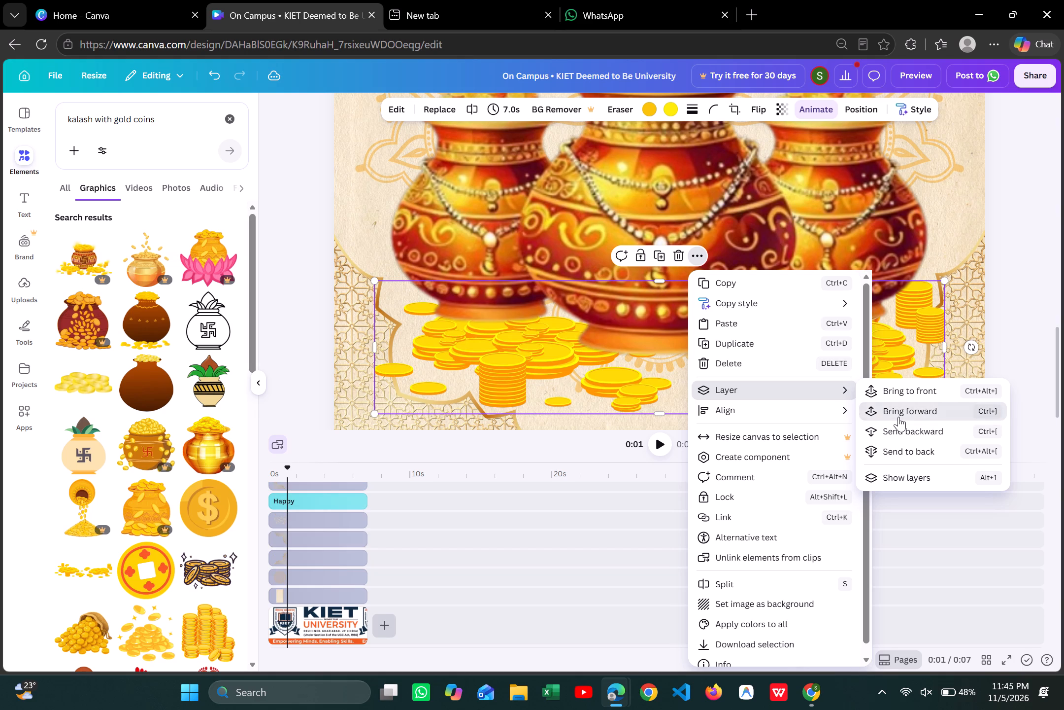
pyautogui.click(1031, 334)
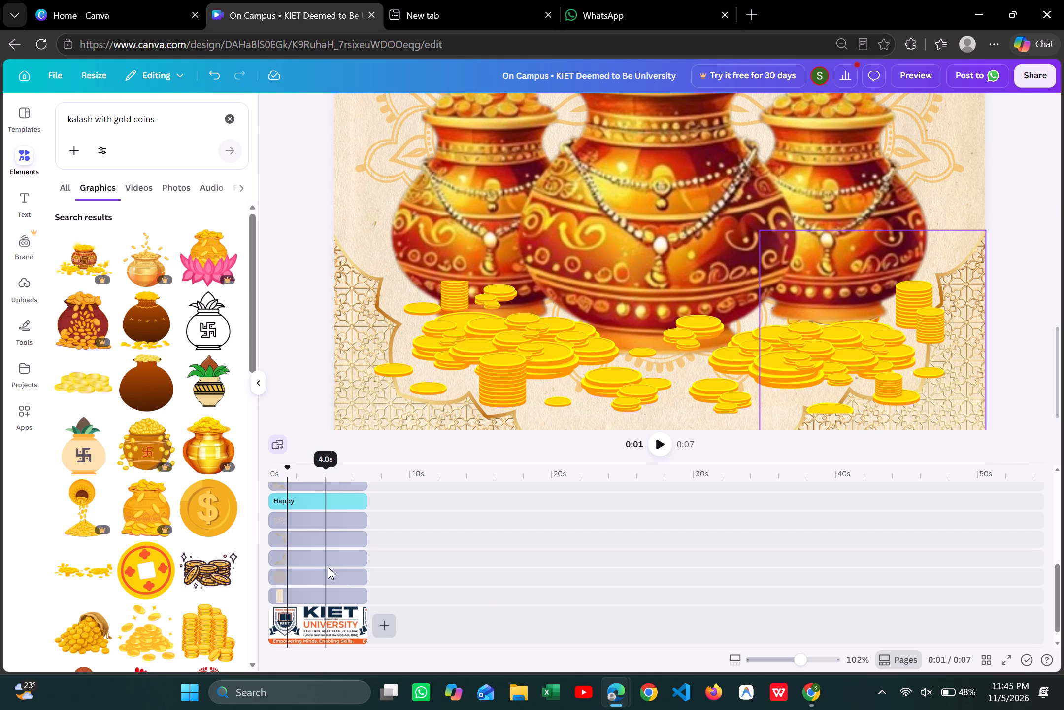
# Bring the lower-right corner lattice ornament forward in the layer order.
pyautogui.click(297, 557)
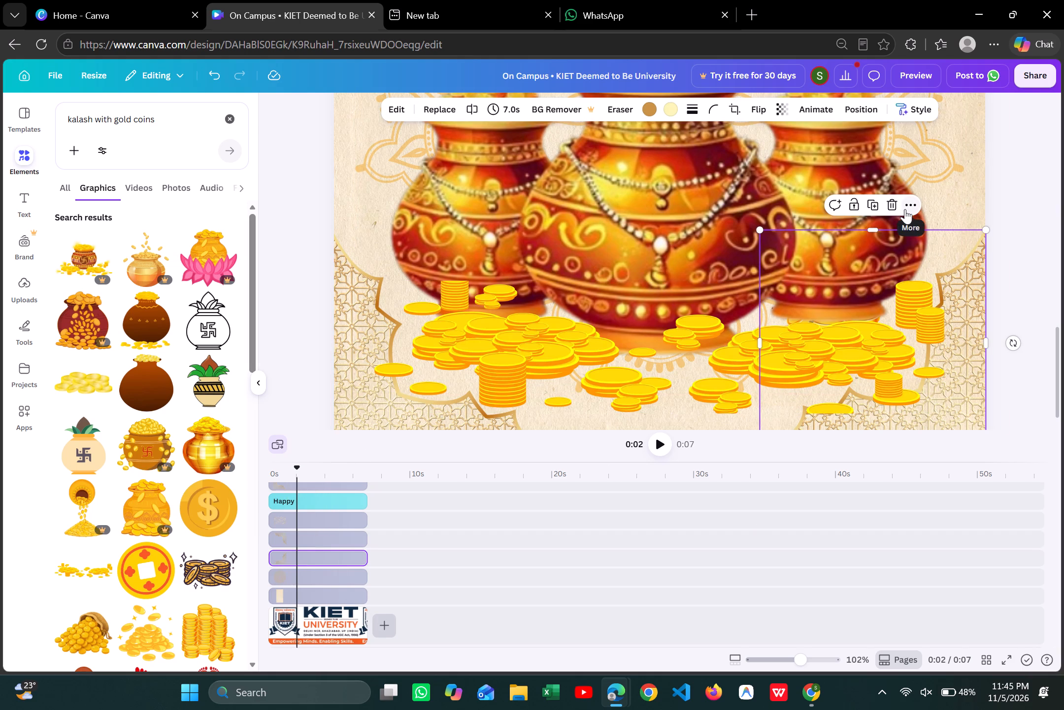
pyautogui.click(905, 209)
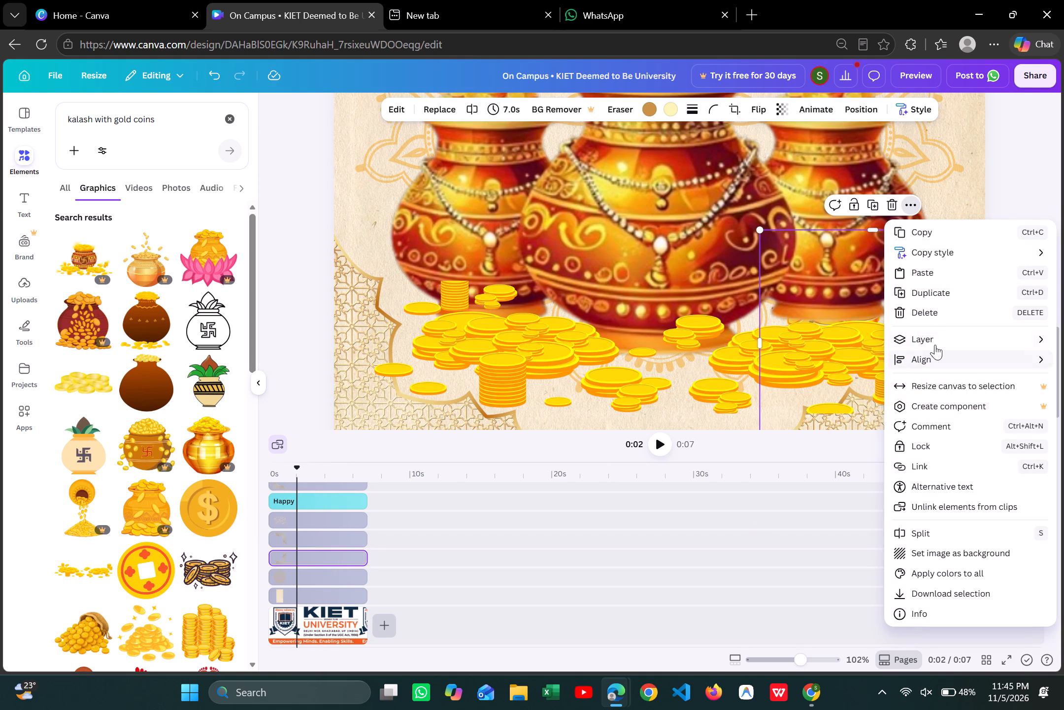
pyautogui.click(806, 365)
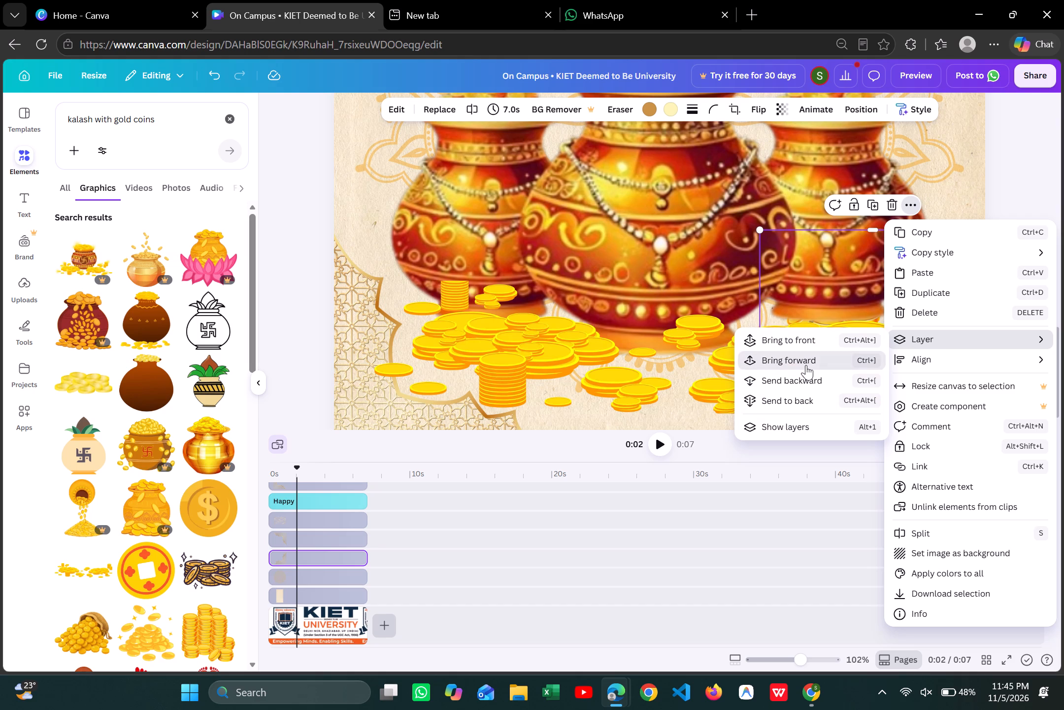
pyautogui.click(1023, 189)
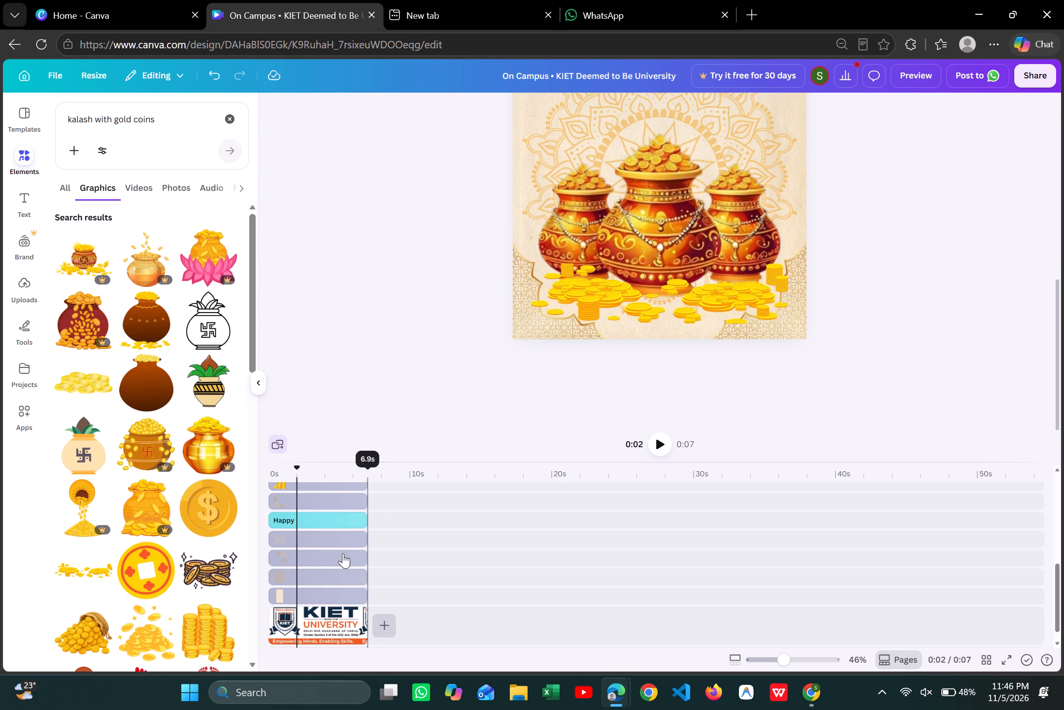
# Select the three-kalash artwork in the timeline and nudge it slightly up, keeping it centred on the page.
pyautogui.scroll(1, 318, 575)
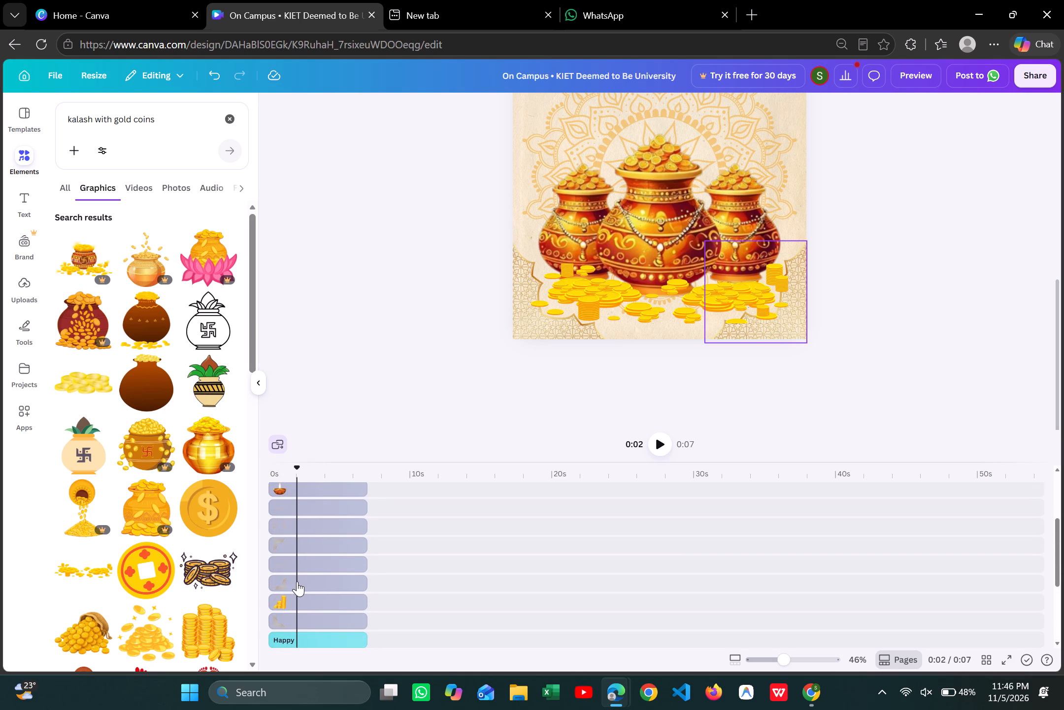
pyautogui.scroll(4, 297, 581)
pyautogui.scroll(-3, 297, 581)
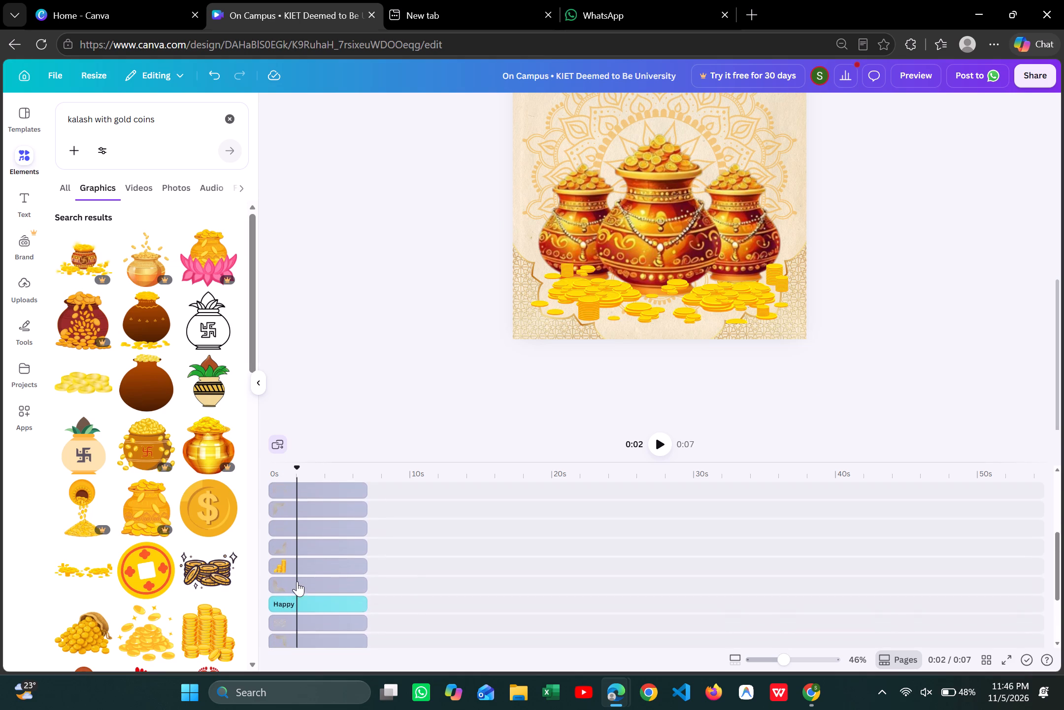
pyautogui.scroll(-1, 297, 581)
pyautogui.scroll(2, 297, 581)
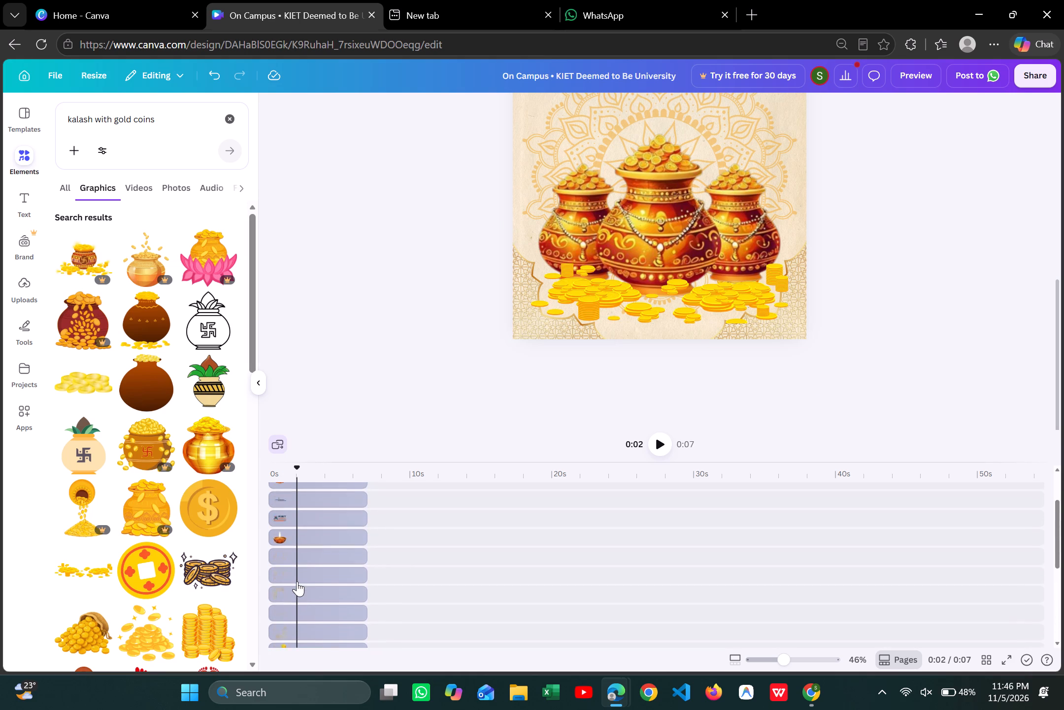
pyautogui.scroll(1, 297, 581)
pyautogui.click(282, 537)
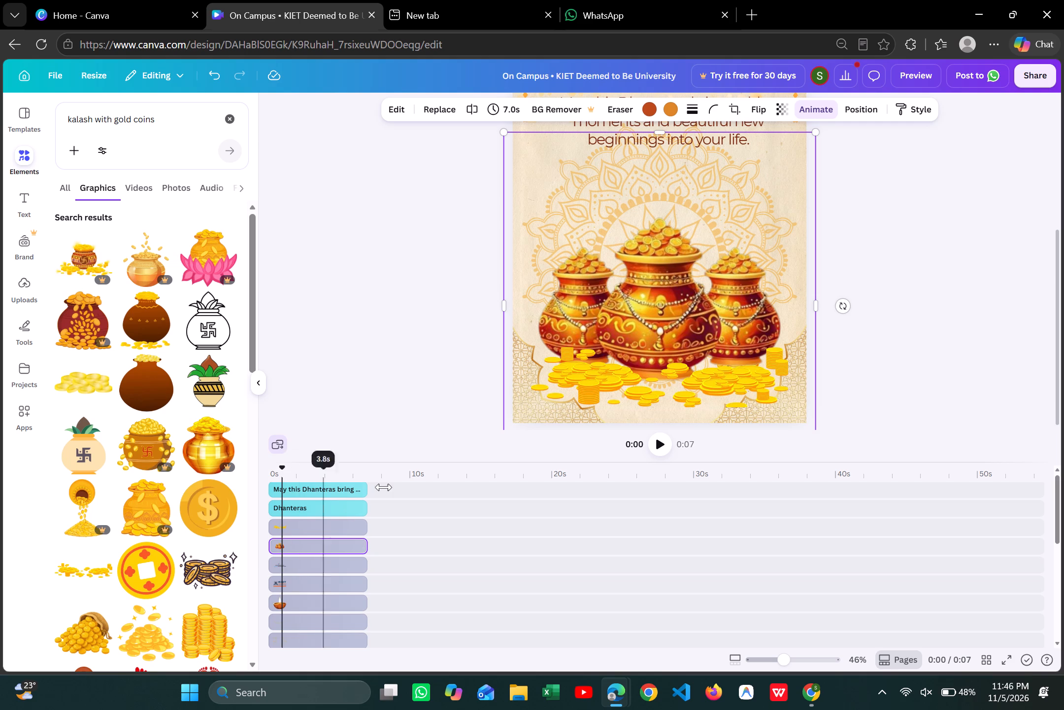
pyautogui.moveTo(700, 283); pyautogui.dragTo(700, 273)
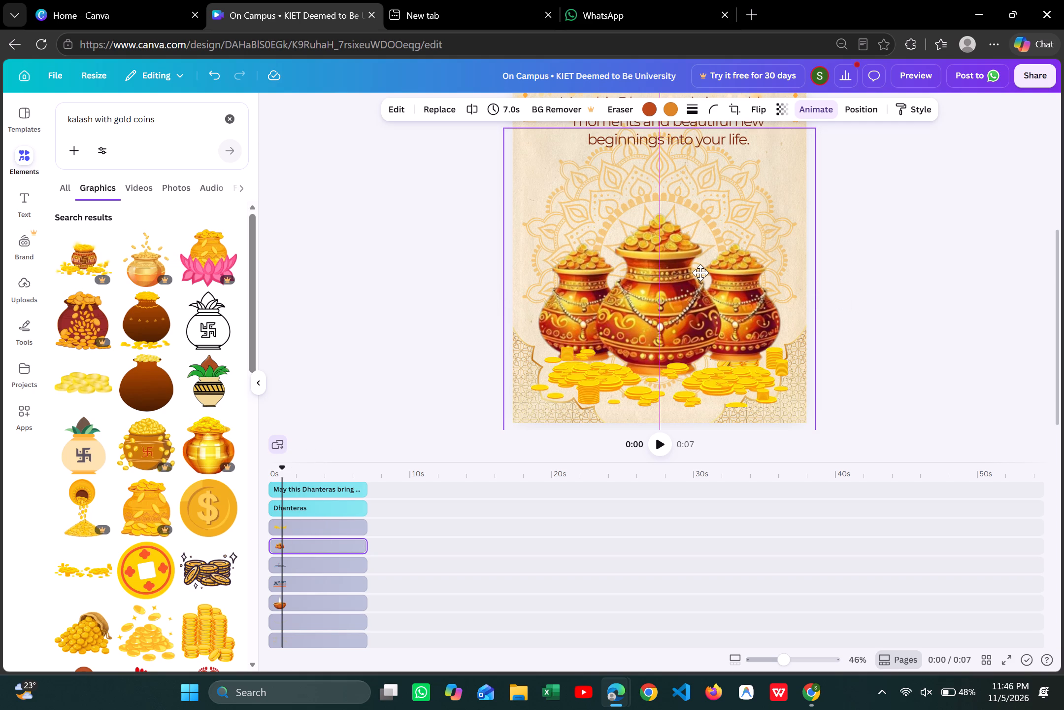
pyautogui.moveTo(700, 273); pyautogui.dragTo(700, 273)
# Shift the gold coins strip slightly sideways and widen it on its left side towards the page edge.
pyautogui.click(683, 370)
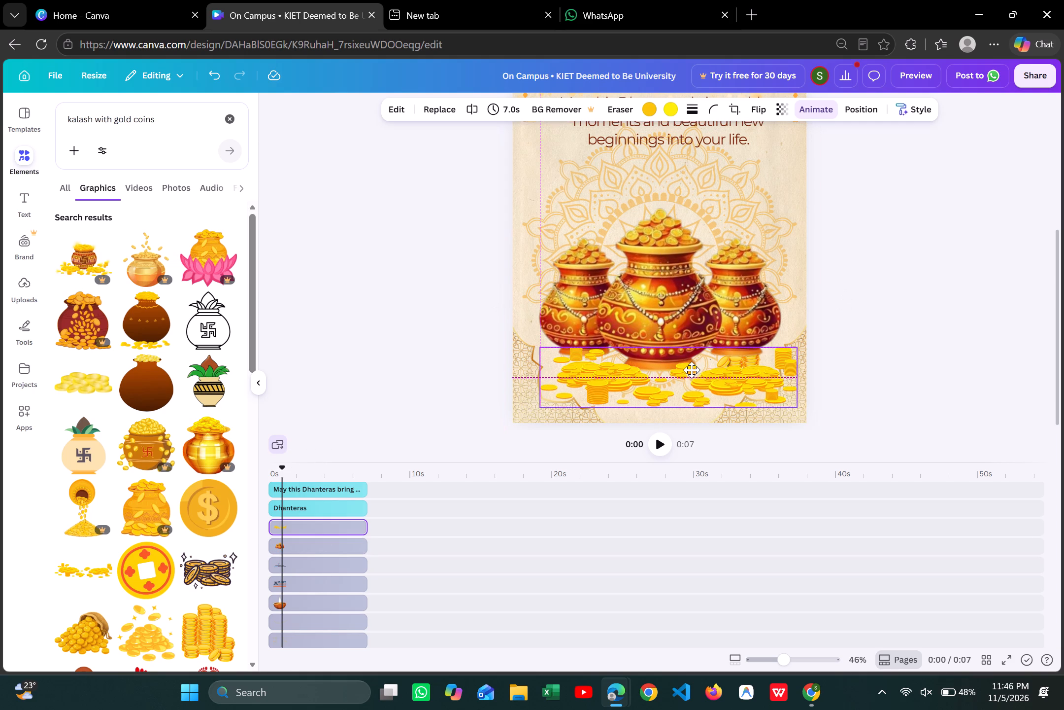
pyautogui.moveTo(785, 380); pyautogui.dragTo(794, 380)
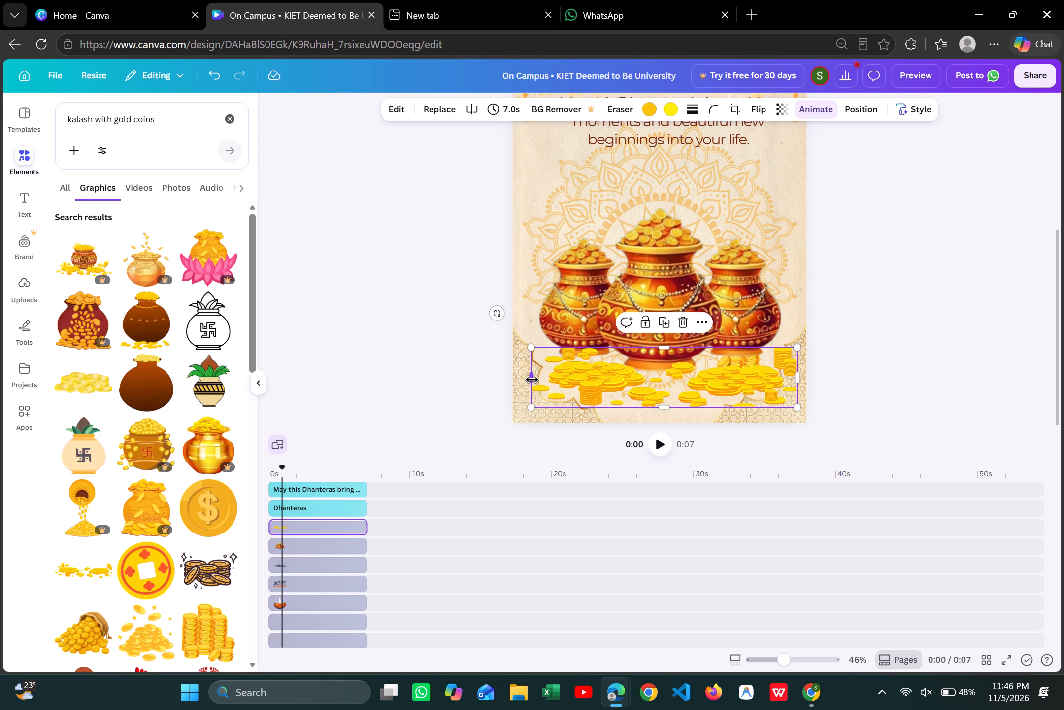
pyautogui.moveTo(532, 380); pyautogui.dragTo(526, 381)
# Move the gold coins strip slightly down beneath the kalash bases and centre it horizontally, checking it up close.
pyautogui.hscroll(-1, 849, 268)
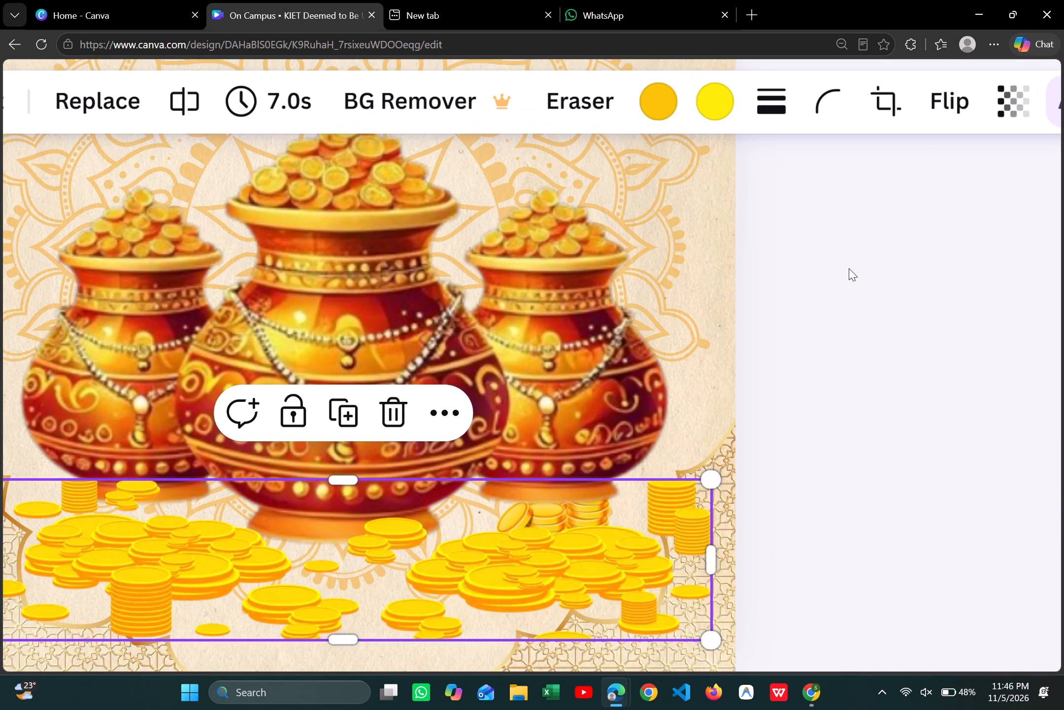
pyautogui.scroll(-2, 849, 268)
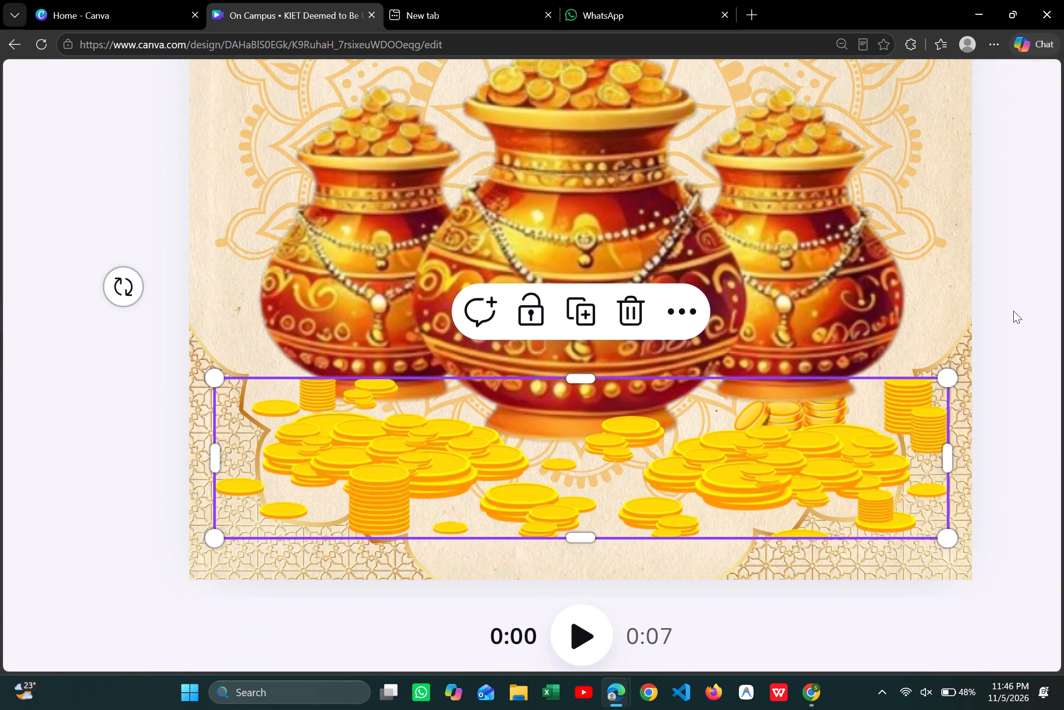
pyautogui.click(1013, 311)
pyautogui.moveTo(748, 461); pyautogui.dragTo(765, 470)
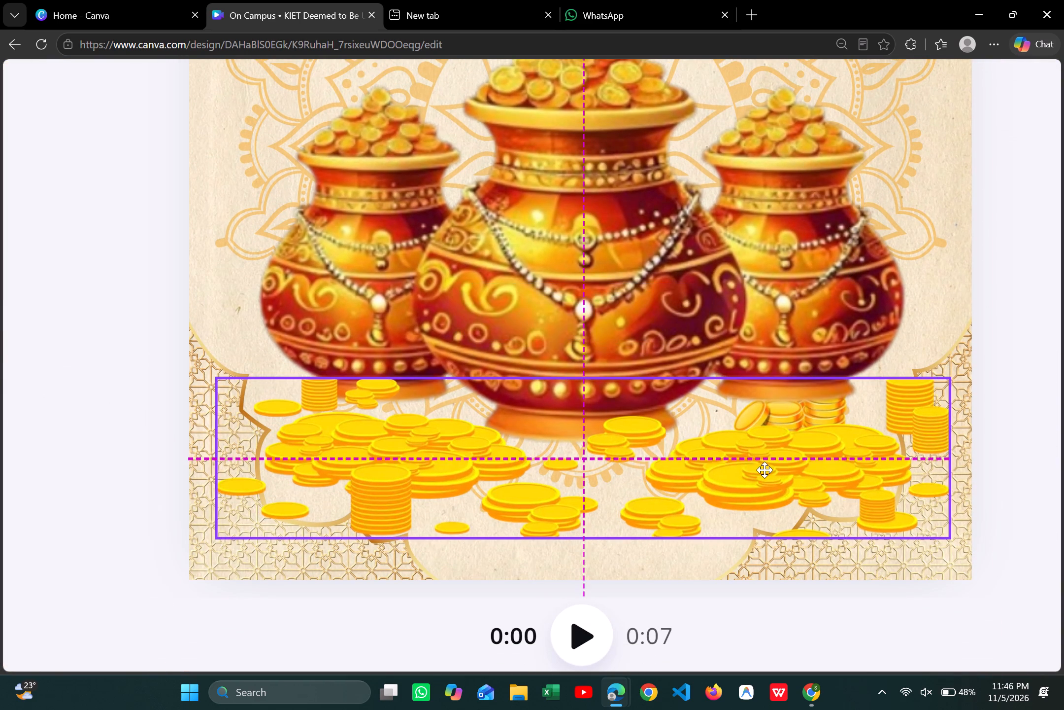
pyautogui.moveTo(765, 470); pyautogui.dragTo(754, 474)
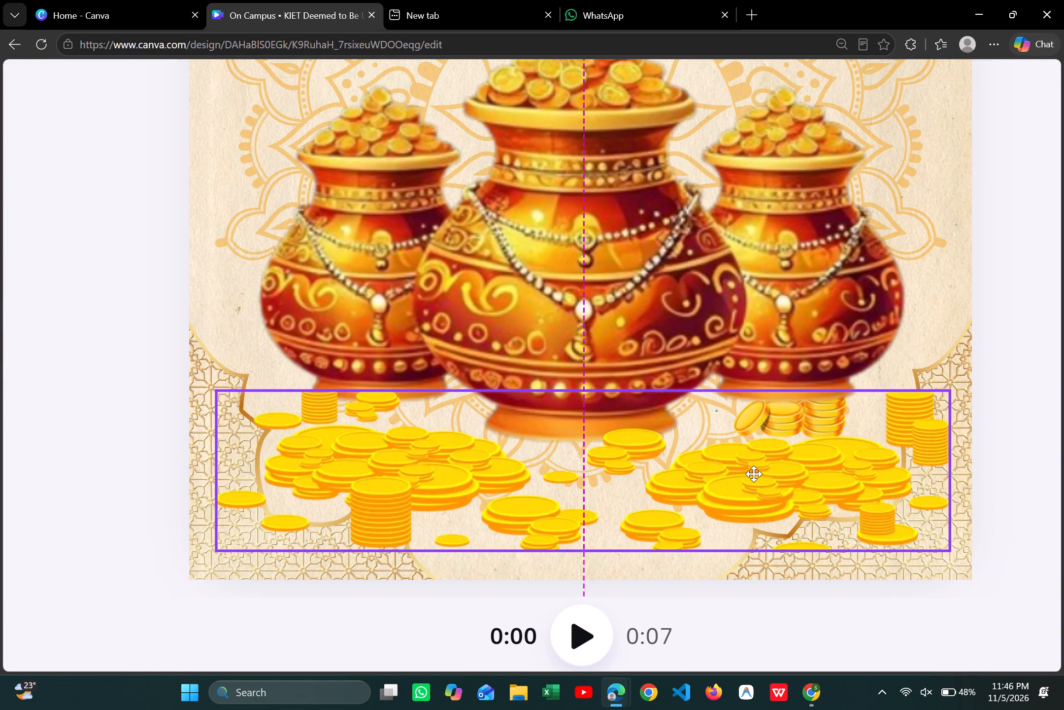
pyautogui.moveTo(754, 474); pyautogui.dragTo(754, 473)
pyautogui.click(1015, 470)
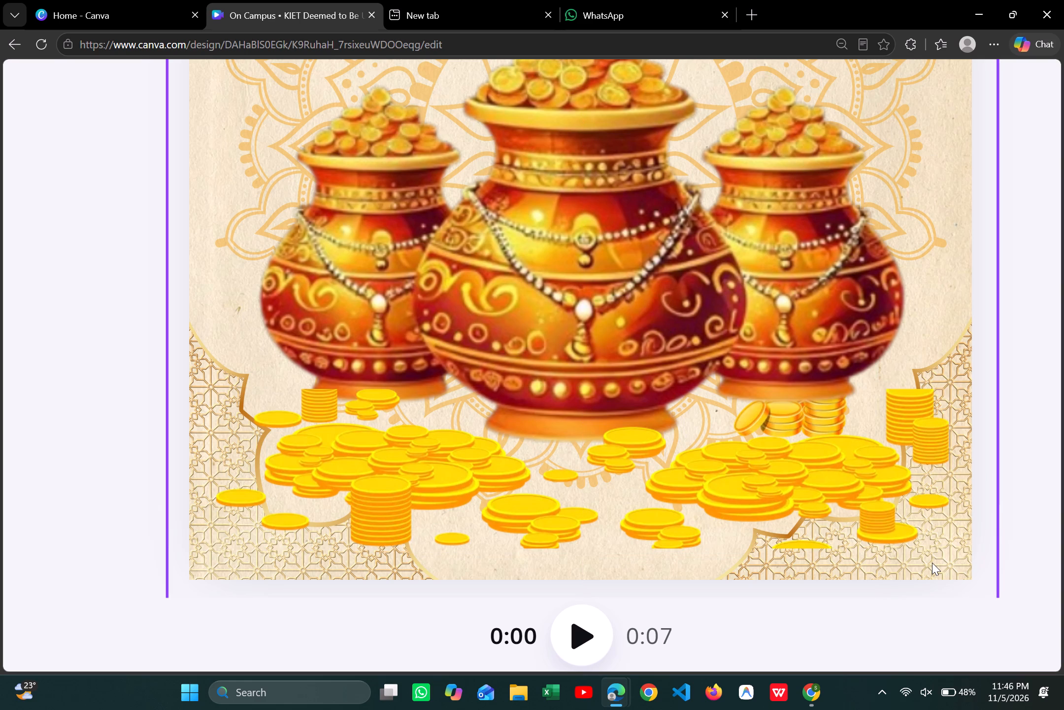
# Bring the lower-right corner lattice ornament forward until it is the front layer over the coins.
pyautogui.scroll(-2, 931, 460)
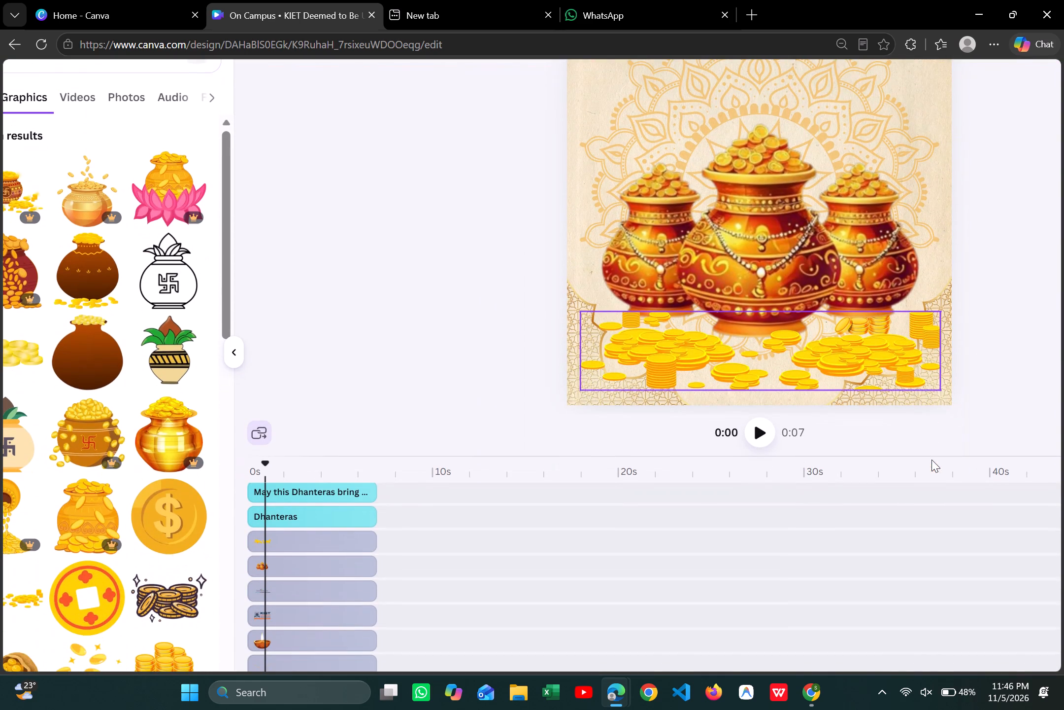
pyautogui.scroll(-2, 366, 599)
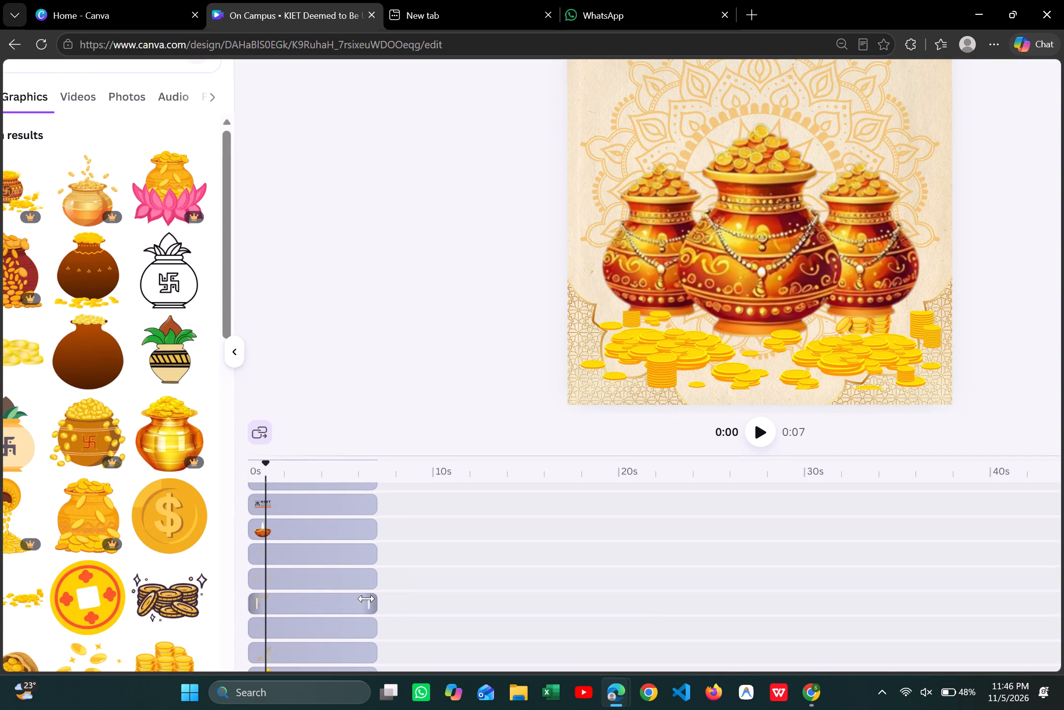
pyautogui.click(304, 645)
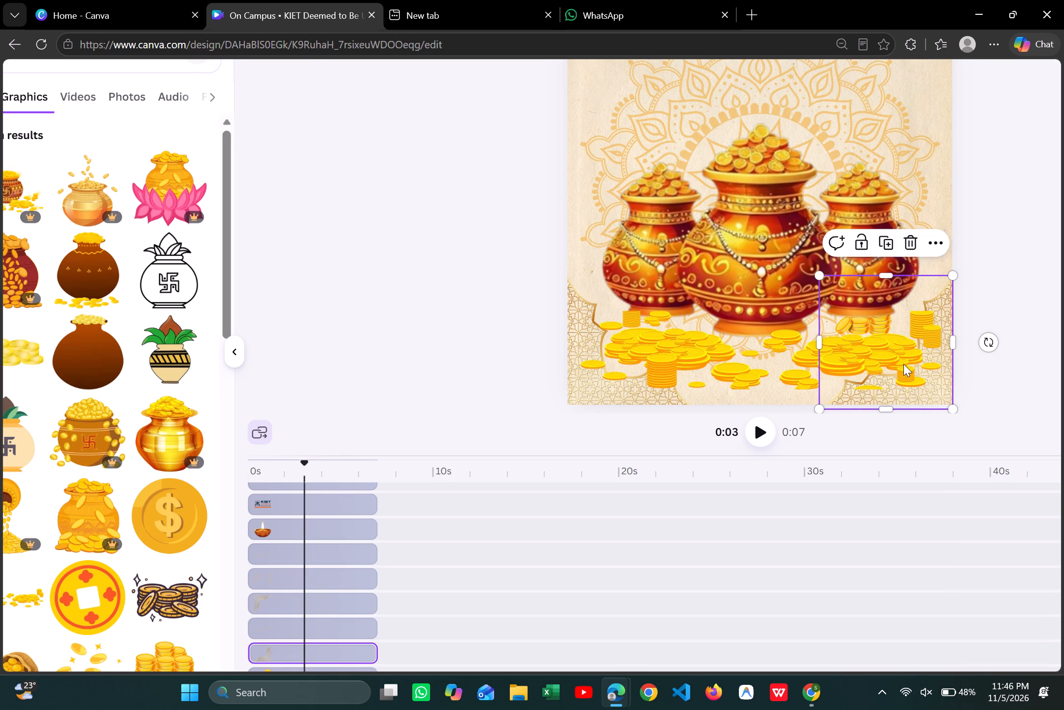
pyautogui.click(938, 246)
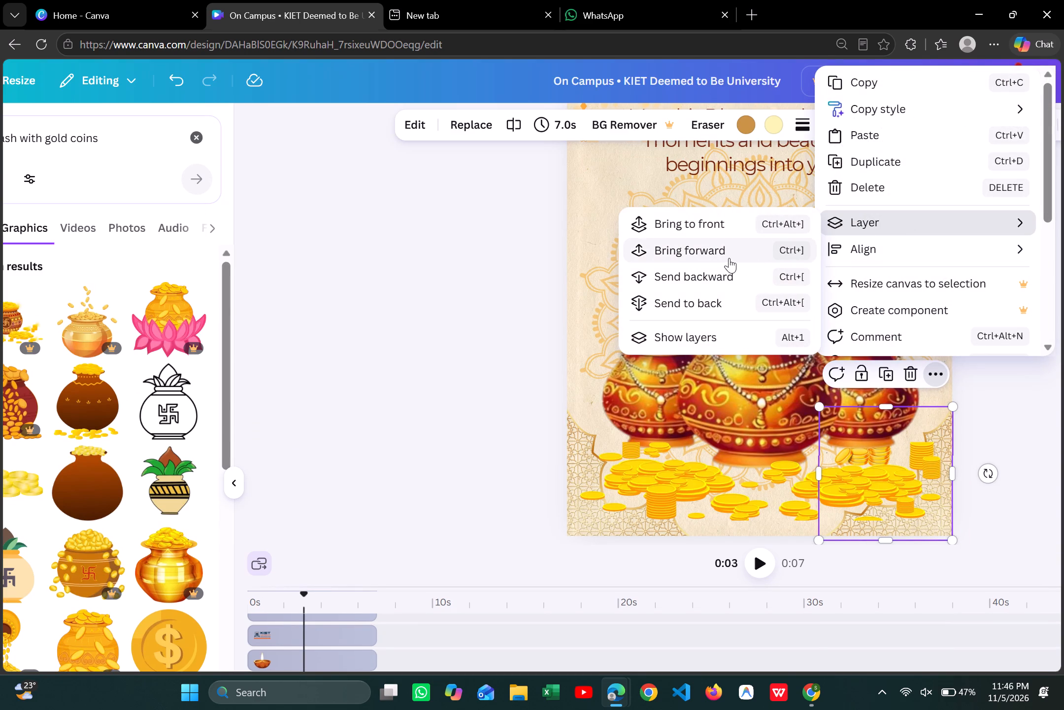
pyautogui.click(729, 258)
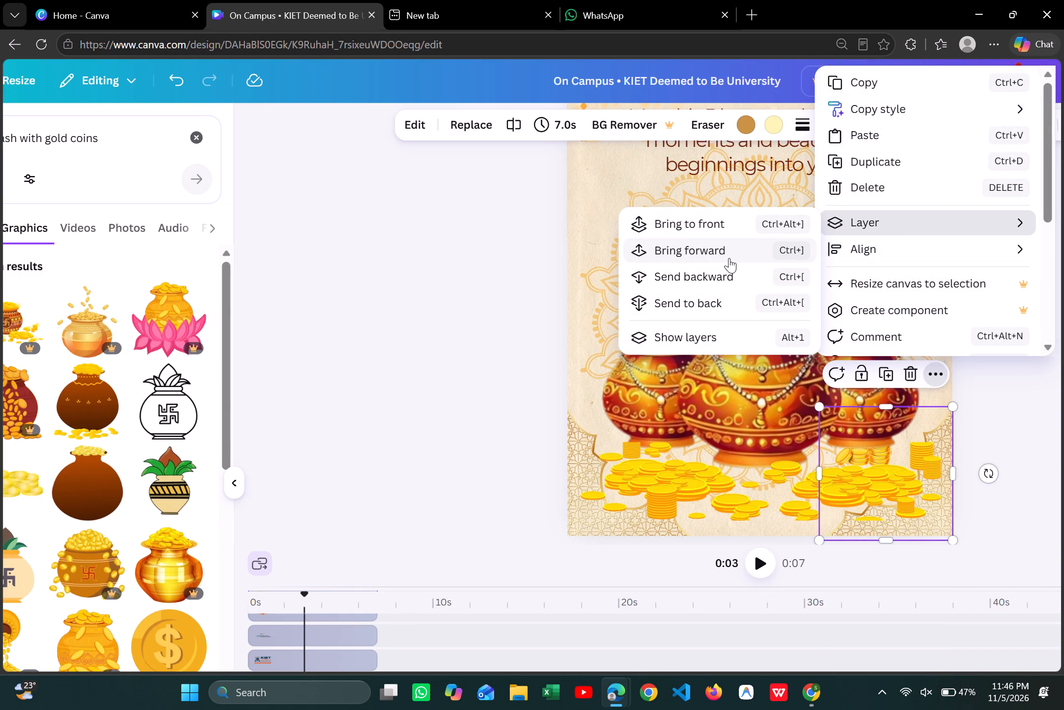
pyautogui.click(729, 258)
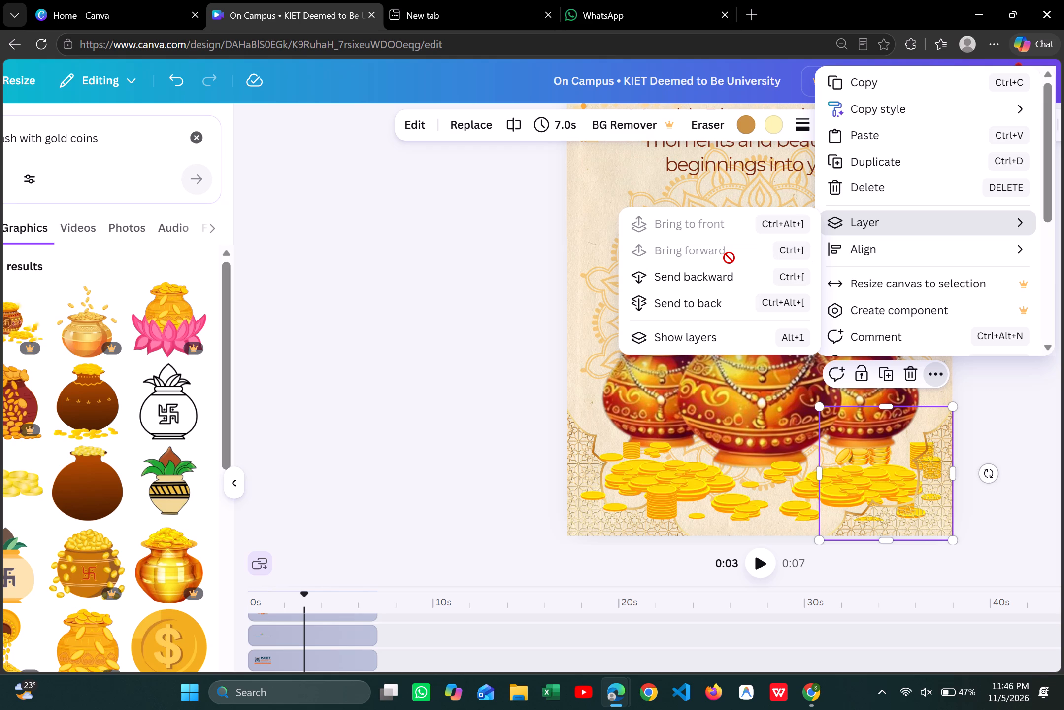
pyautogui.click(594, 525)
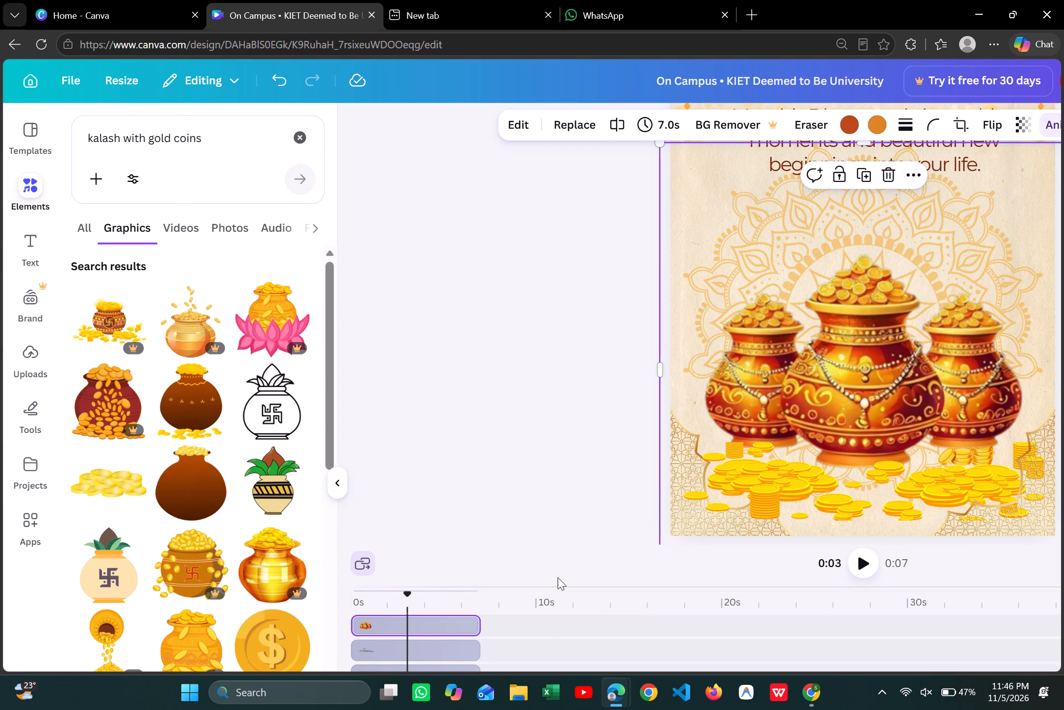
# Find the lower-left corner lattice ornament in the timeline and bring it forward to overlap the coins like the opposite corner.
pyautogui.scroll(-2, 536, 652)
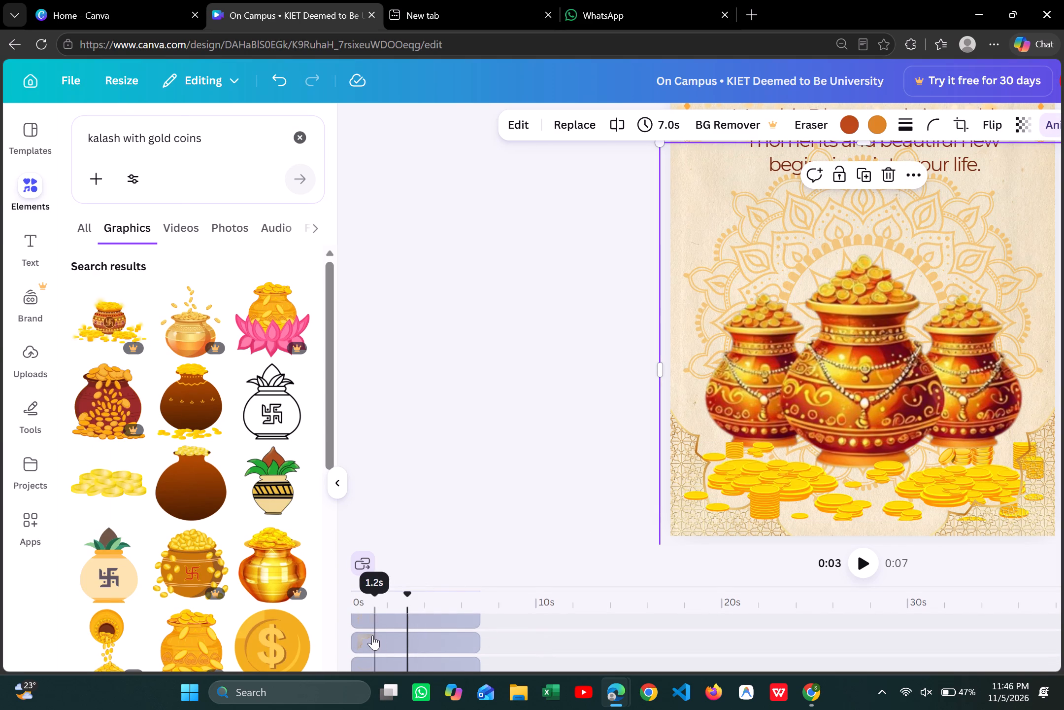
pyautogui.scroll(1, 372, 635)
pyautogui.scroll(-1, 372, 635)
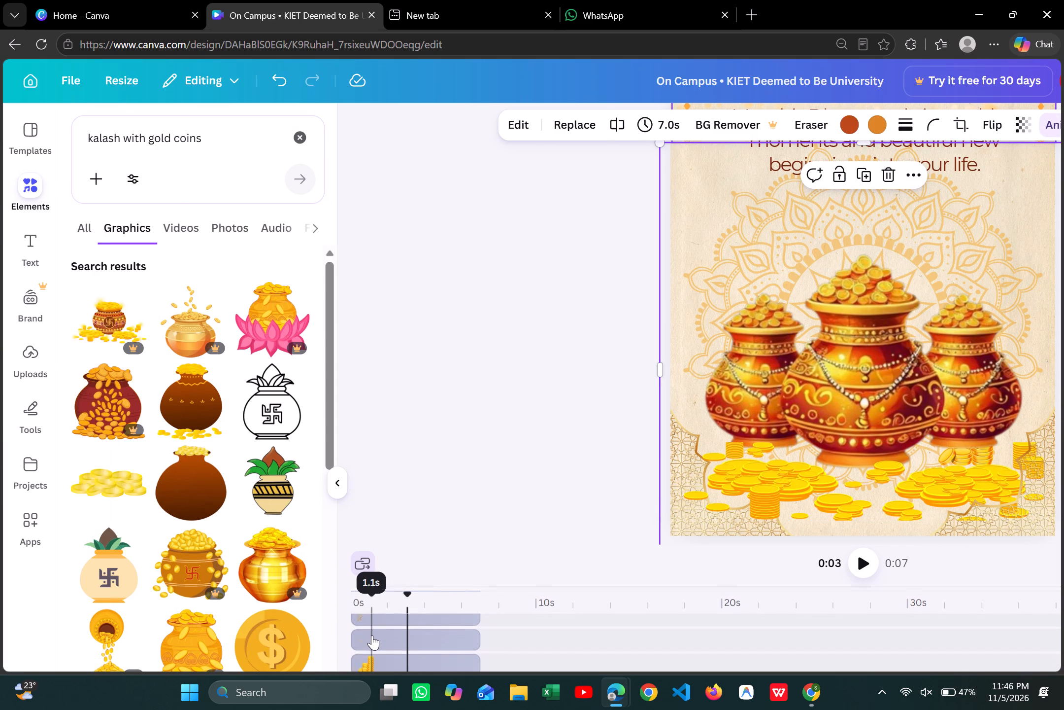
pyautogui.scroll(-1, 372, 635)
pyautogui.click(368, 653)
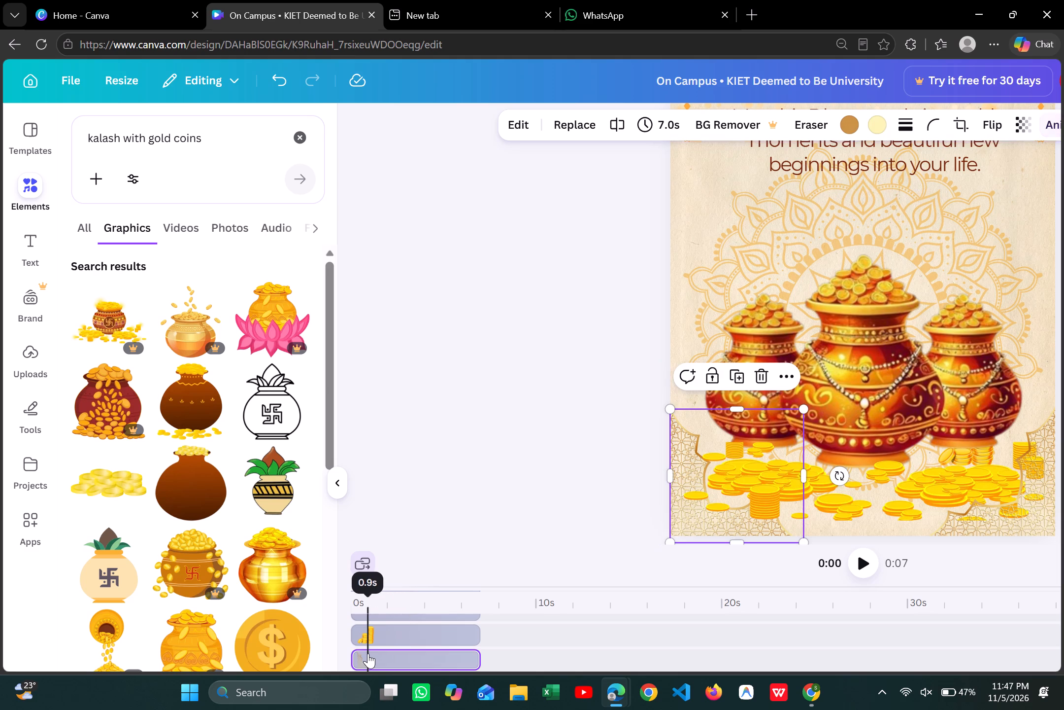
pyautogui.click(790, 368)
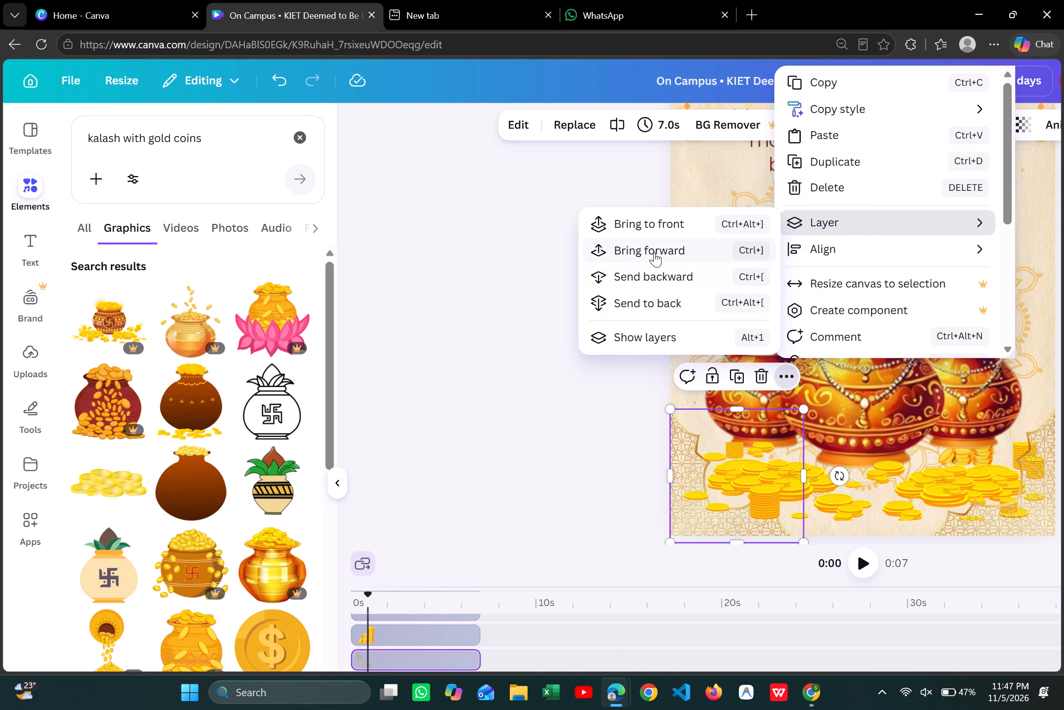
pyautogui.click(654, 252)
pyautogui.click(654, 252)
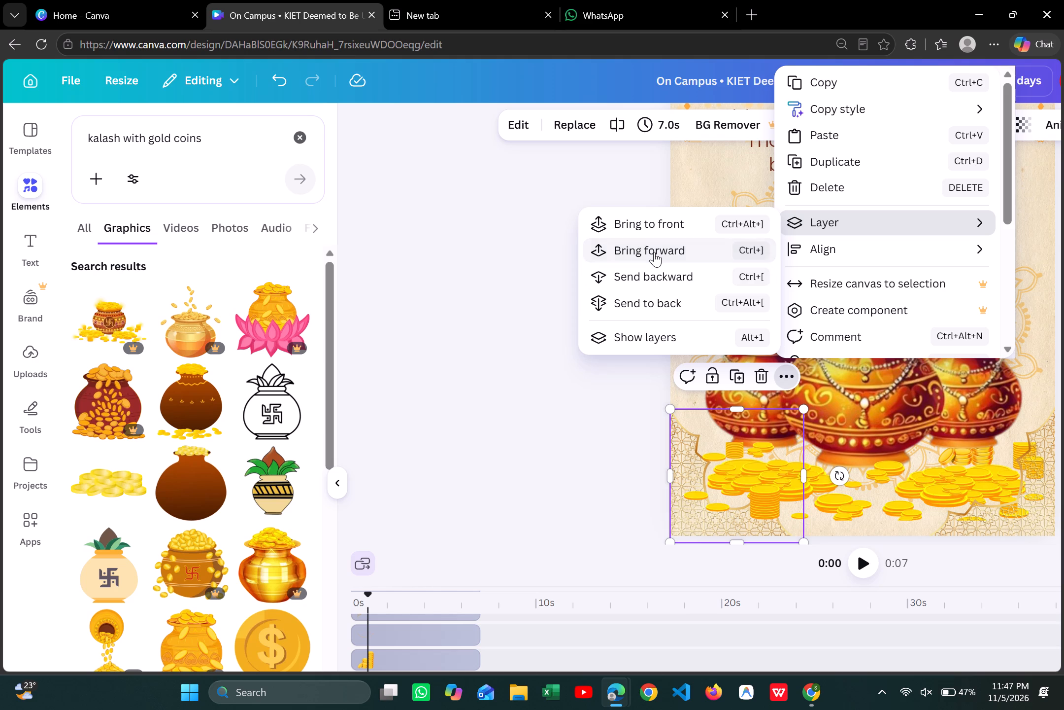
pyautogui.click(487, 410)
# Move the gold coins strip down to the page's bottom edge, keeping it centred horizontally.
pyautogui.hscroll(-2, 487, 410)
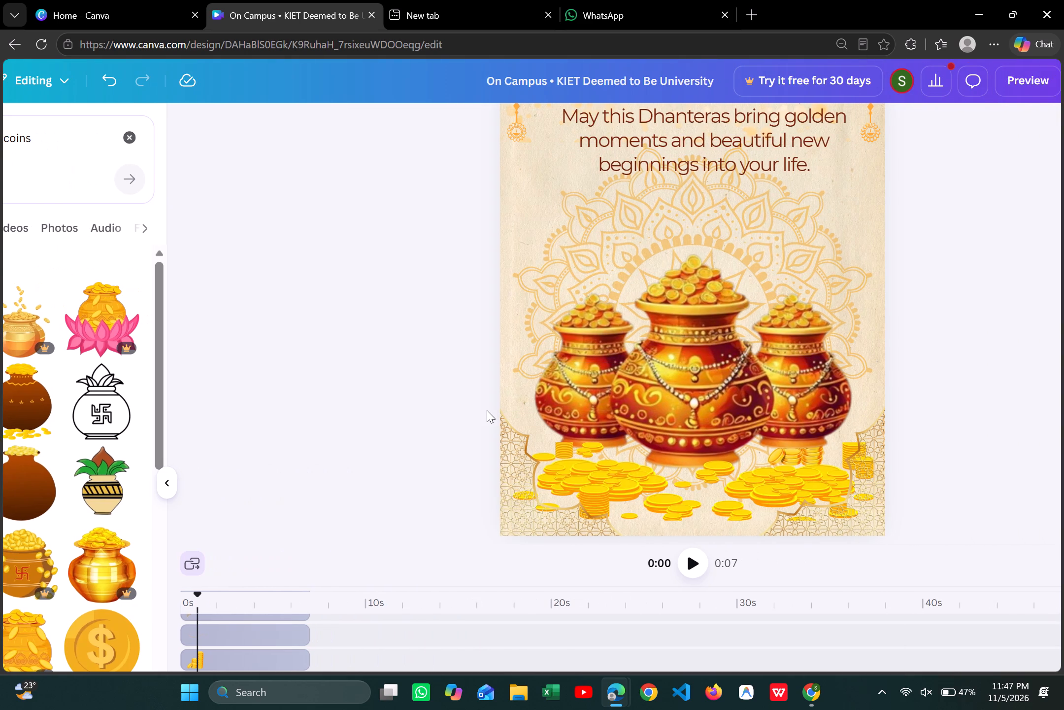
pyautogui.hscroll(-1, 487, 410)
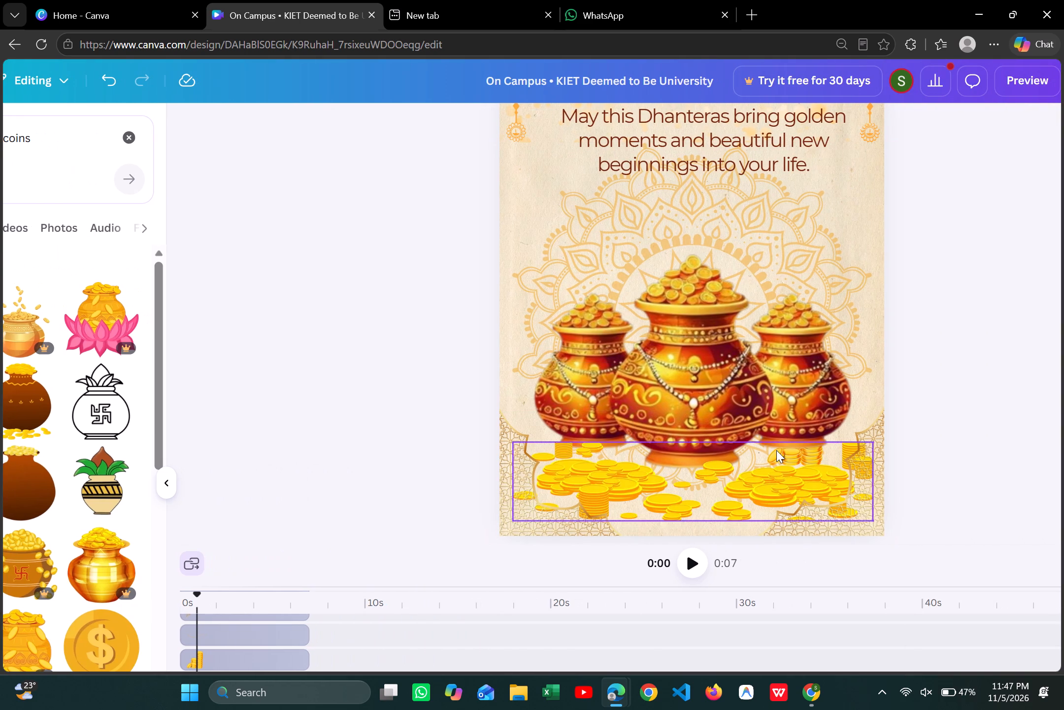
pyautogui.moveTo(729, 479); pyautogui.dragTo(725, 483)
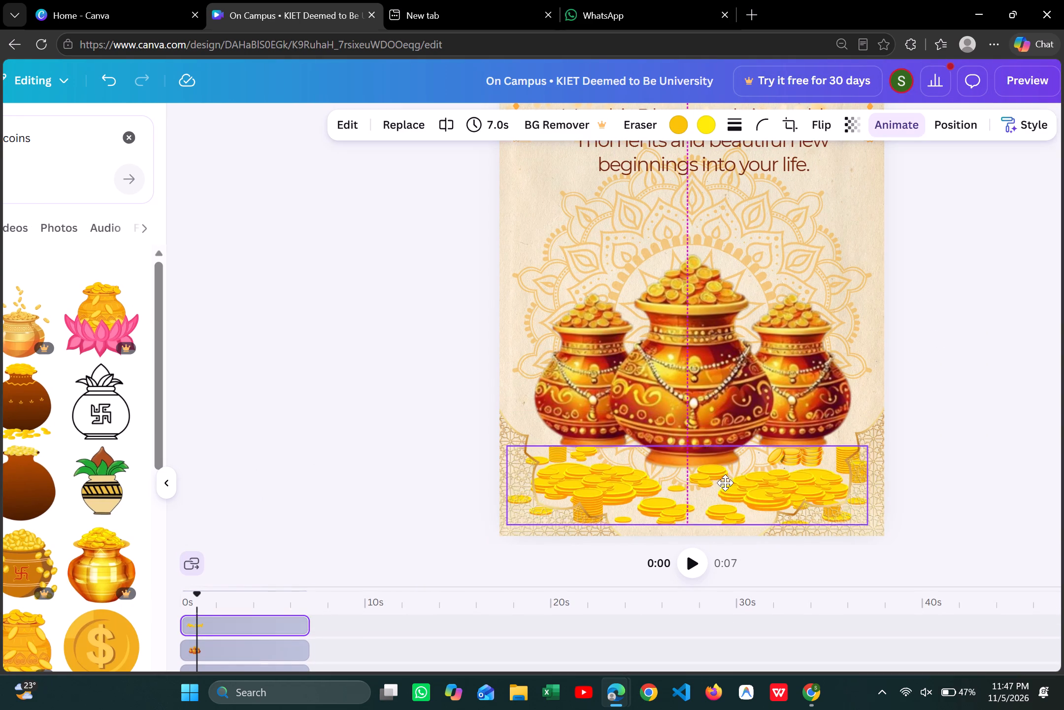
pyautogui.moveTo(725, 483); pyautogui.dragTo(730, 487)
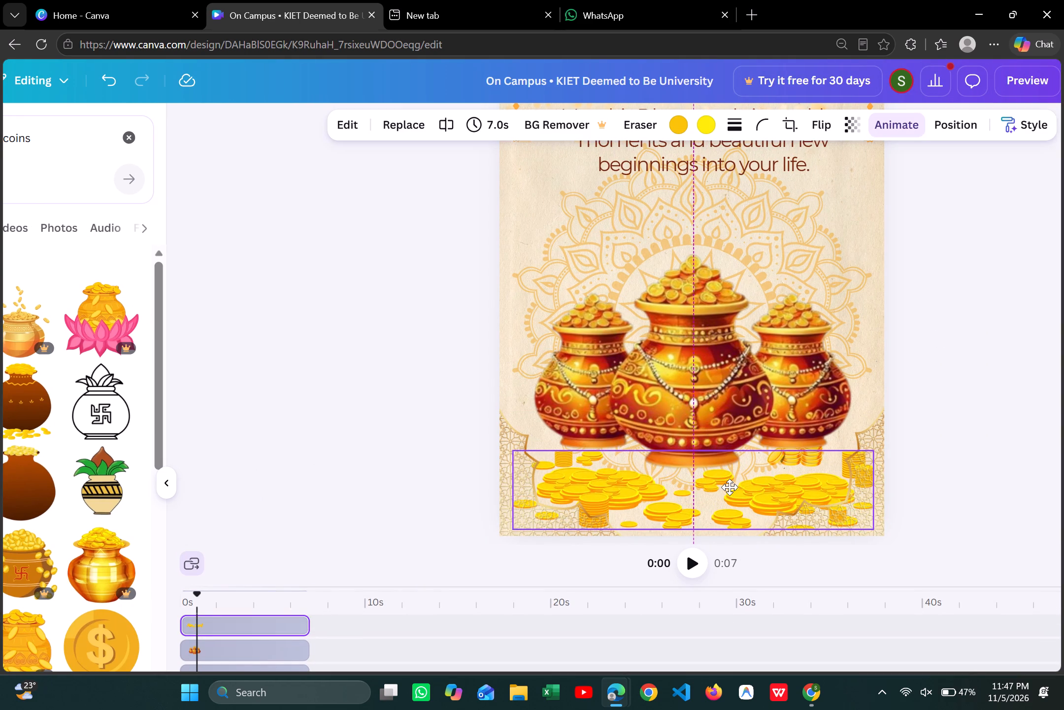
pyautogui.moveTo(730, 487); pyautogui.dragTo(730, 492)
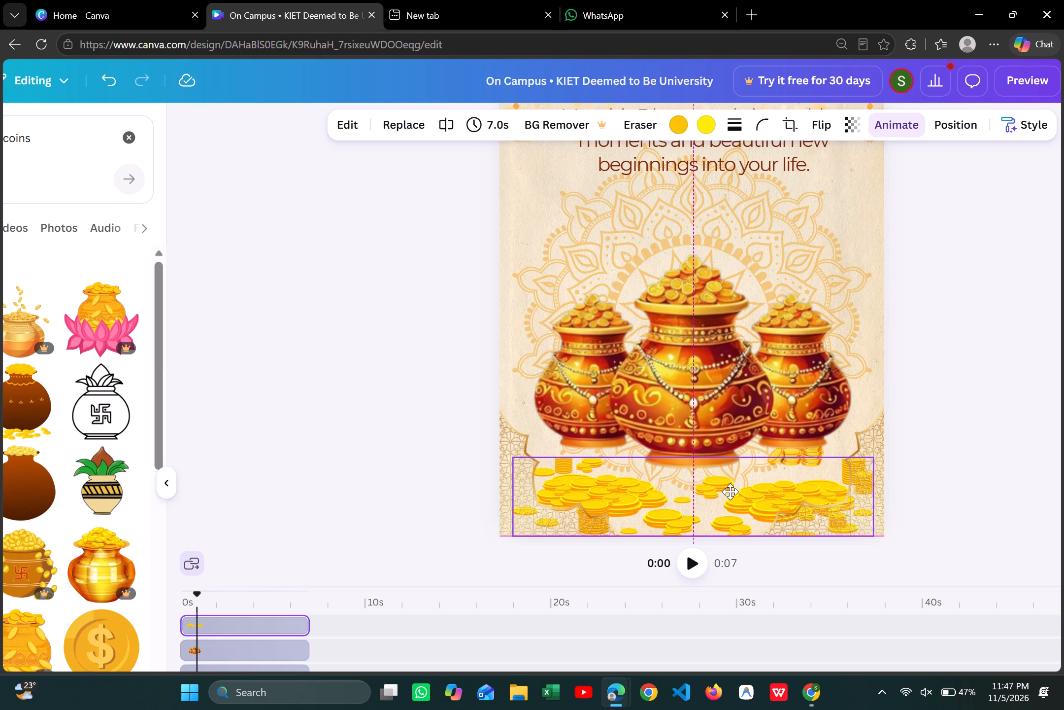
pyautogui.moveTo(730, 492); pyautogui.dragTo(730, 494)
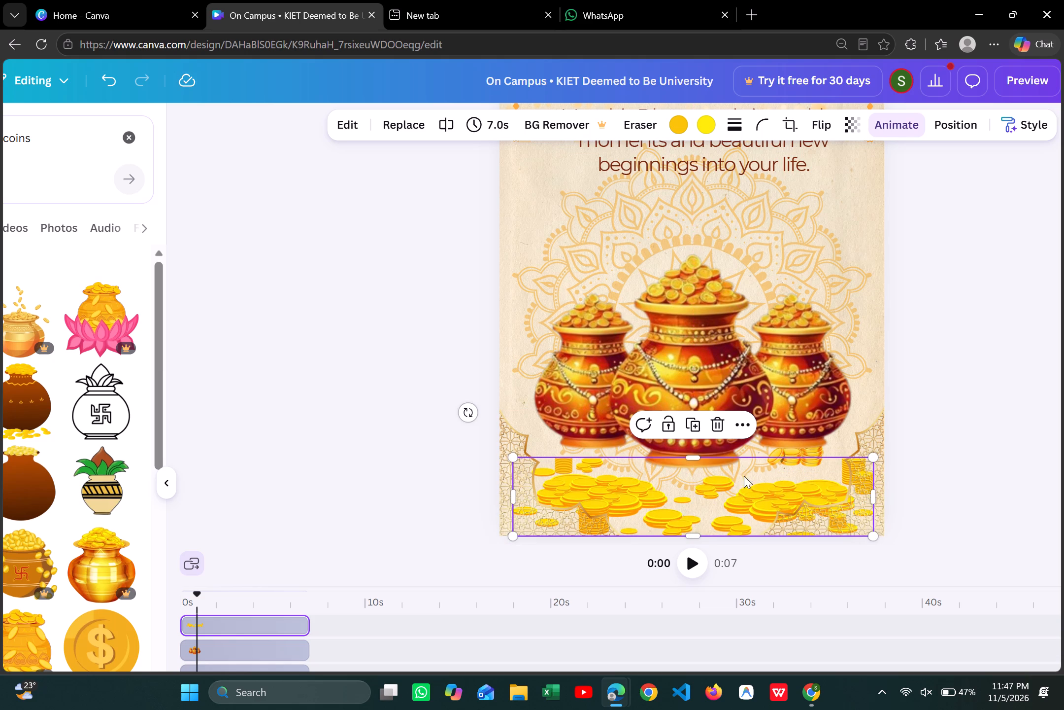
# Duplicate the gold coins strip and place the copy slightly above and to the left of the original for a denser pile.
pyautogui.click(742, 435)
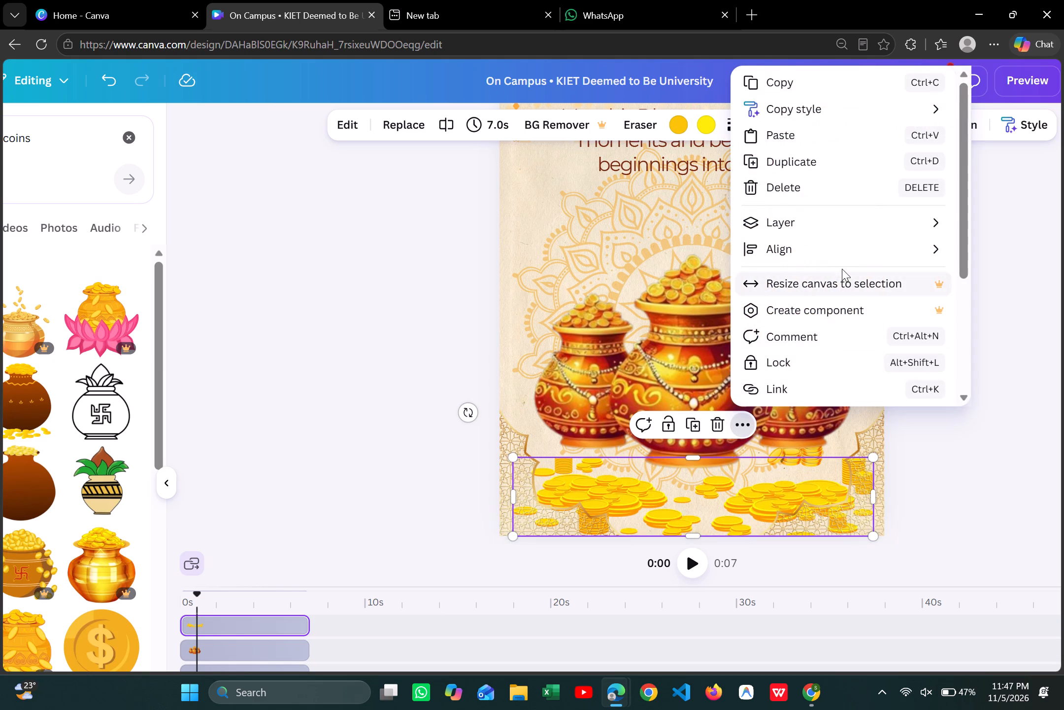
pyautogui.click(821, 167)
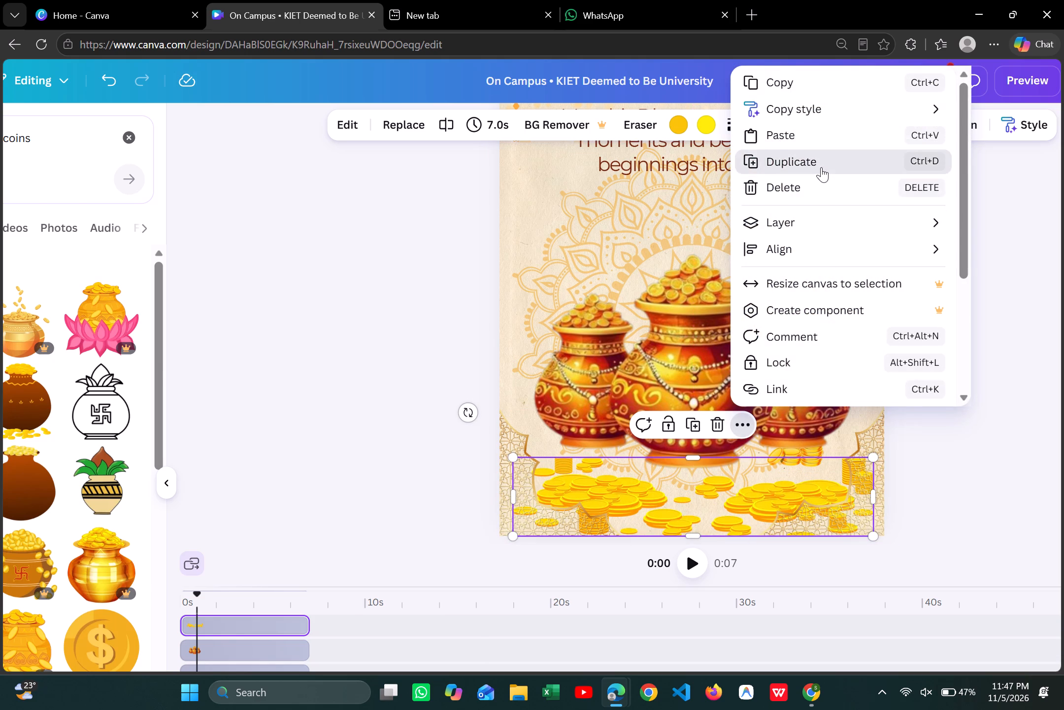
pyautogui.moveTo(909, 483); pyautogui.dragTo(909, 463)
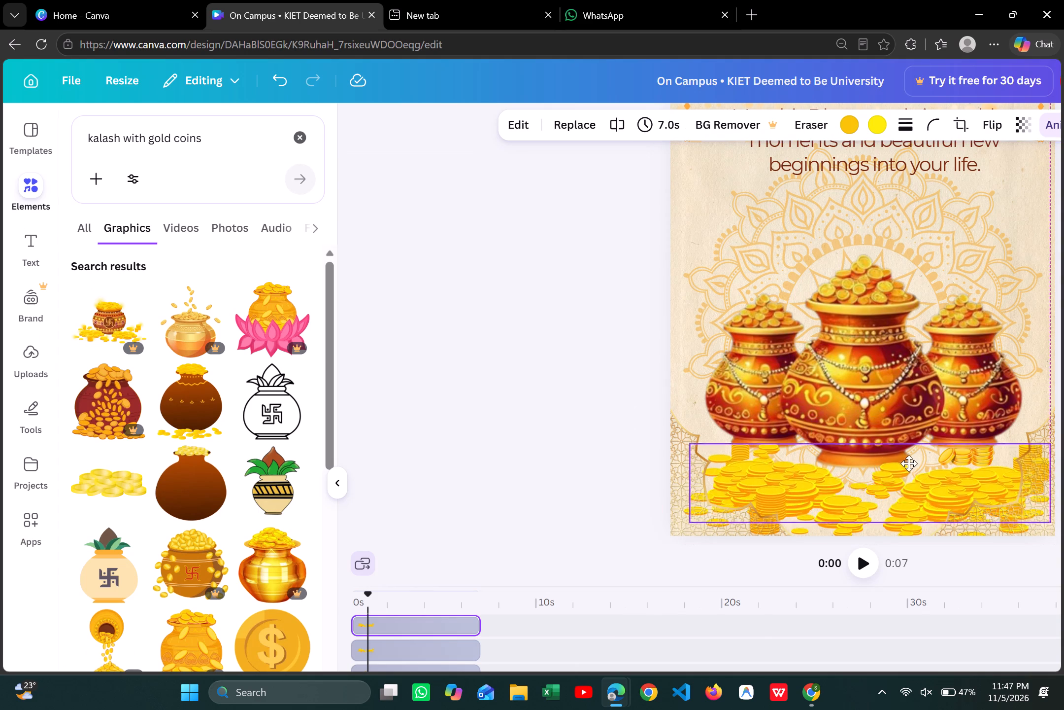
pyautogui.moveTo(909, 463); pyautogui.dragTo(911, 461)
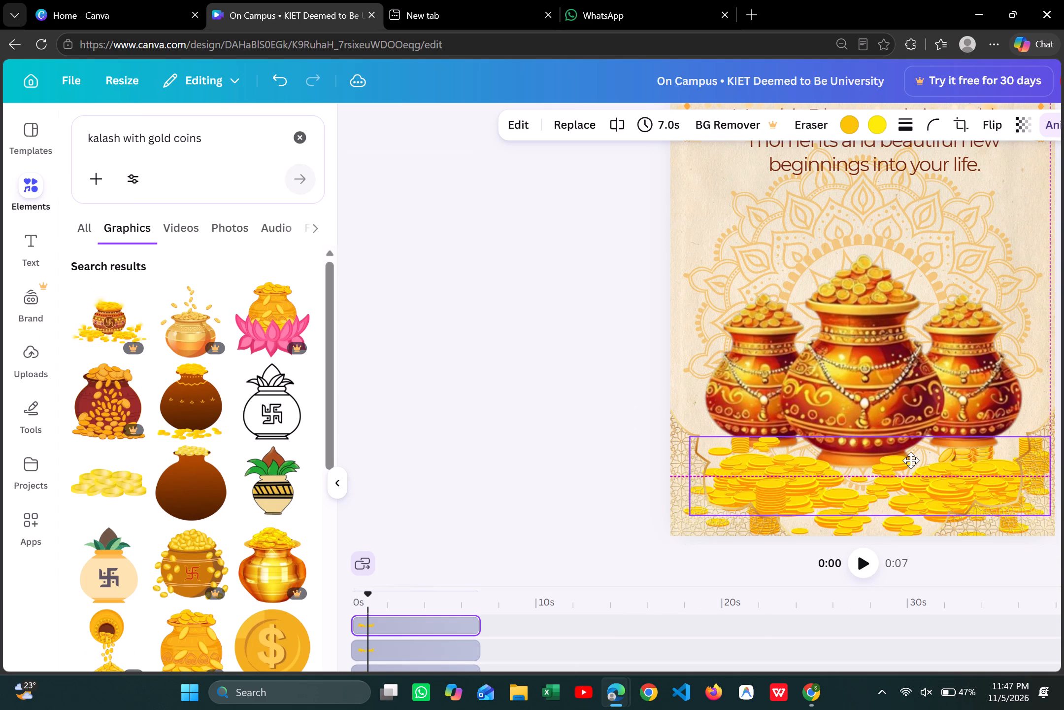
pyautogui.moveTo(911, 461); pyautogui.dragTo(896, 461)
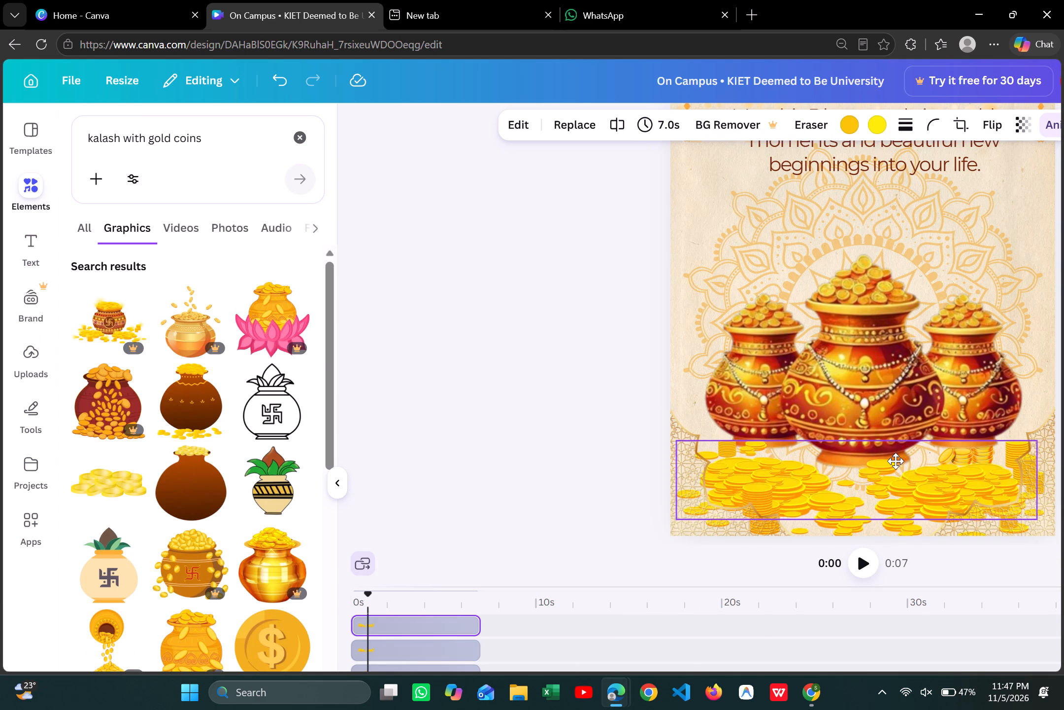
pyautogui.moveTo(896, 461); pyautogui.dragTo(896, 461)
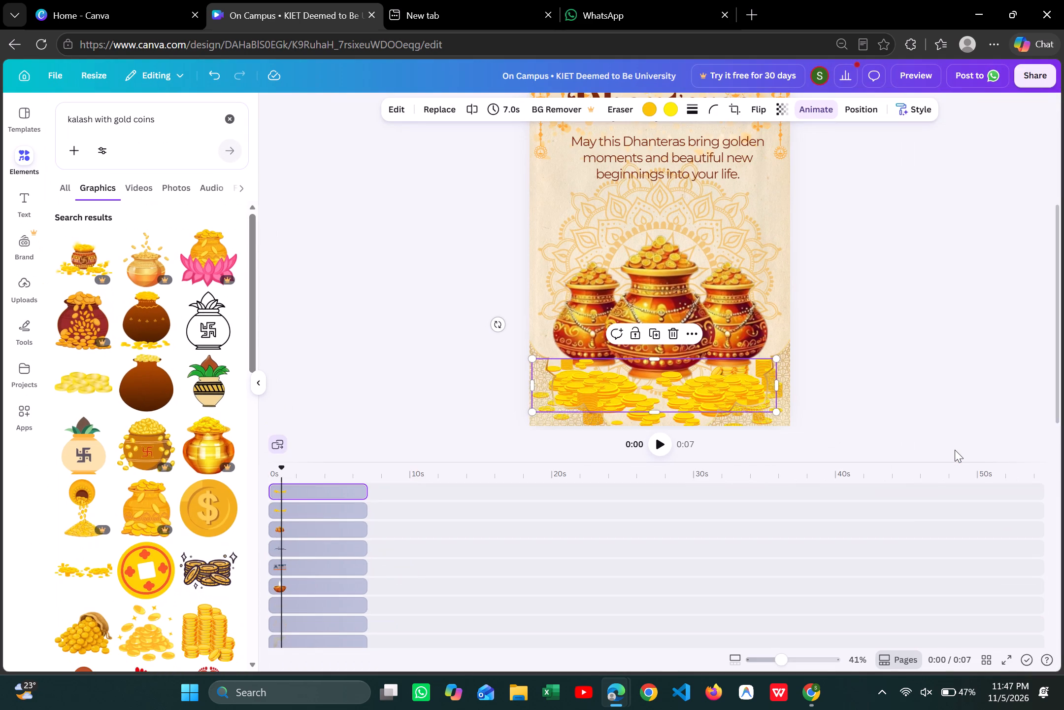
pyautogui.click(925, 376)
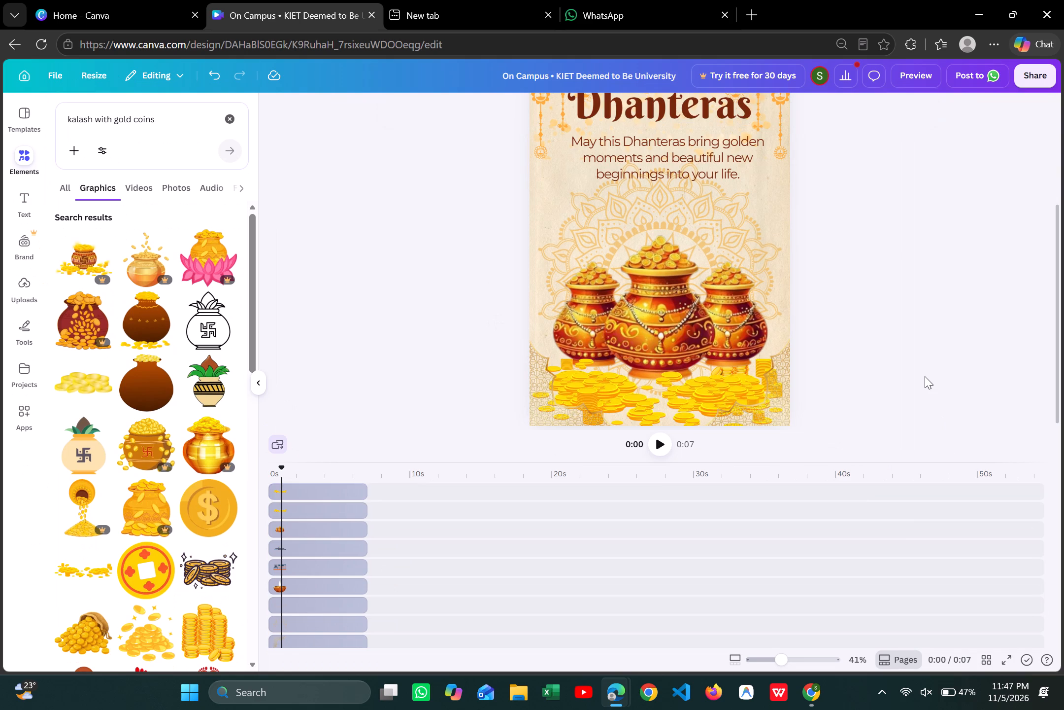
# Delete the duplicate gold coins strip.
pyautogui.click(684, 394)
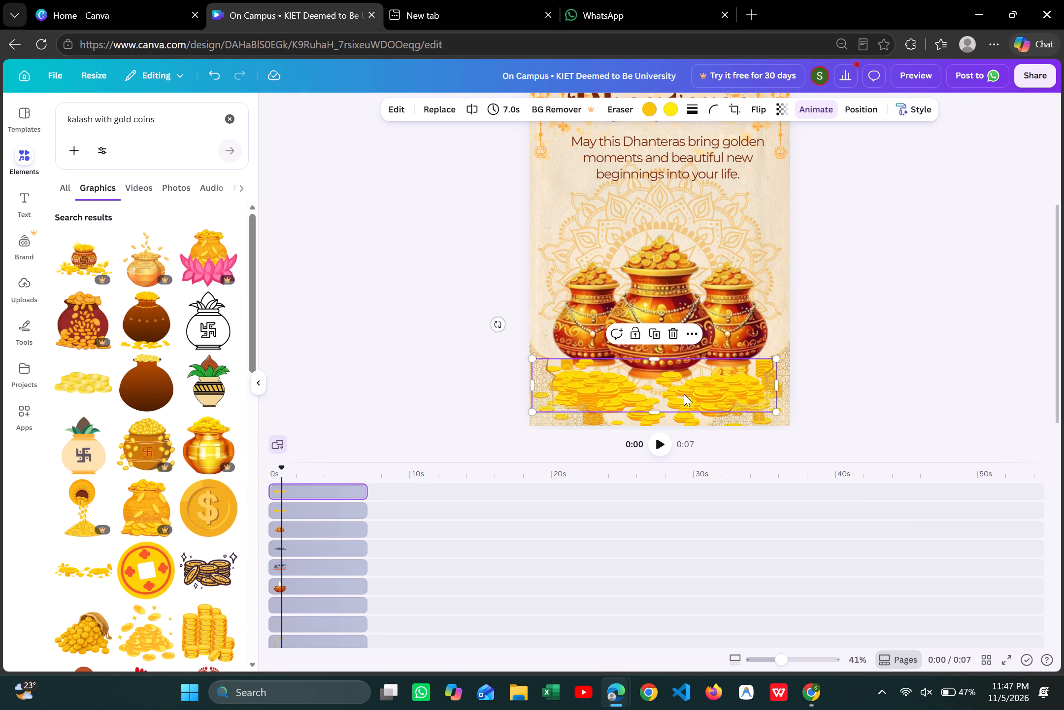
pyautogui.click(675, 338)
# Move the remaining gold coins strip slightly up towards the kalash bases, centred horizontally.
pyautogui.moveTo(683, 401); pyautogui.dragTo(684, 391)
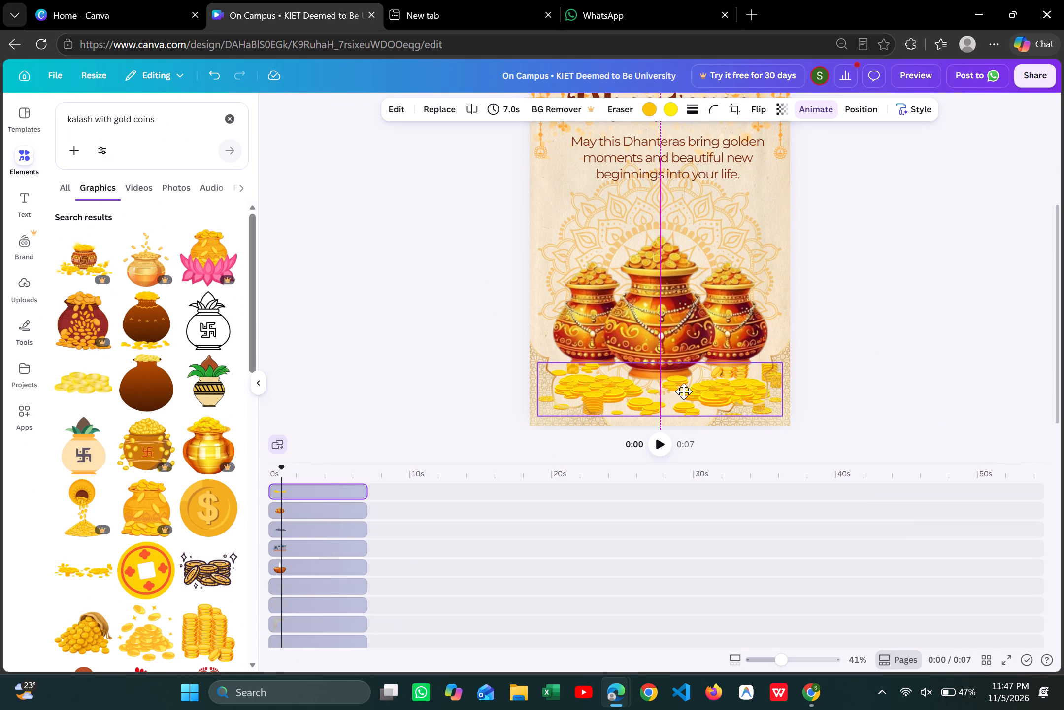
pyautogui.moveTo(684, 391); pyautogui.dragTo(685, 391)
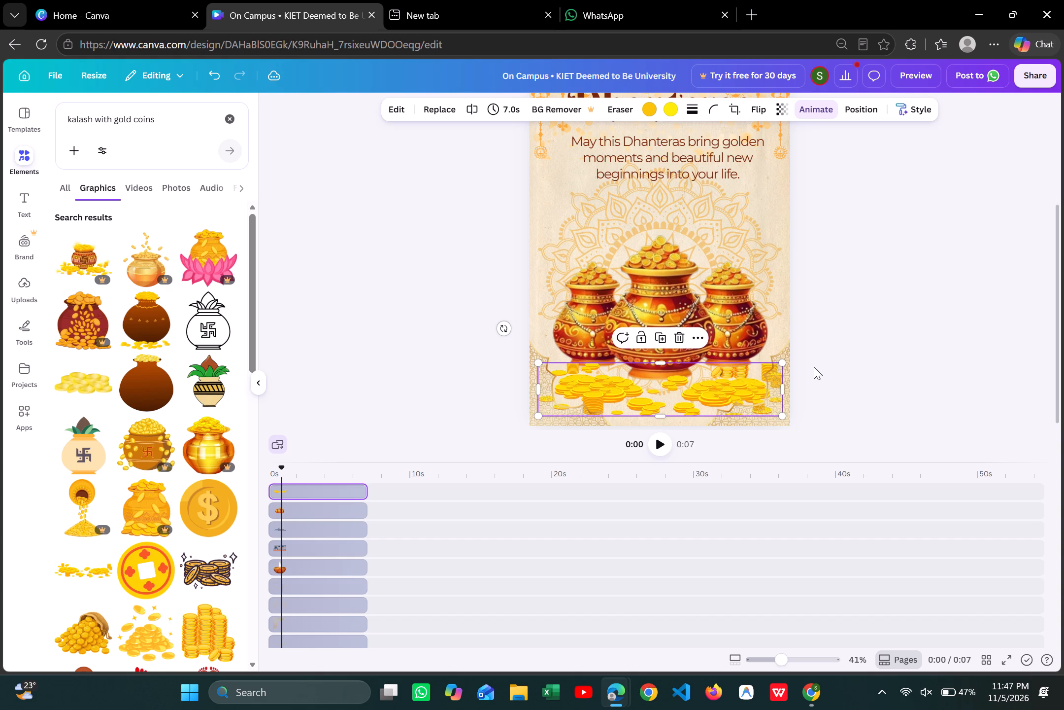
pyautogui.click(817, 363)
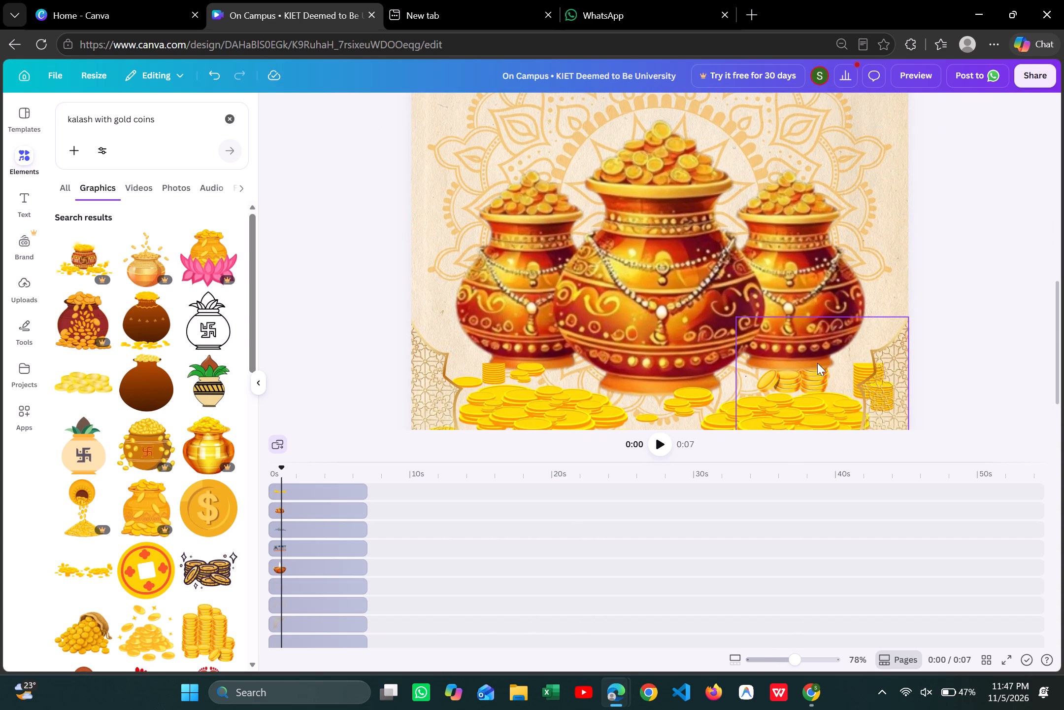
# Widen the gold coins strip on both sides so that it spans the full page width.
pyautogui.scroll(5, 817, 363)
pyautogui.scroll(-3, 817, 363)
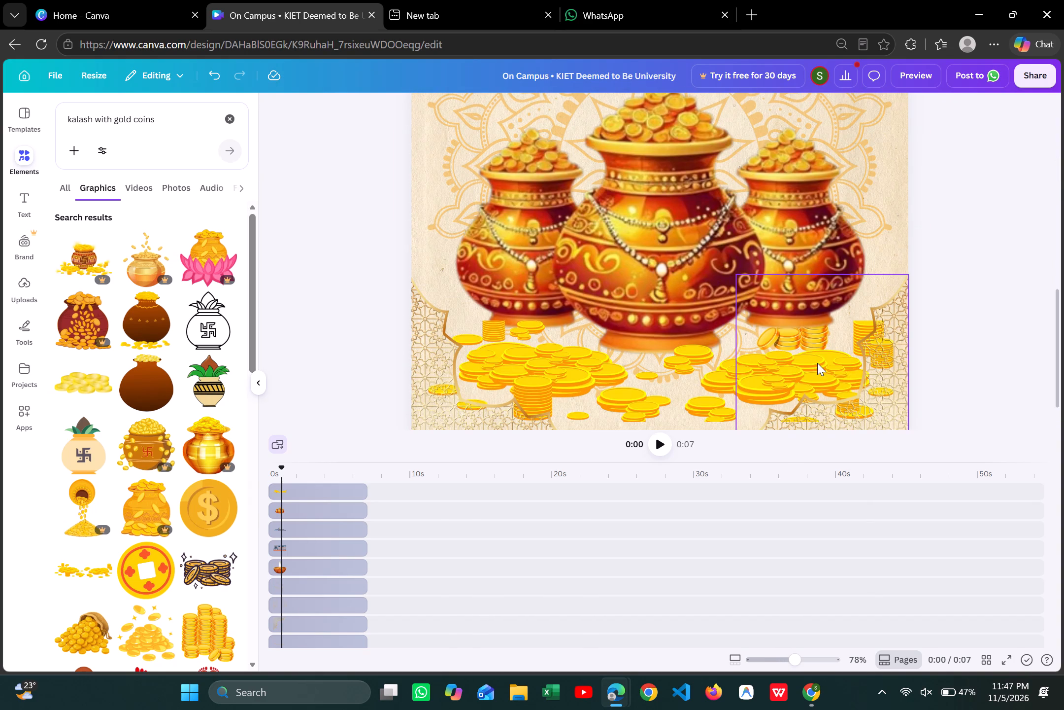
pyautogui.scroll(-3, 817, 363)
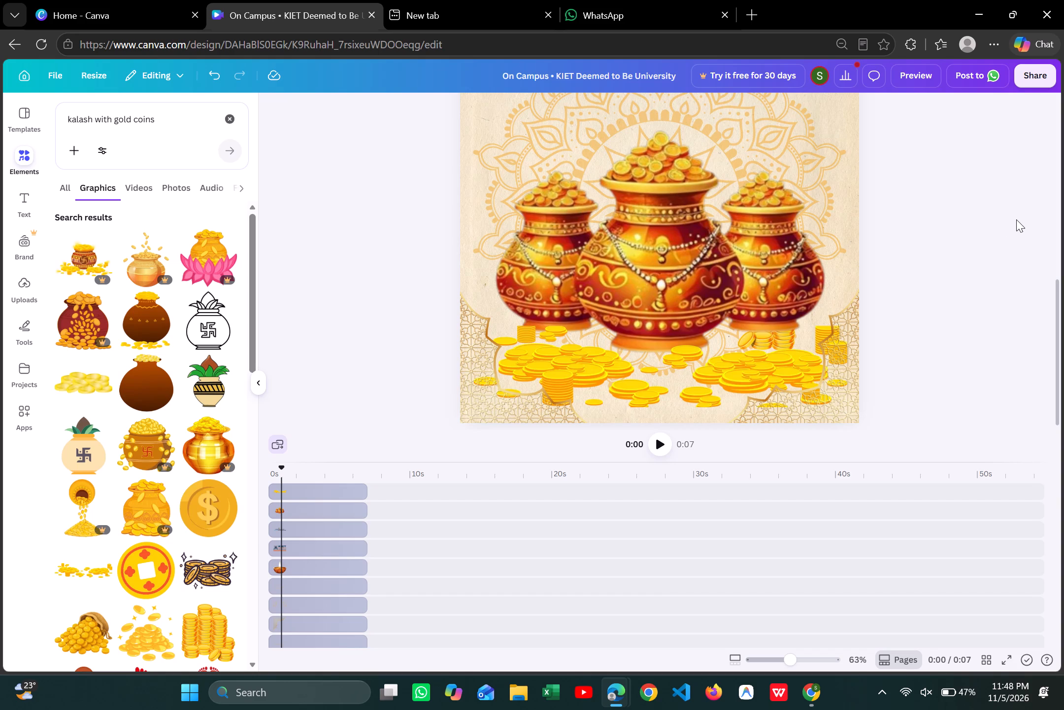
pyautogui.click(743, 366)
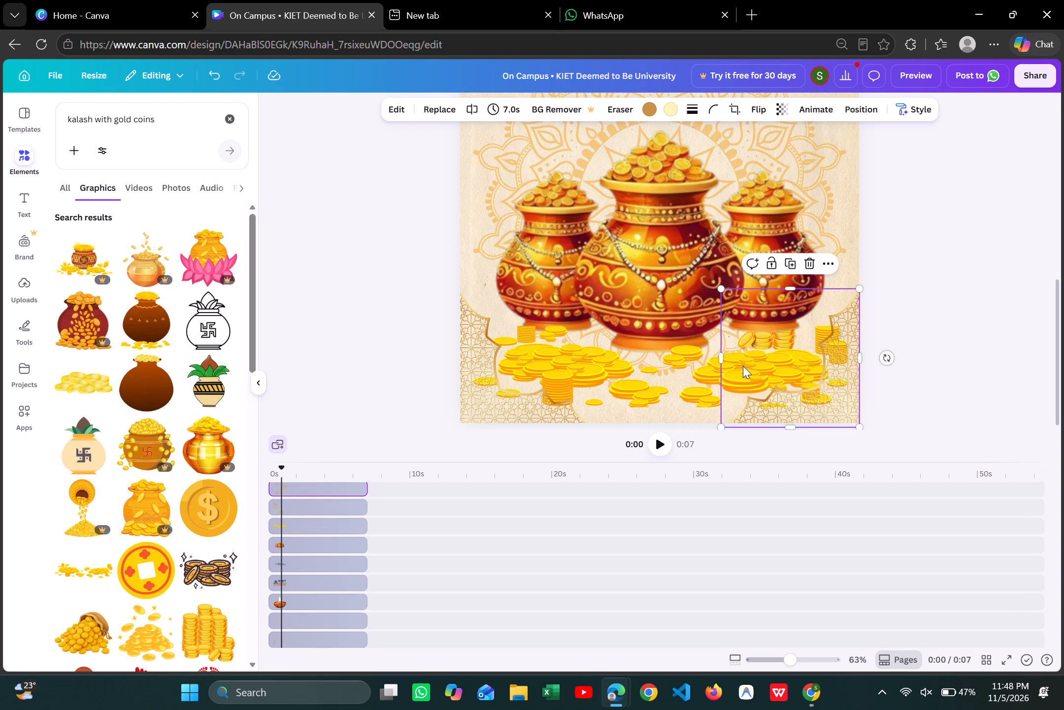
pyautogui.click(666, 371)
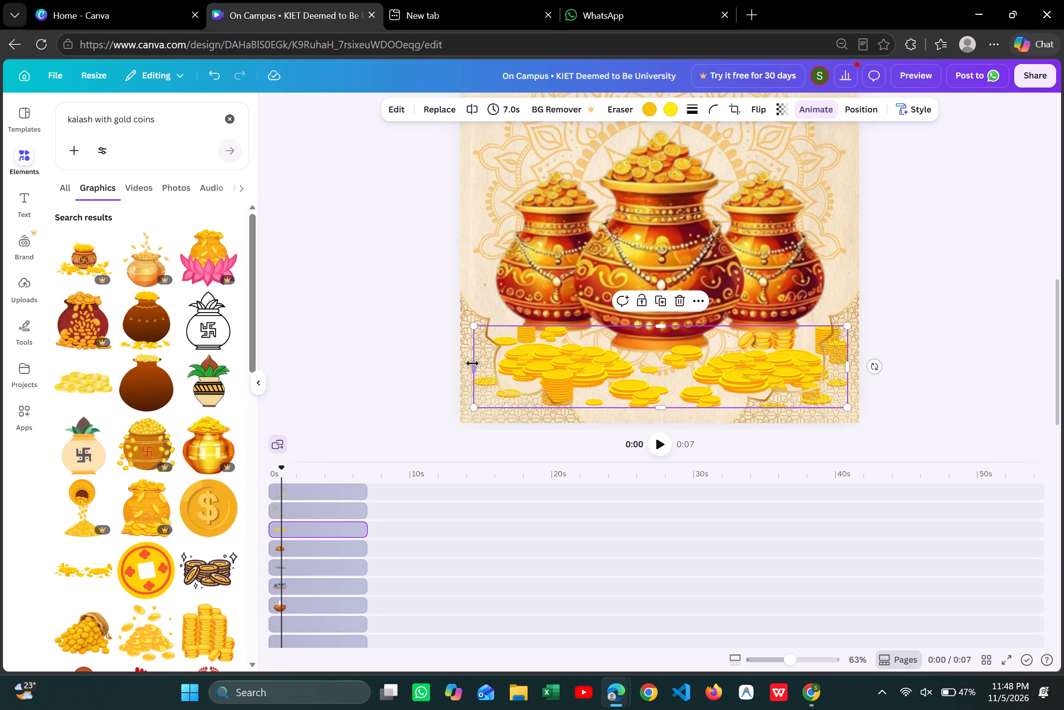
pyautogui.moveTo(470, 363); pyautogui.dragTo(449, 369)
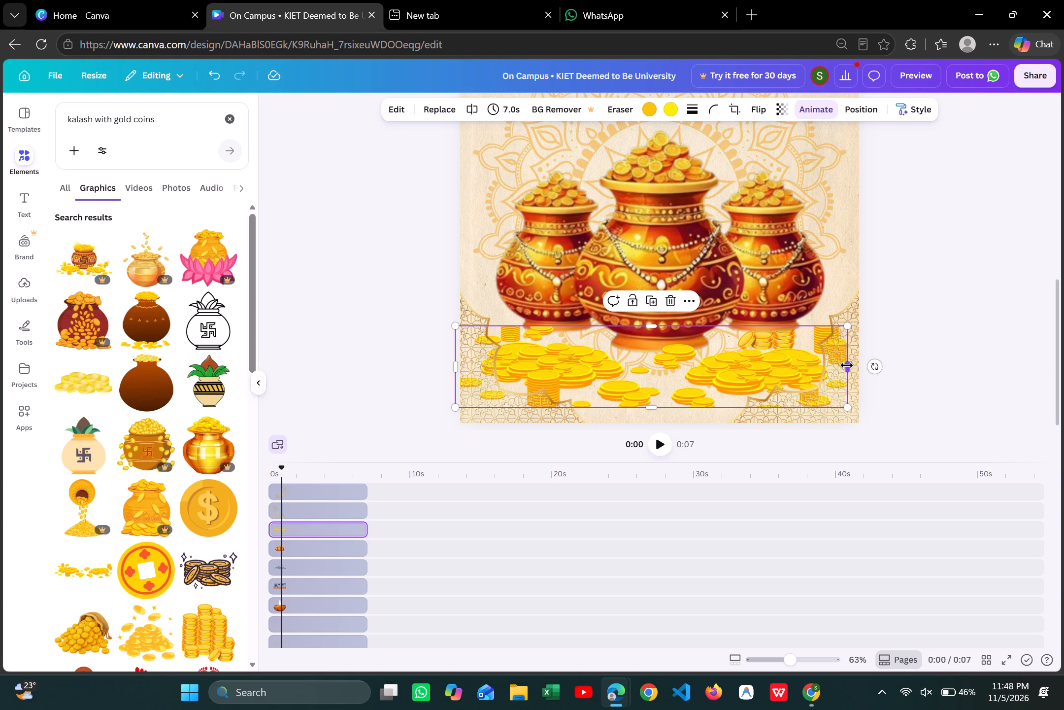
pyautogui.moveTo(847, 365); pyautogui.dragTo(862, 366)
pyautogui.click(731, 381)
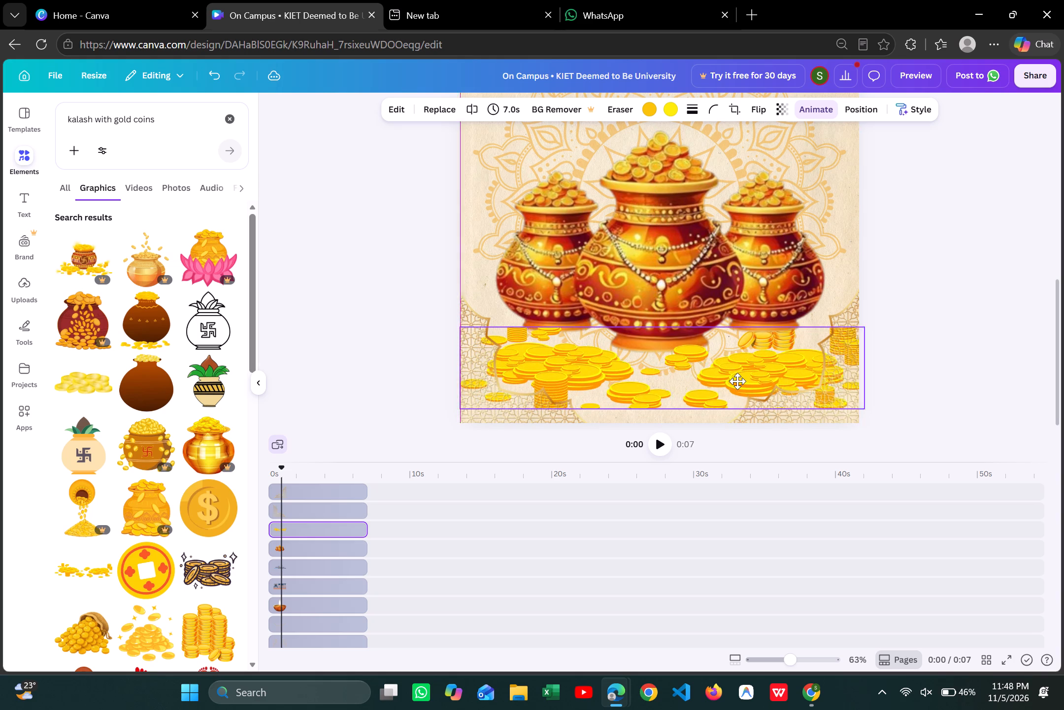
pyautogui.click(917, 365)
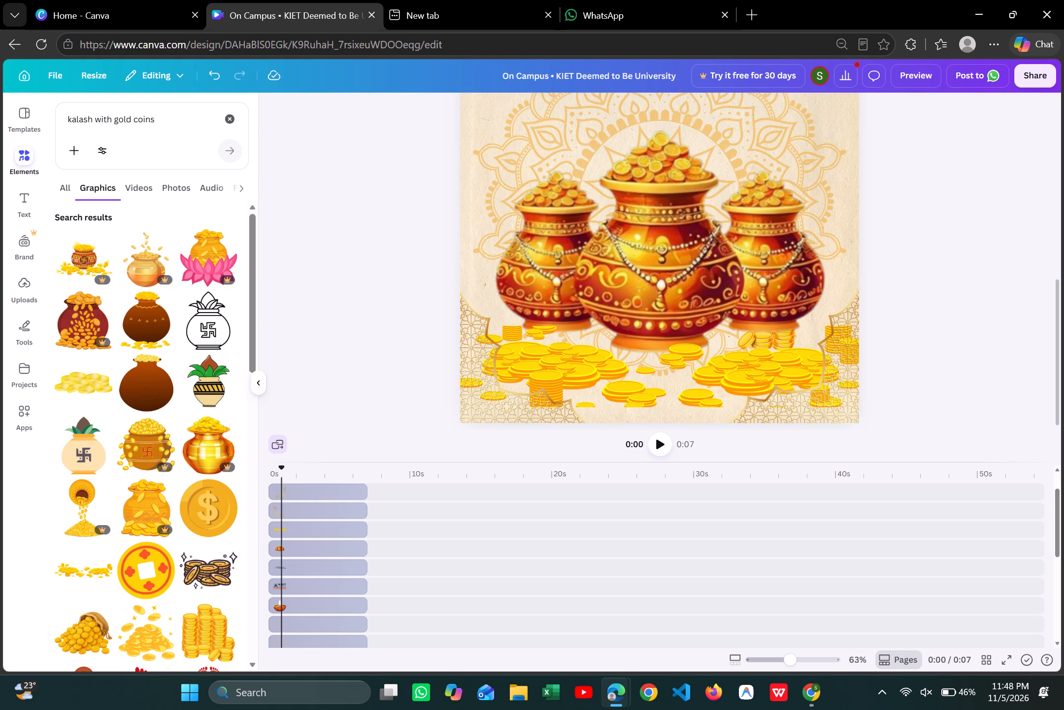
# Play the animation from the start, and delete the stacked-coins graphic hidden behind the right-hand kalash.
pyautogui.moveTo(281, 480); pyautogui.dragTo(260, 484)
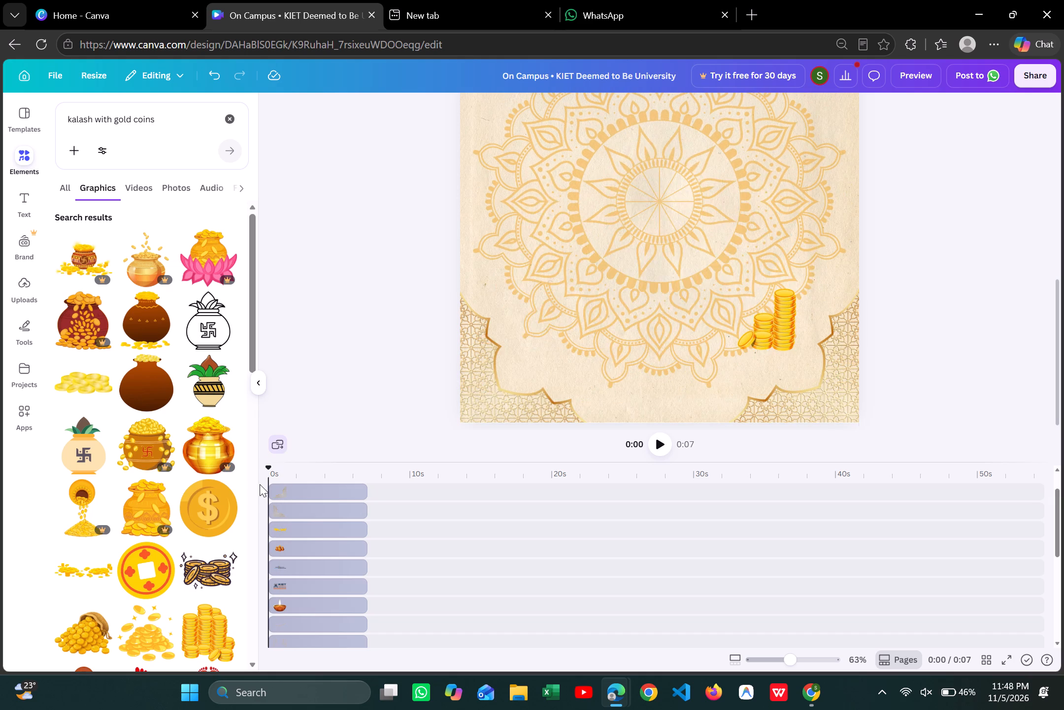
pyautogui.click(662, 444)
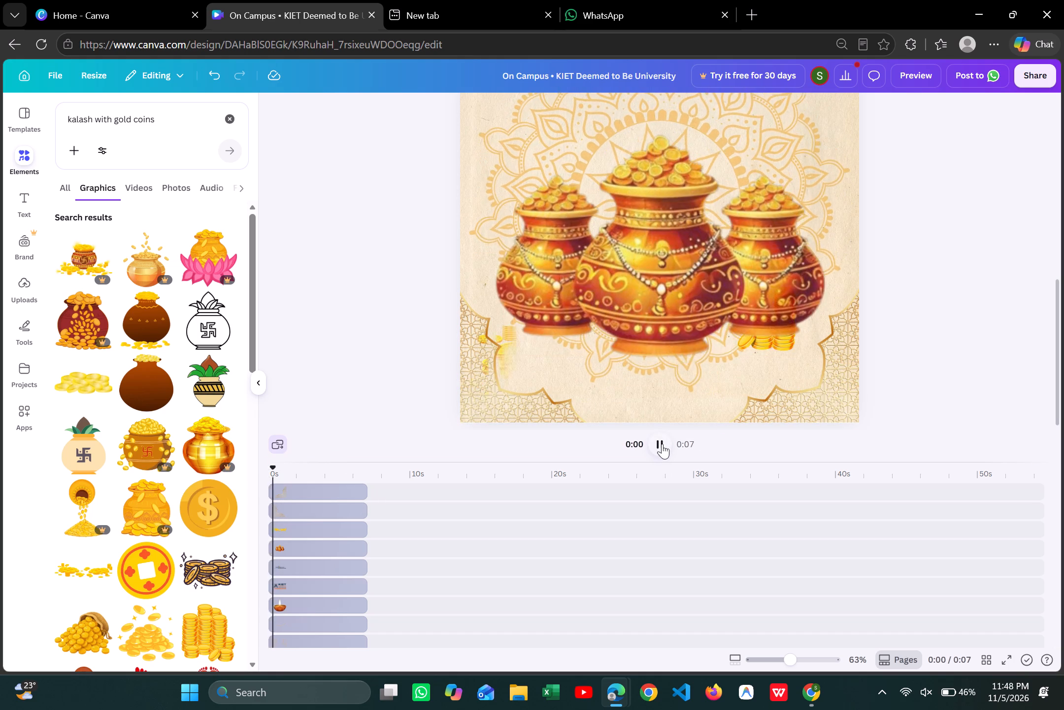
pyautogui.click(662, 444)
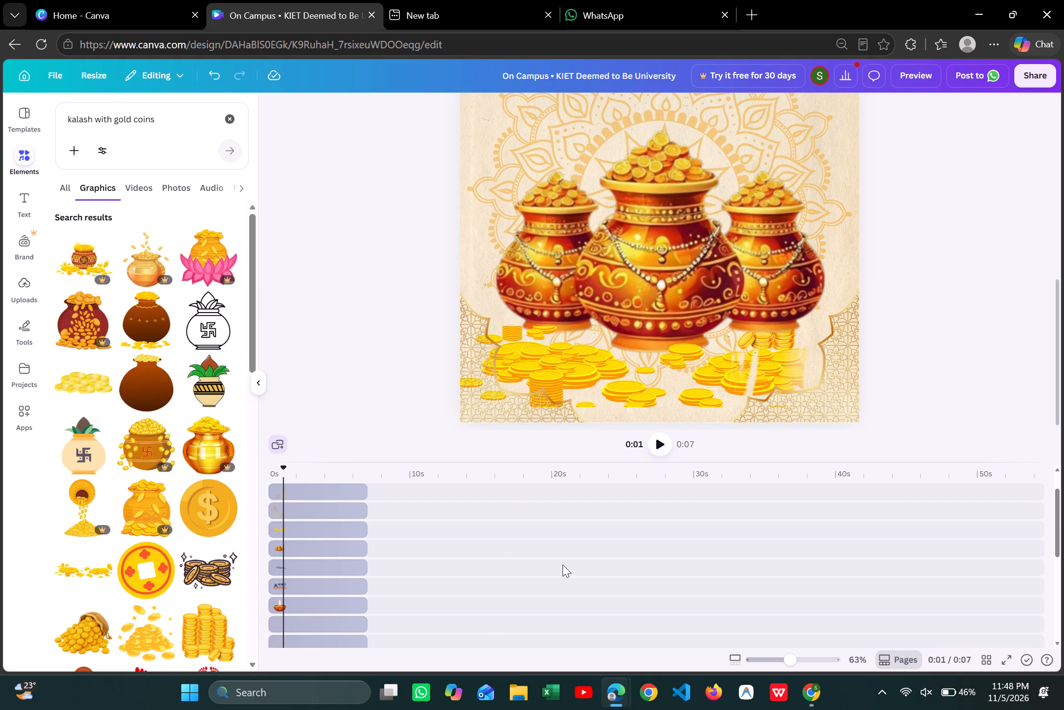
pyautogui.scroll(-2, 421, 592)
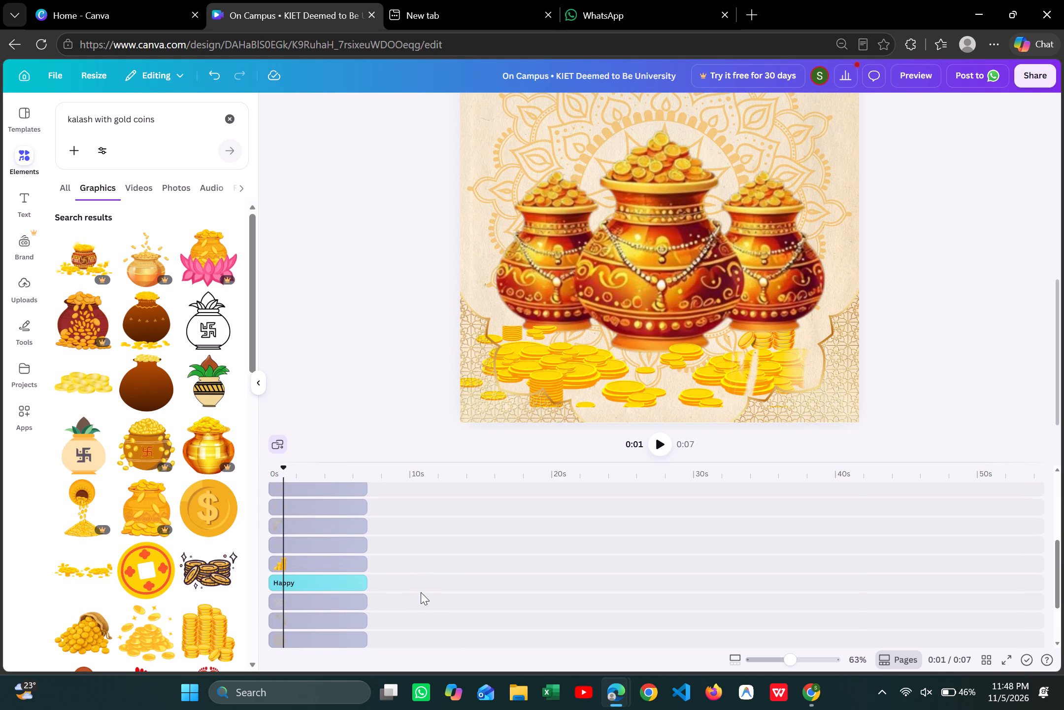
pyautogui.click(324, 559)
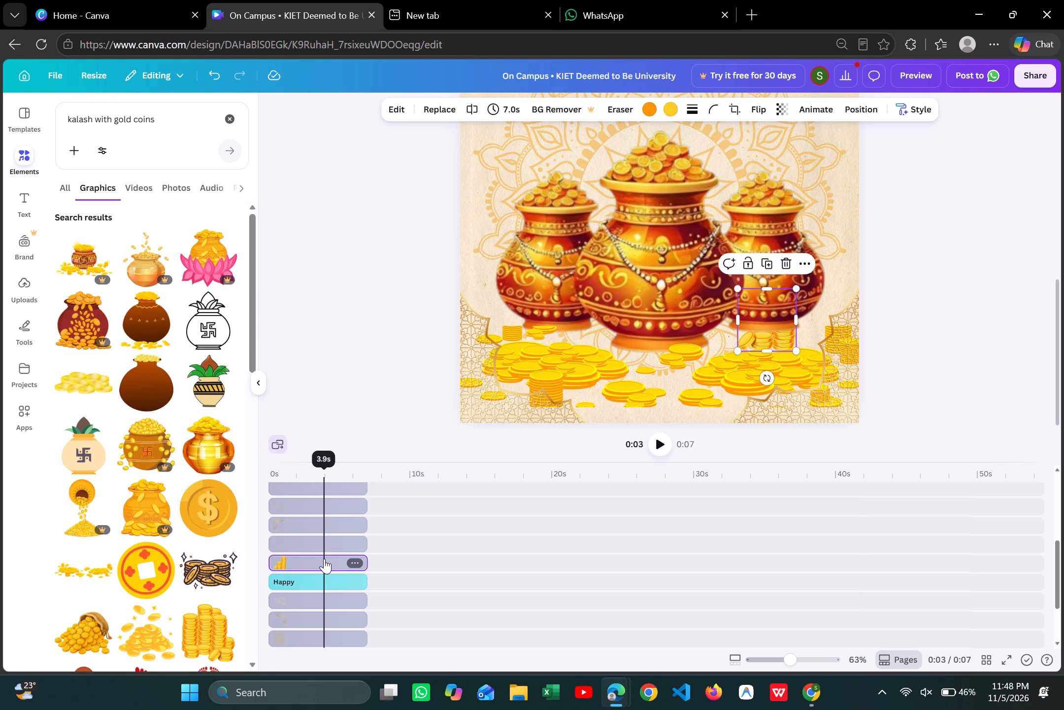
pyautogui.click(782, 265)
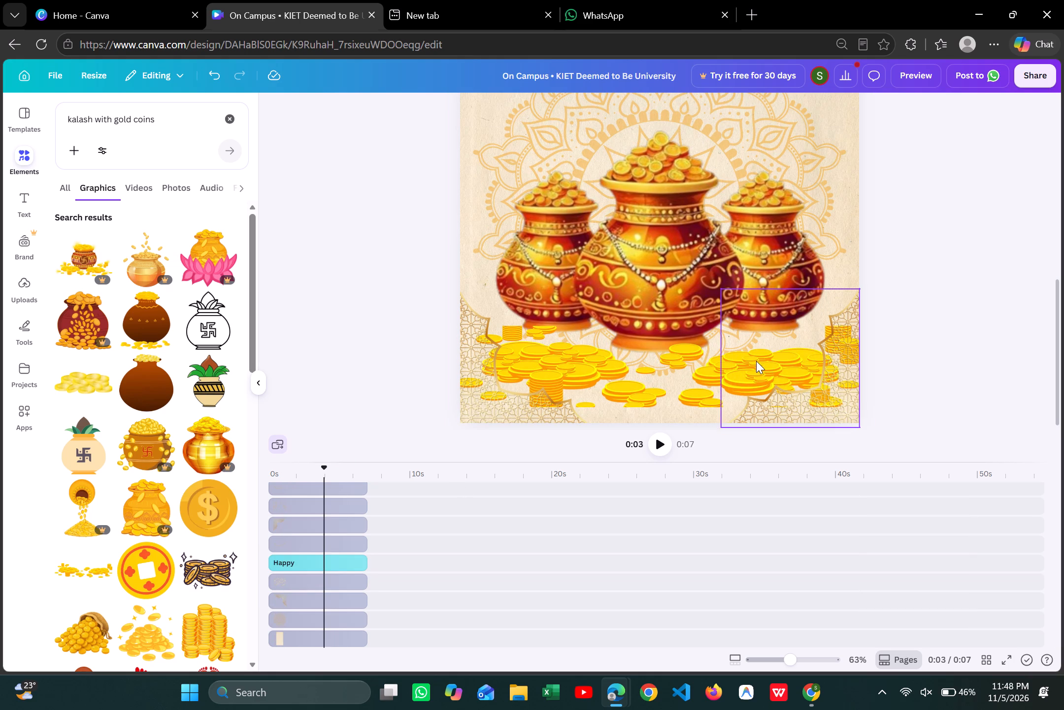
# Move the widened gold coins strip down until it sits on the page's bottom edge.
pyautogui.click(737, 390)
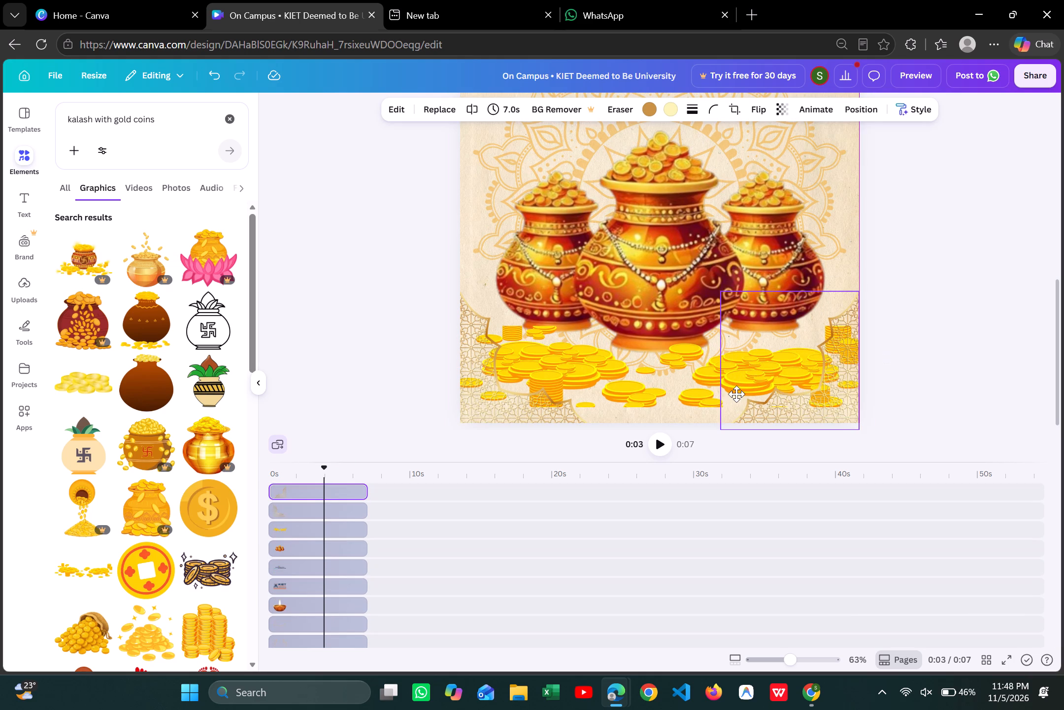
pyautogui.click(663, 385)
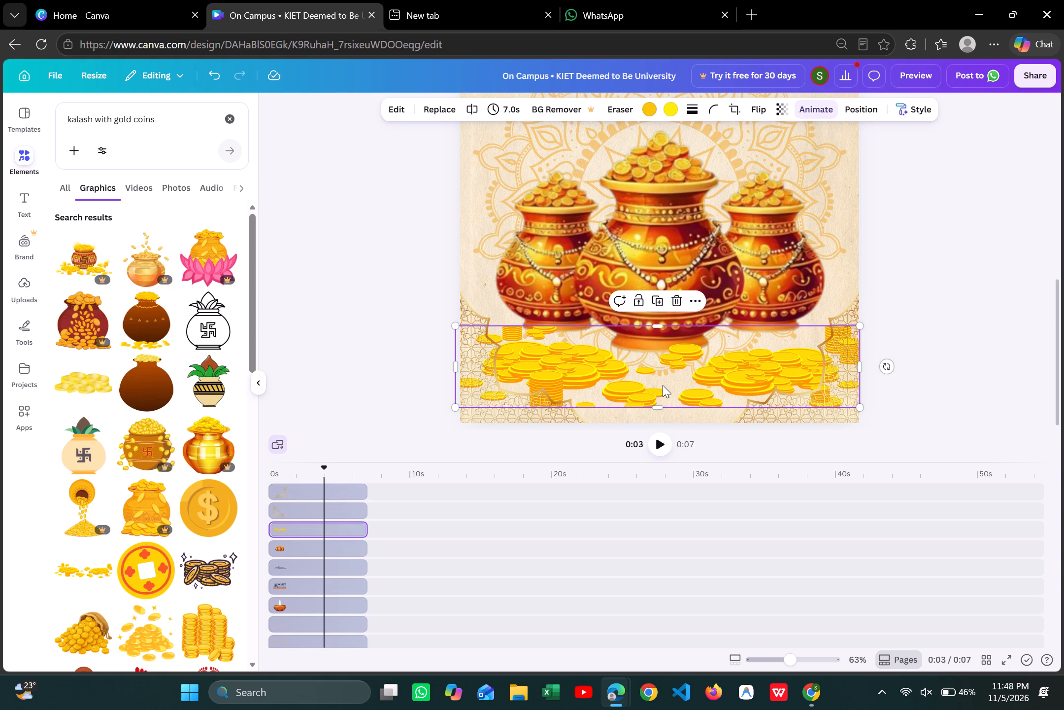
pyautogui.moveTo(663, 385); pyautogui.dragTo(662, 402)
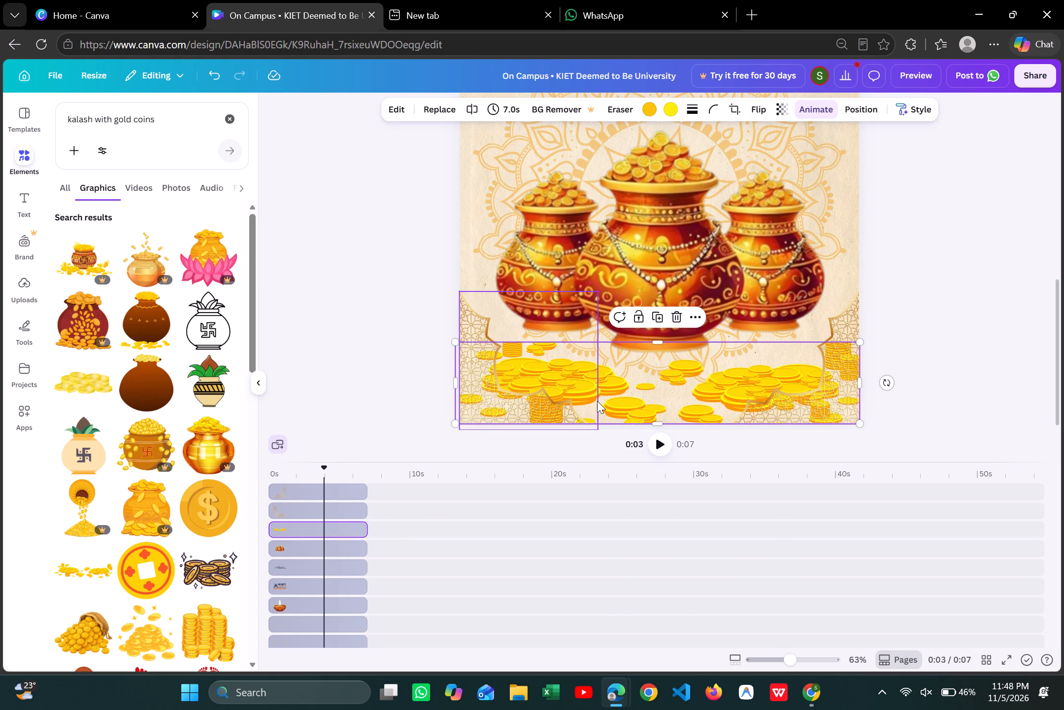
# Duplicate the gold coins strip and move the copy up so it overlaps the kalash bases, roughly centred across the page.
pyautogui.rightClick(597, 401)
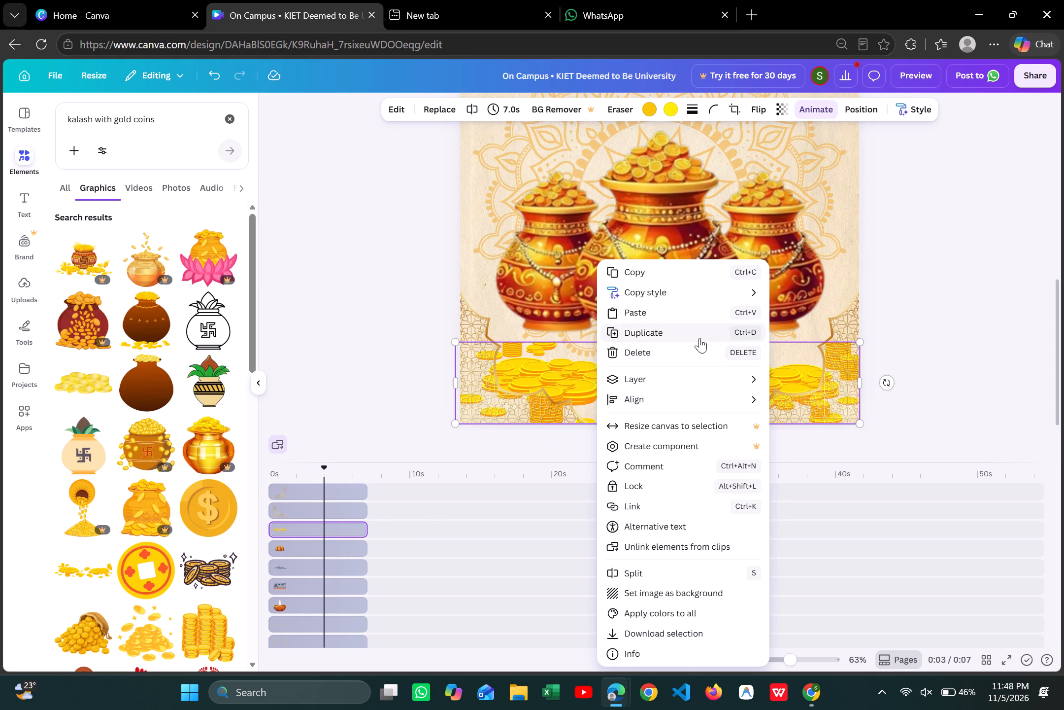
pyautogui.click(699, 338)
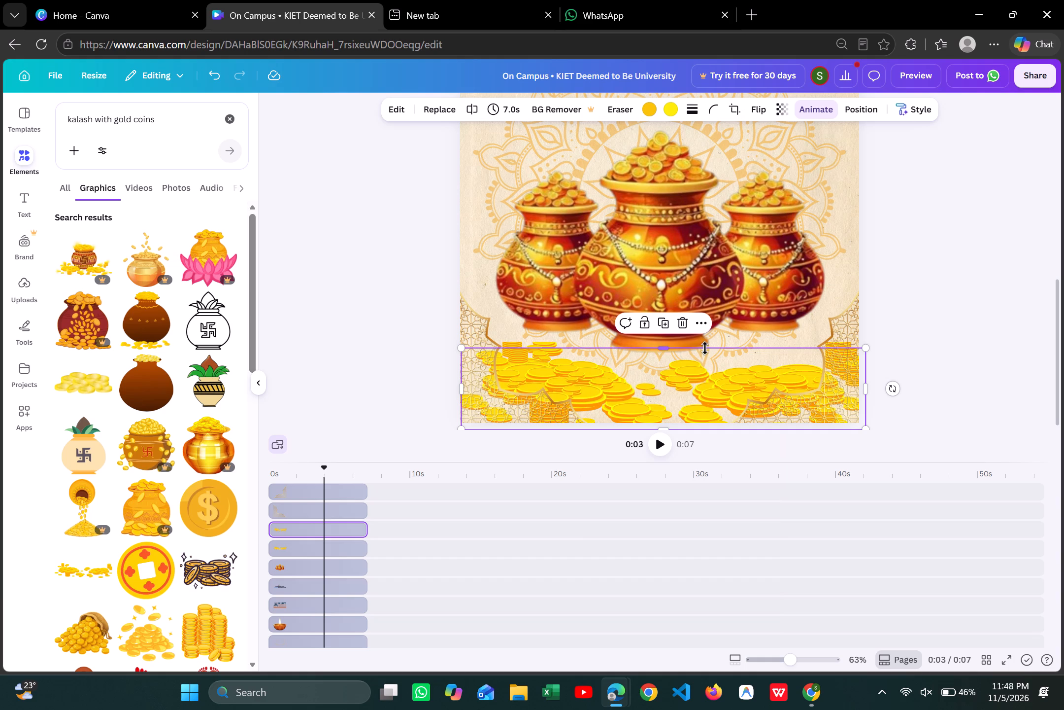
pyautogui.moveTo(705, 376); pyautogui.dragTo(704, 347)
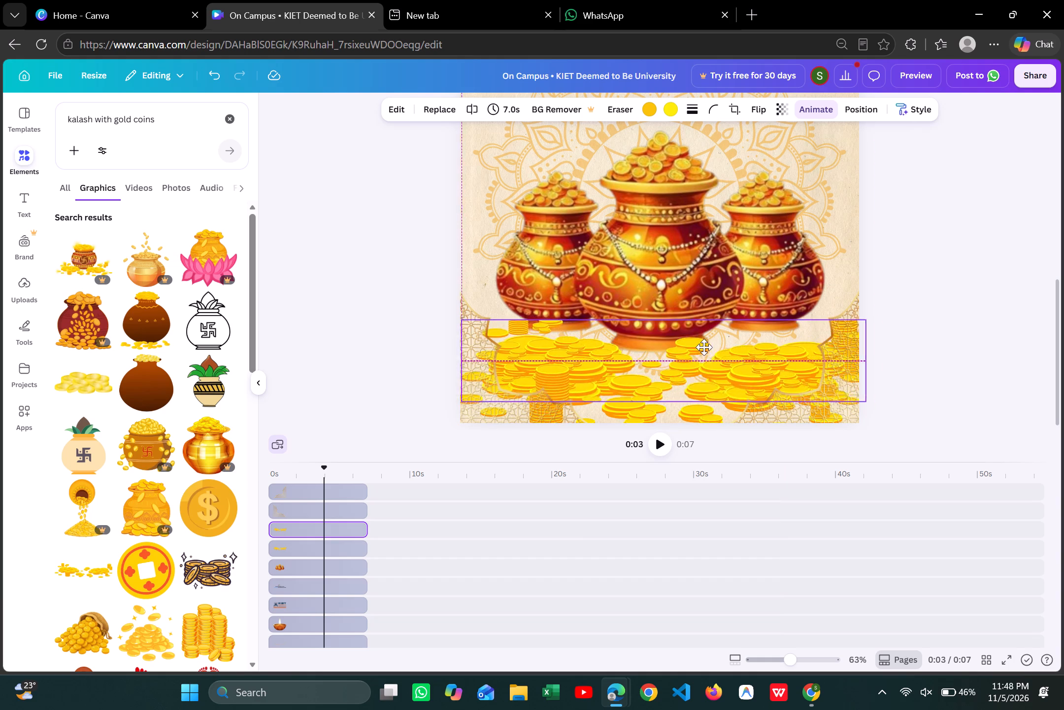
pyautogui.moveTo(704, 347); pyautogui.dragTo(692, 331)
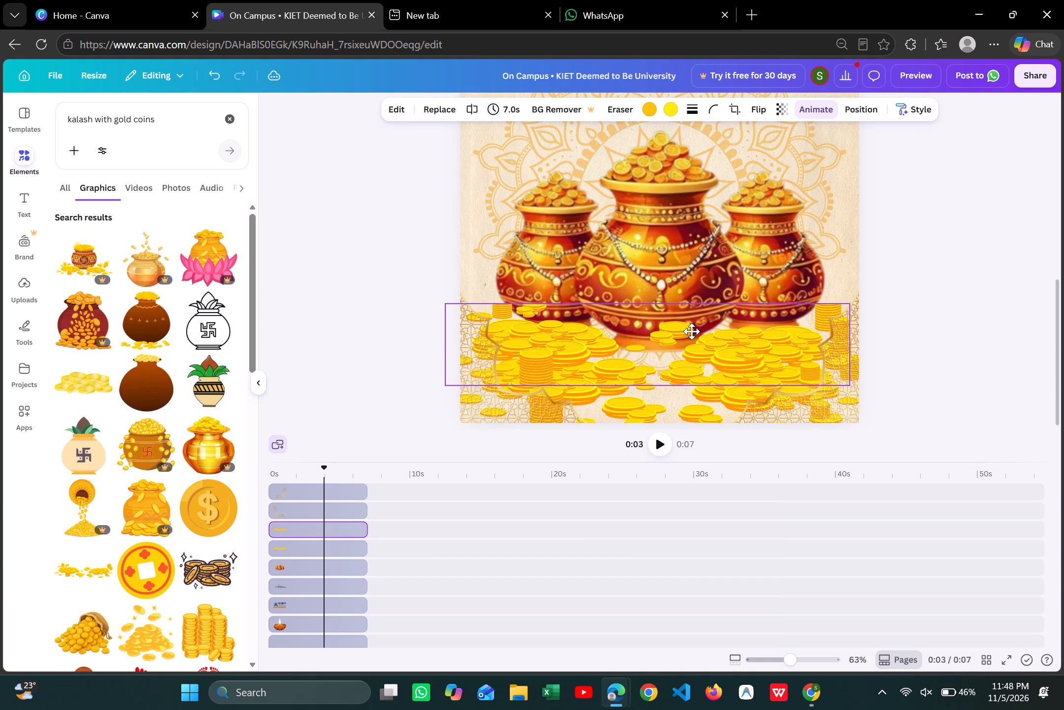
pyautogui.moveTo(692, 331); pyautogui.dragTo(692, 333)
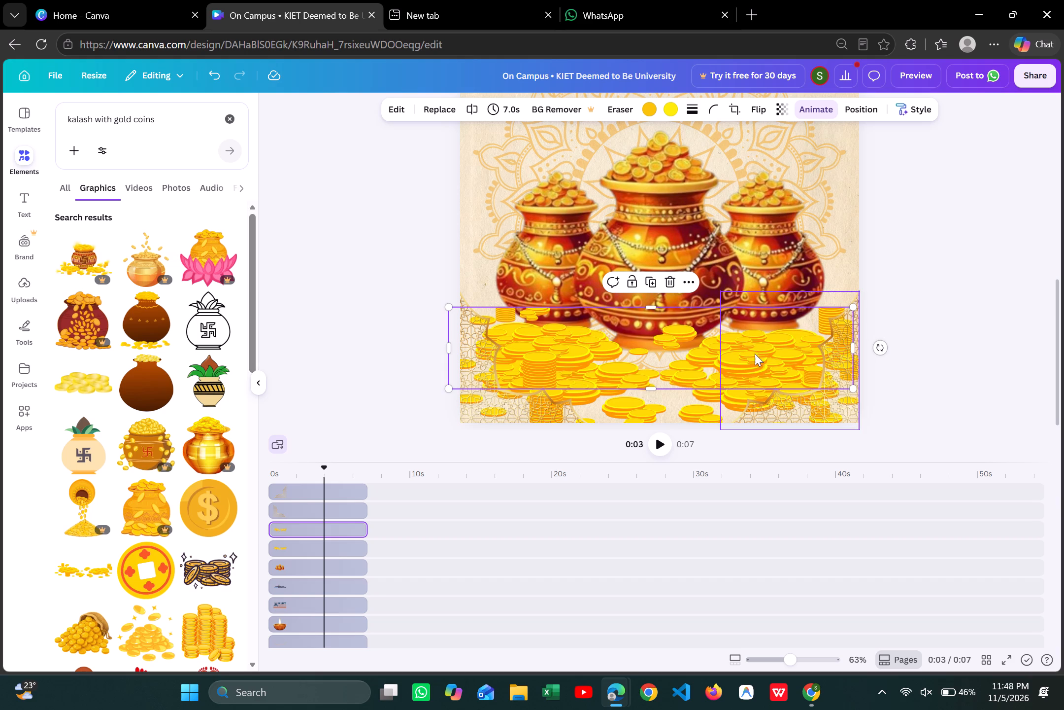
pyautogui.click(748, 357)
pyautogui.moveTo(688, 368); pyautogui.dragTo(688, 364)
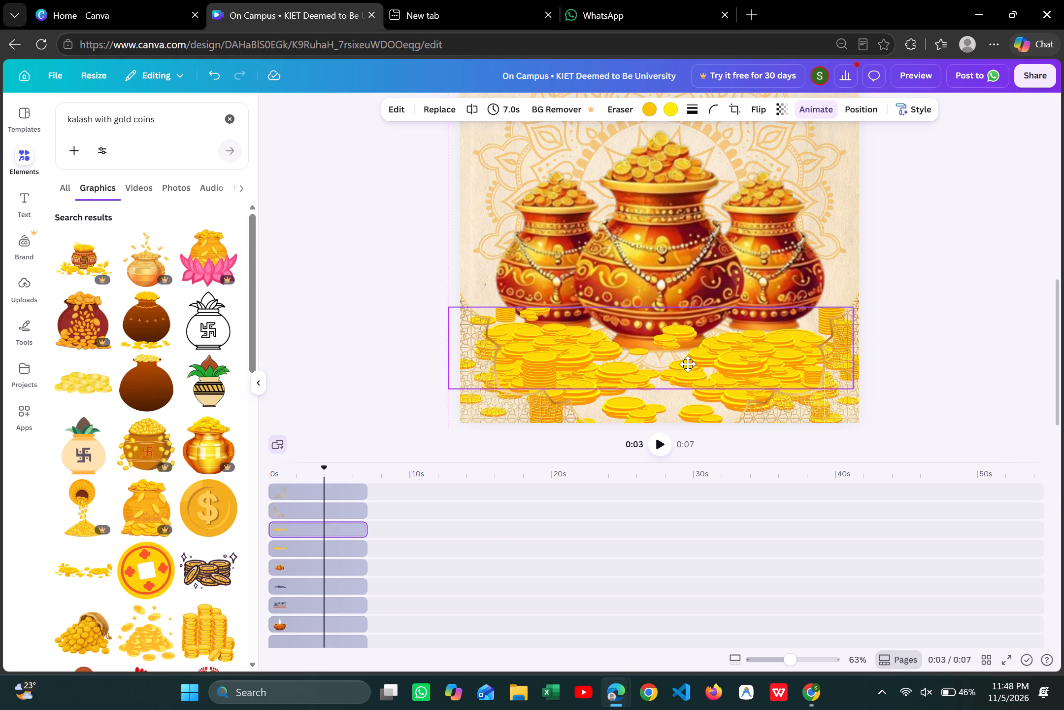
pyautogui.moveTo(688, 364); pyautogui.dragTo(688, 363)
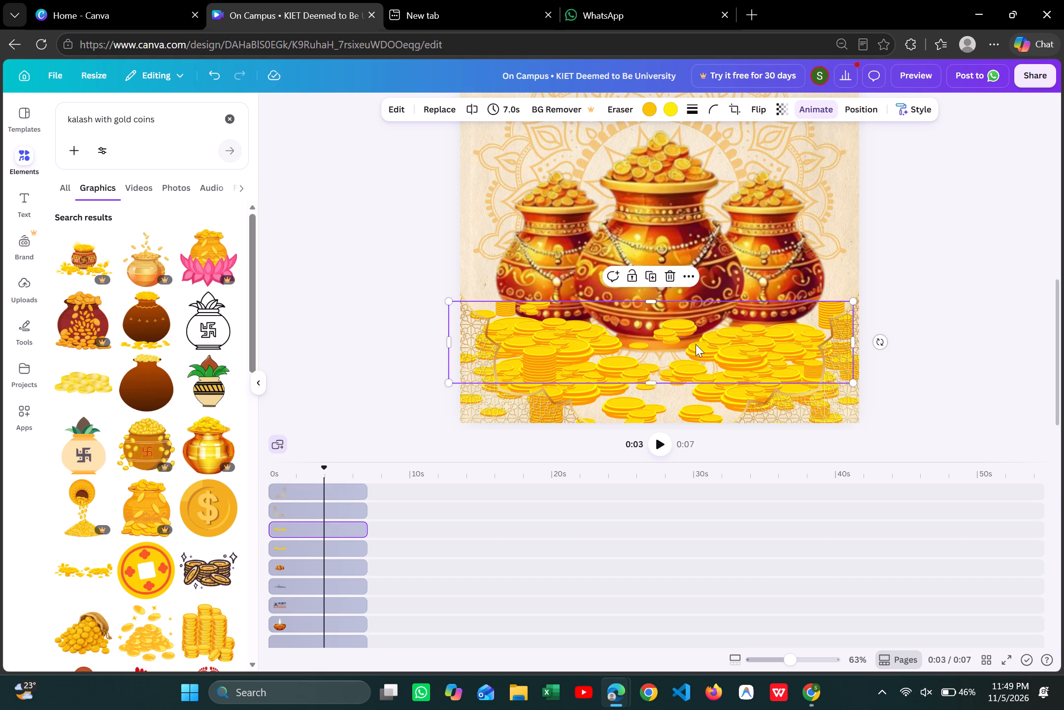
pyautogui.moveTo(696, 345); pyautogui.dragTo(696, 337)
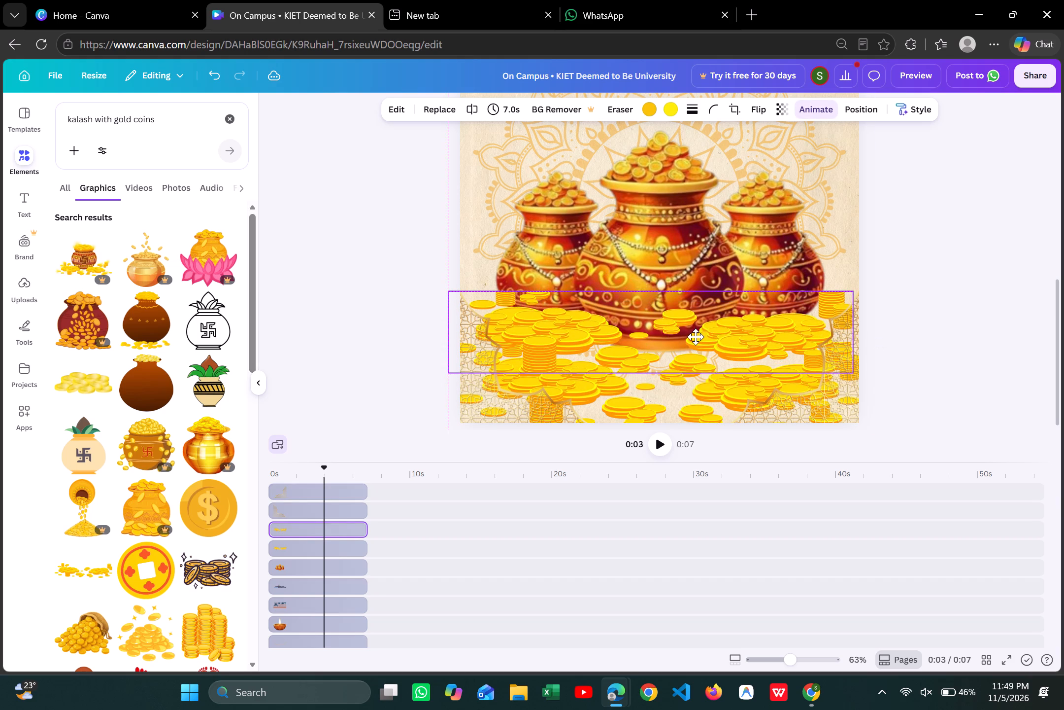
pyautogui.moveTo(696, 337); pyautogui.dragTo(698, 339)
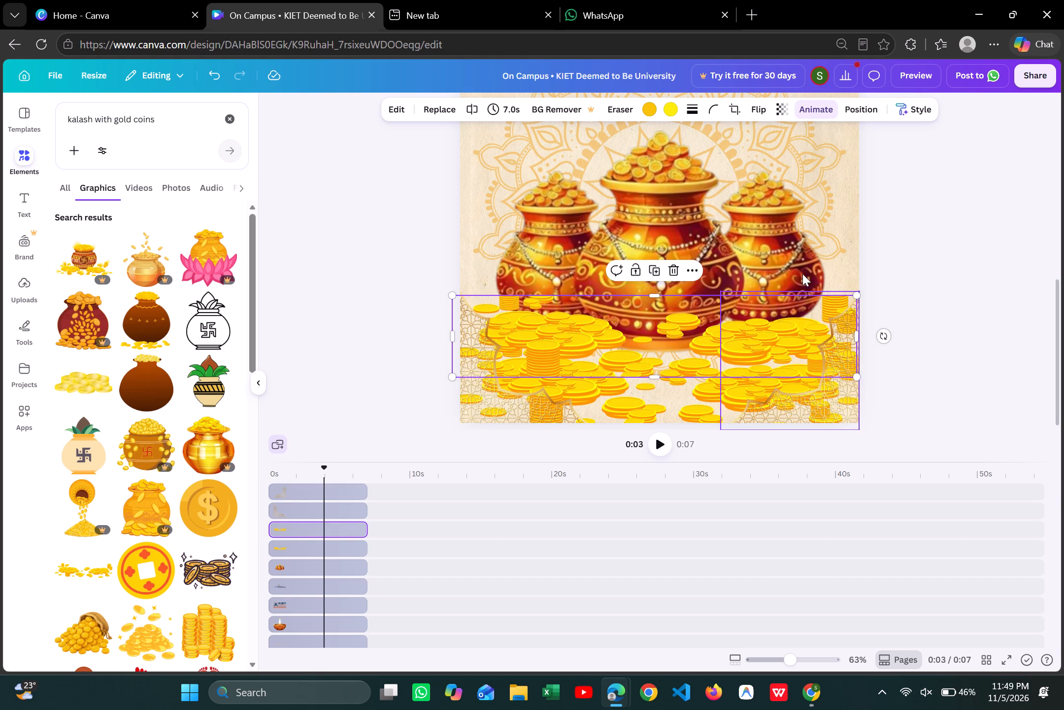
# Bring the kalashes graphic forward two layers so that it sits in front of both gold coins strips.
pyautogui.click(282, 565)
pyautogui.scroll(2, 282, 565)
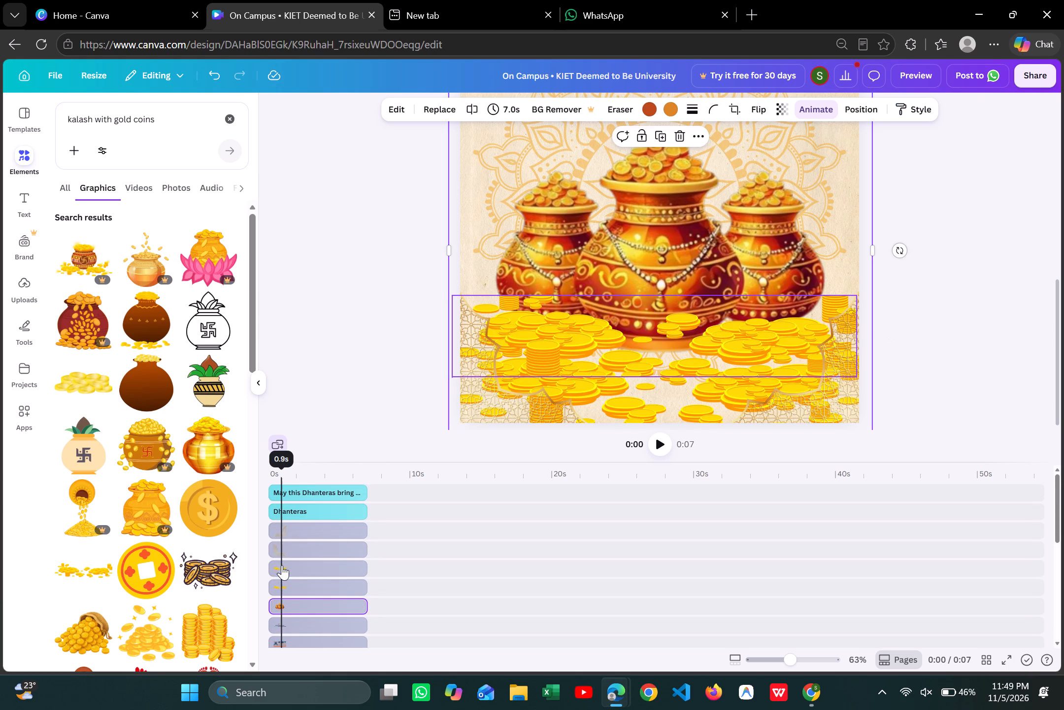
pyautogui.click(291, 604)
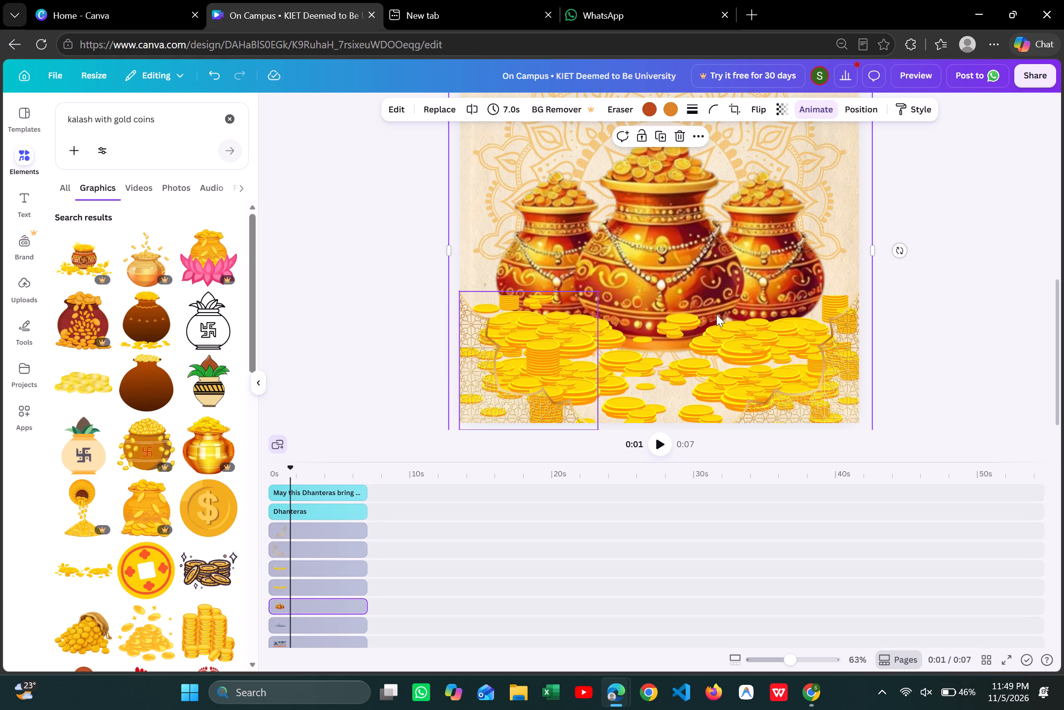
pyautogui.click(703, 132)
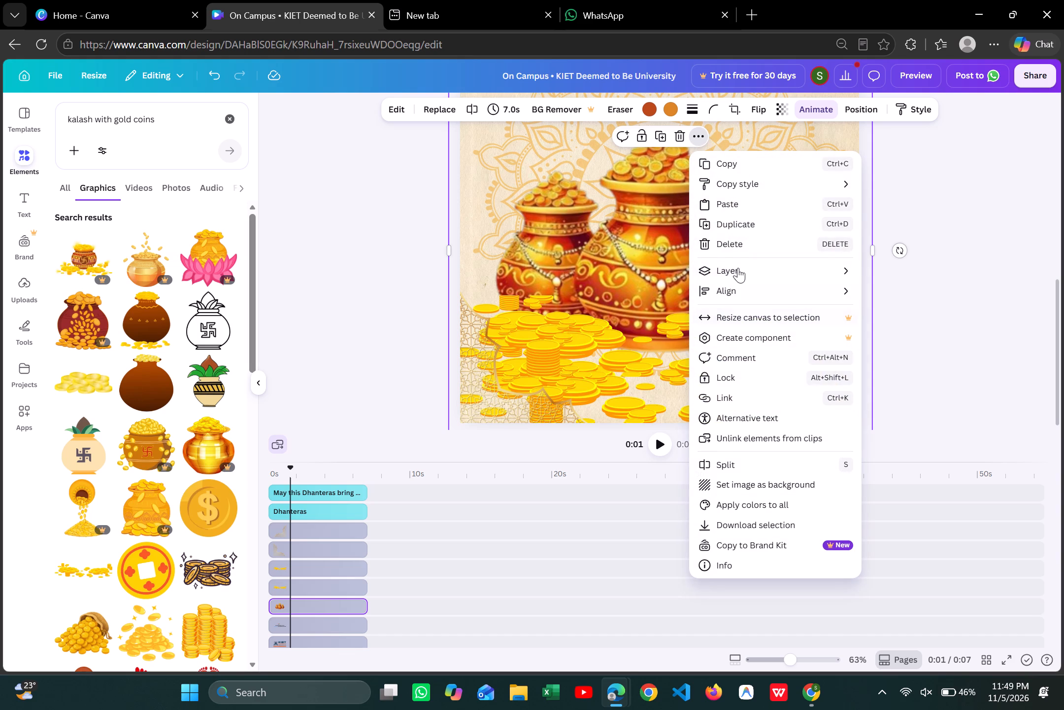
pyautogui.click(878, 288)
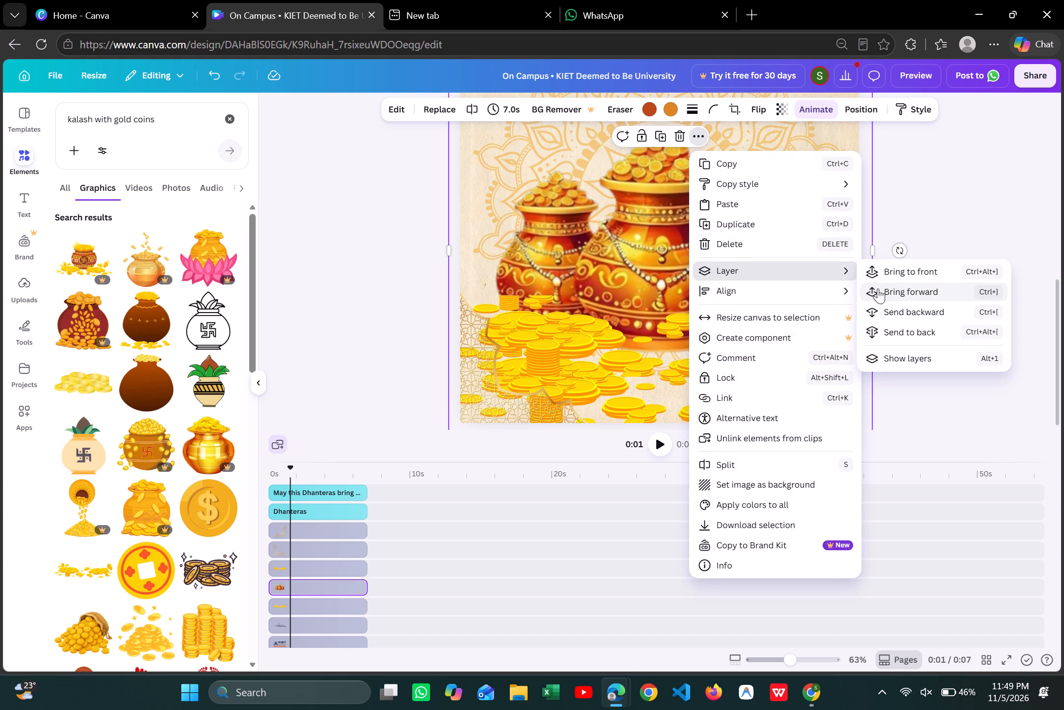
pyautogui.click(878, 288)
pyautogui.click(992, 217)
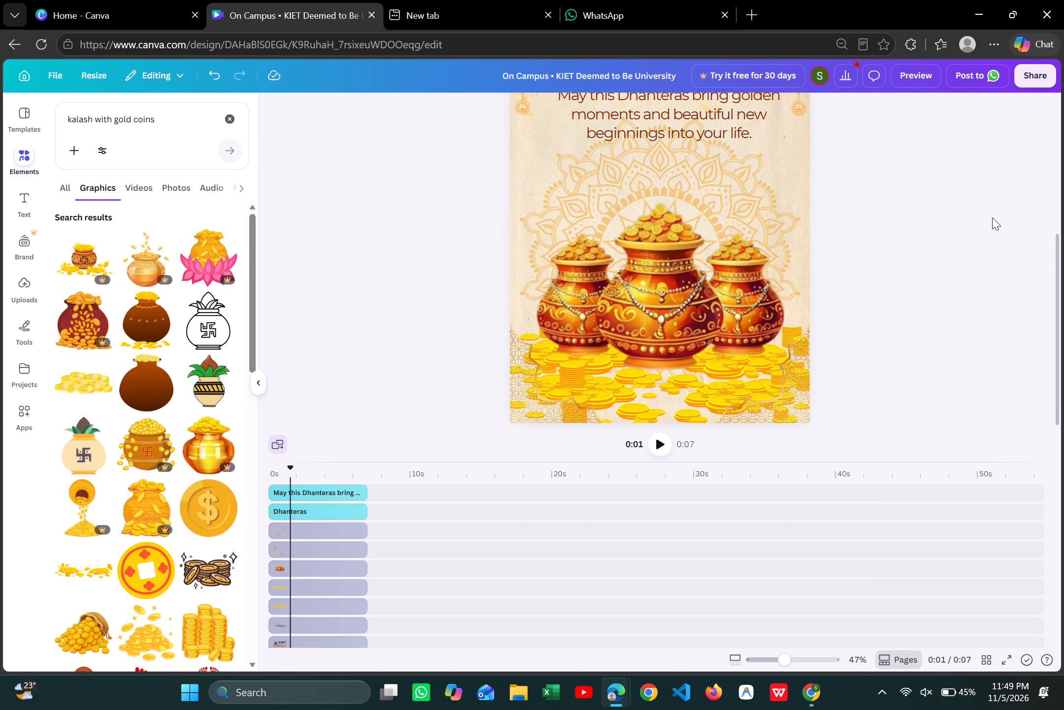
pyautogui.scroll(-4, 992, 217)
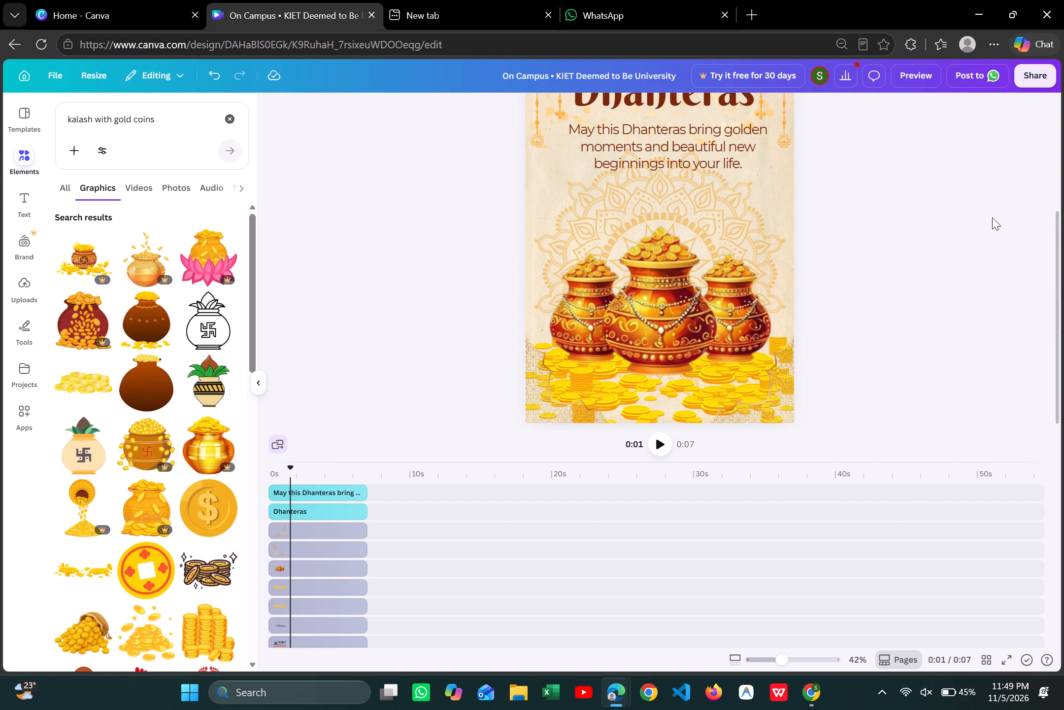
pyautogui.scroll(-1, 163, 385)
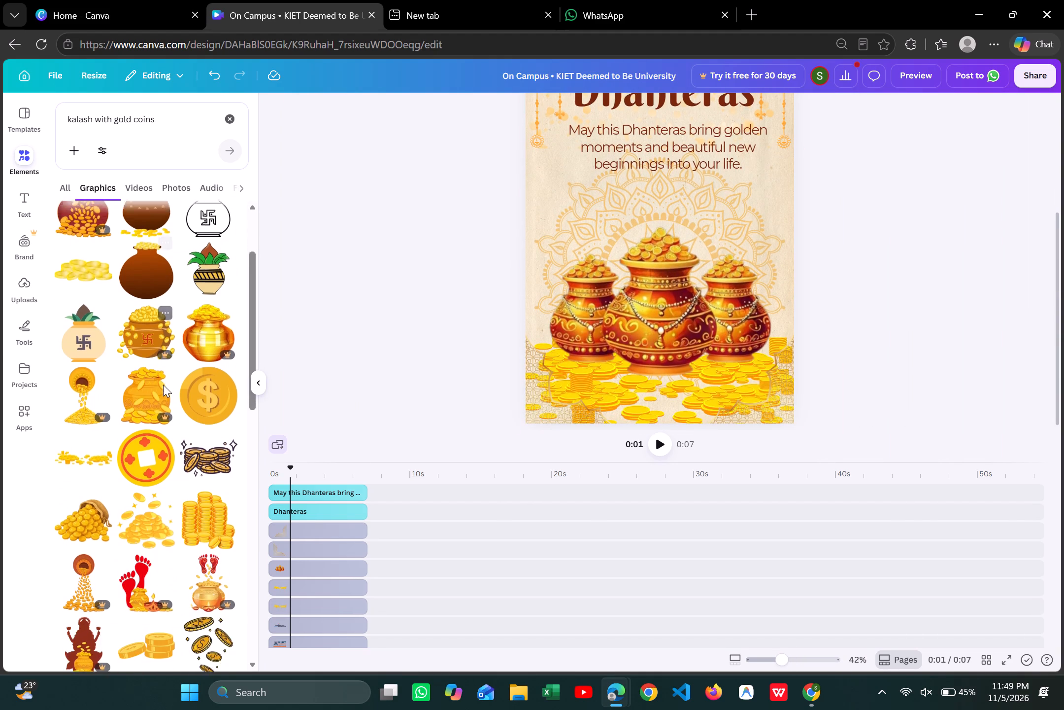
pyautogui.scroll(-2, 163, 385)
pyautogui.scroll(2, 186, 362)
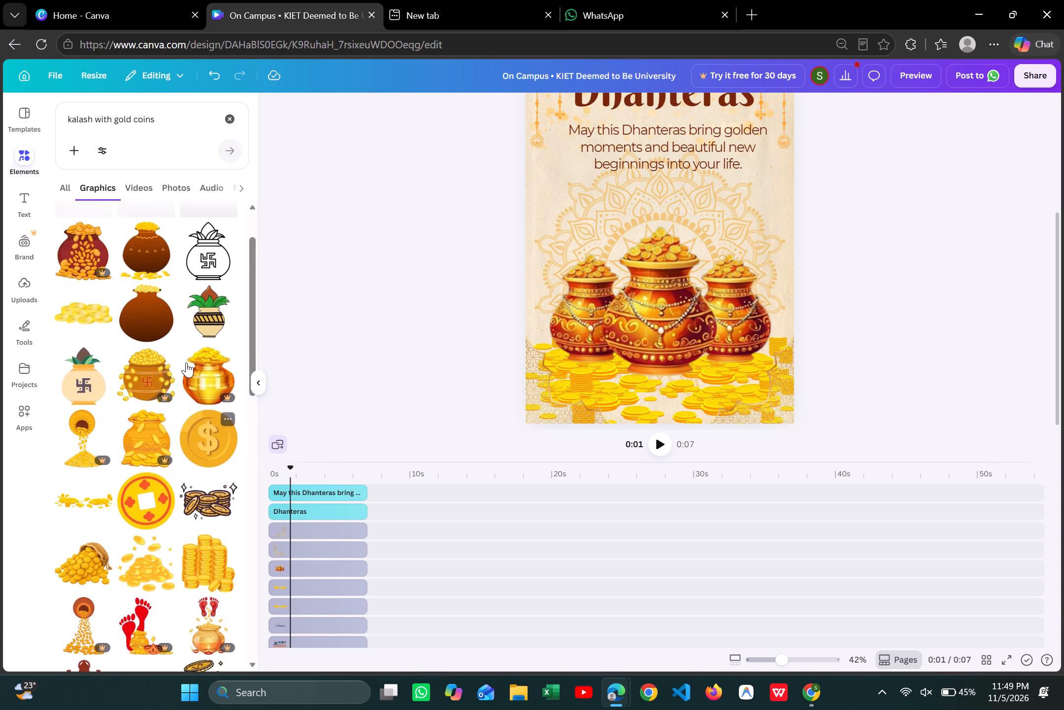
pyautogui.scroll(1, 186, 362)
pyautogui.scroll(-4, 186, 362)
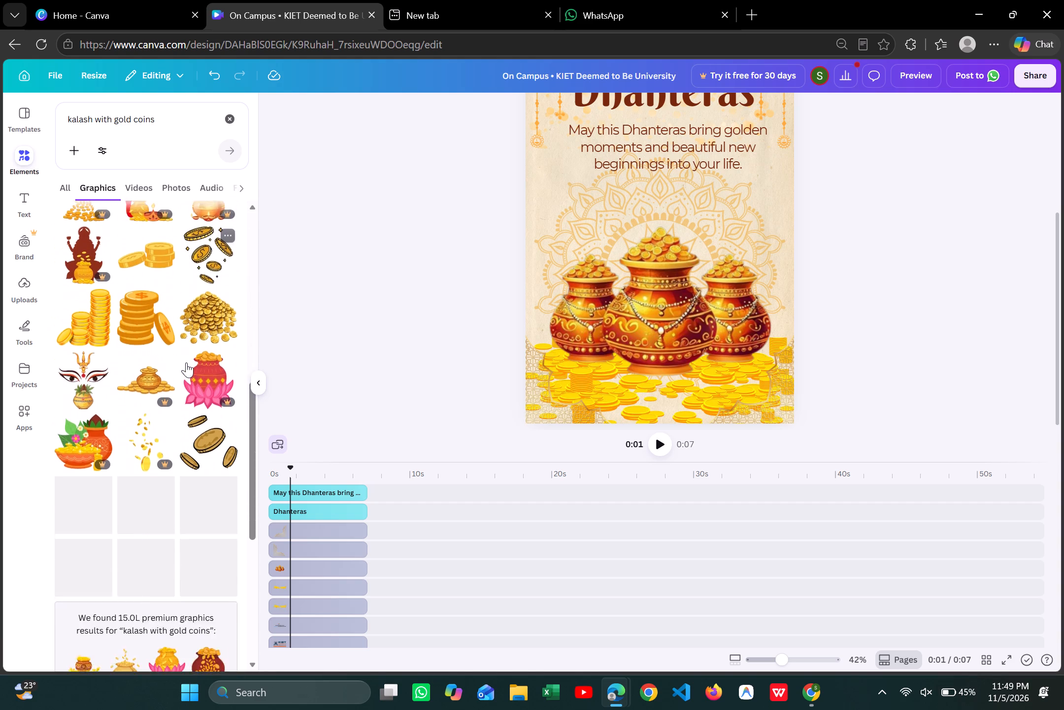
# Download the finished Happy Dhanteras greeting as an MP4 video at 1080p quality.
pyautogui.click(968, 70)
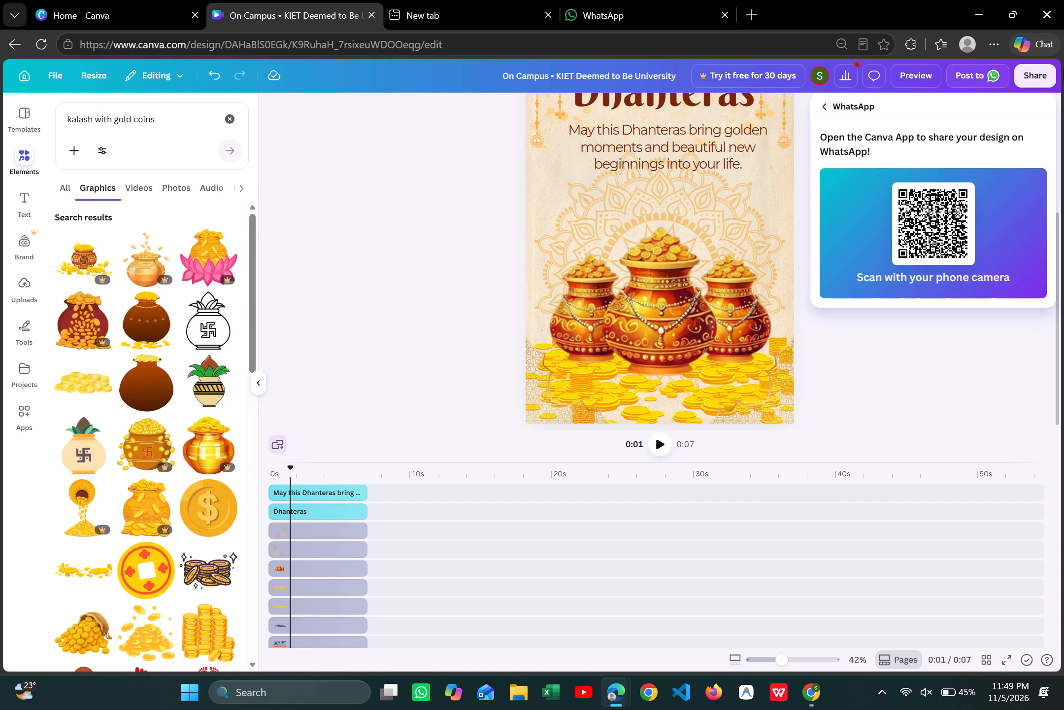
pyautogui.click(1031, 78)
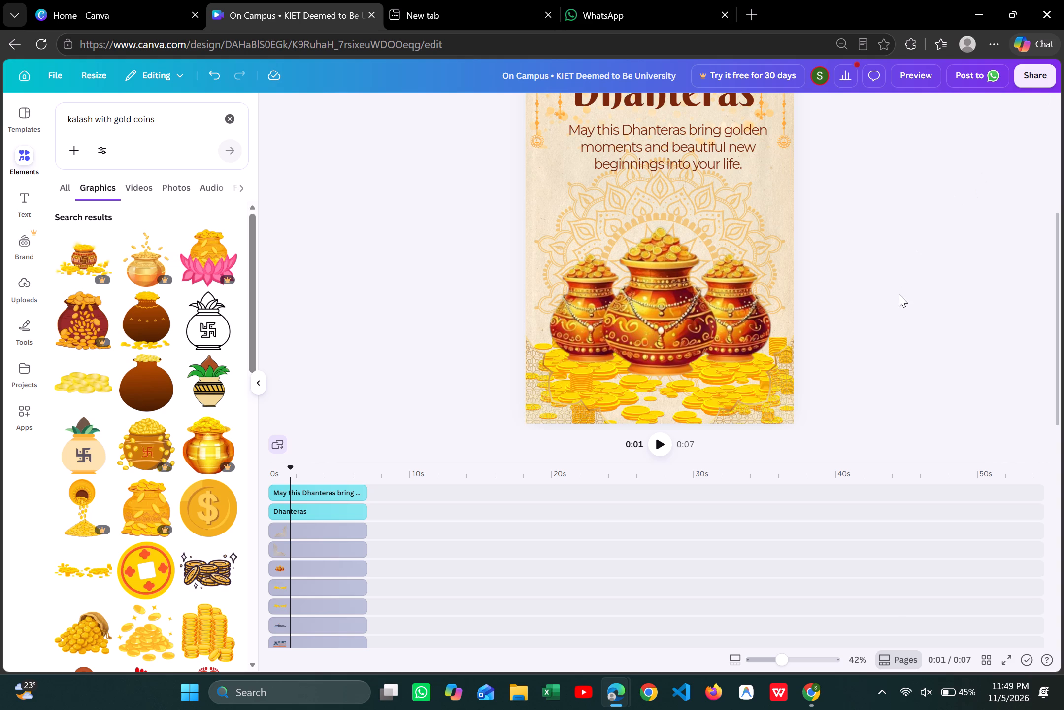
pyautogui.scroll(3, 899, 294)
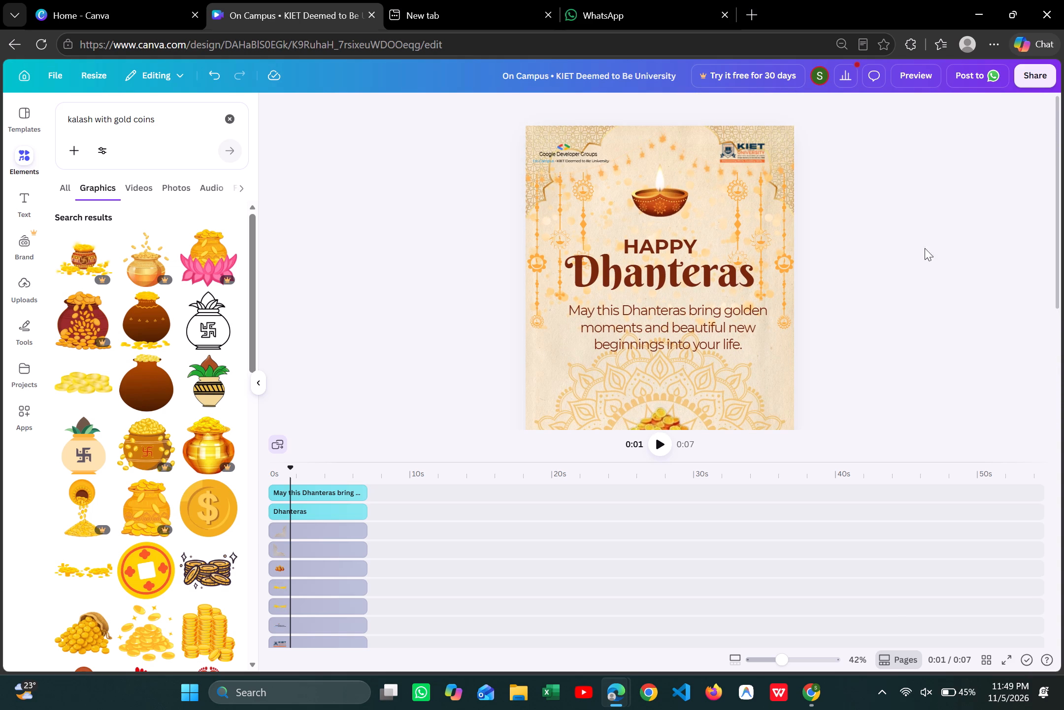
pyautogui.click(1035, 76)
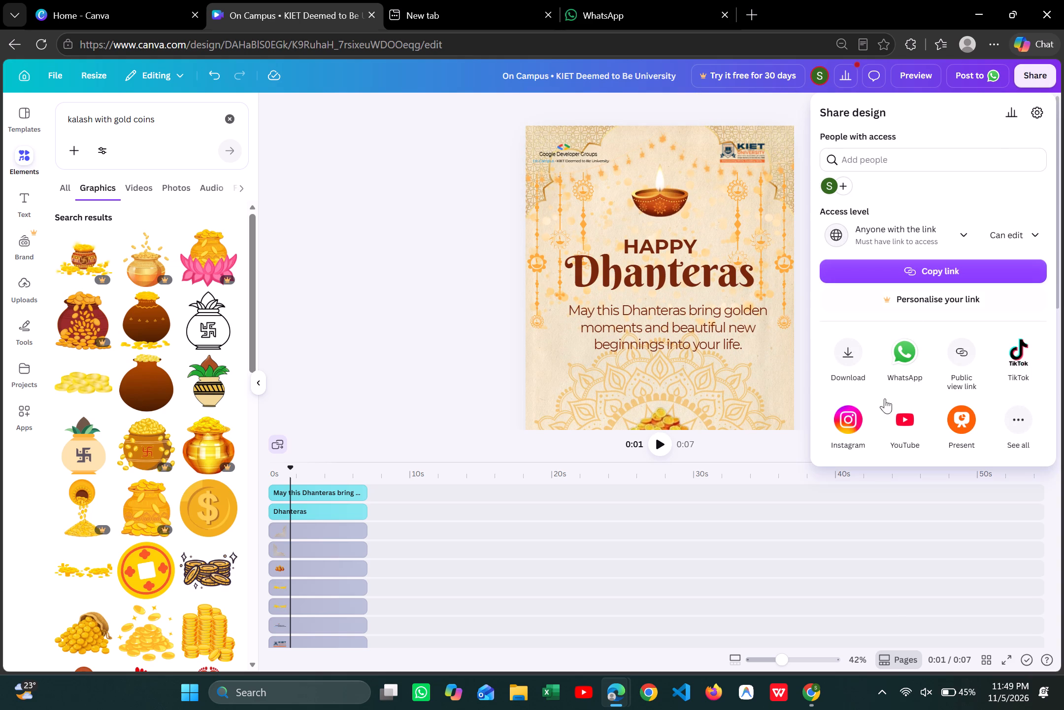
pyautogui.click(843, 351)
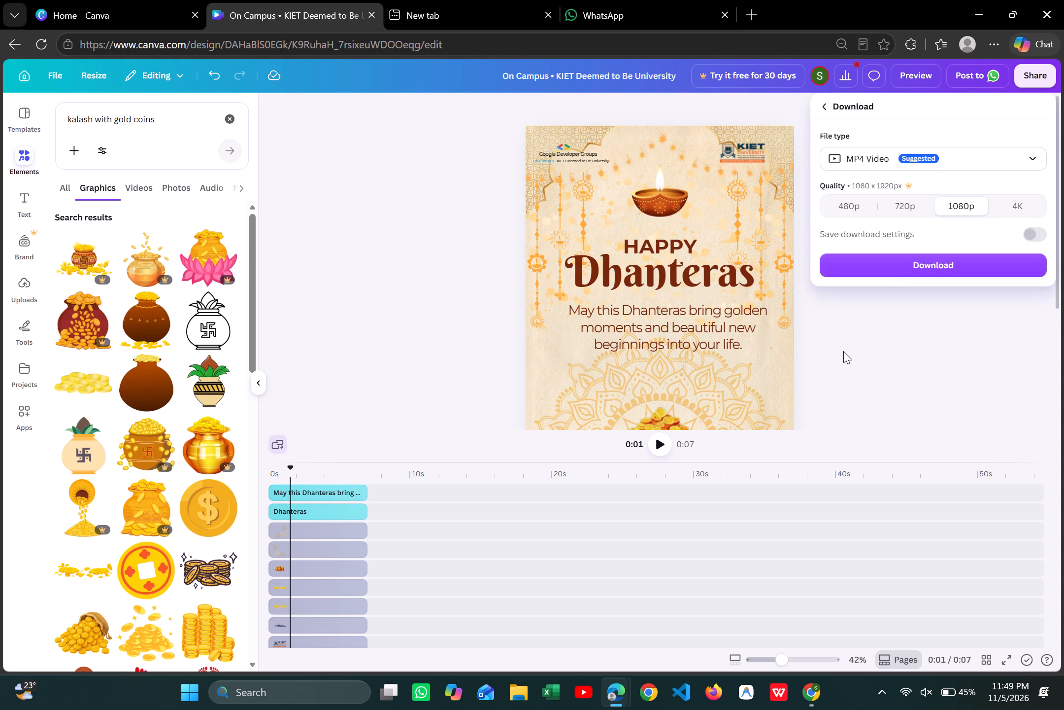
pyautogui.click(899, 264)
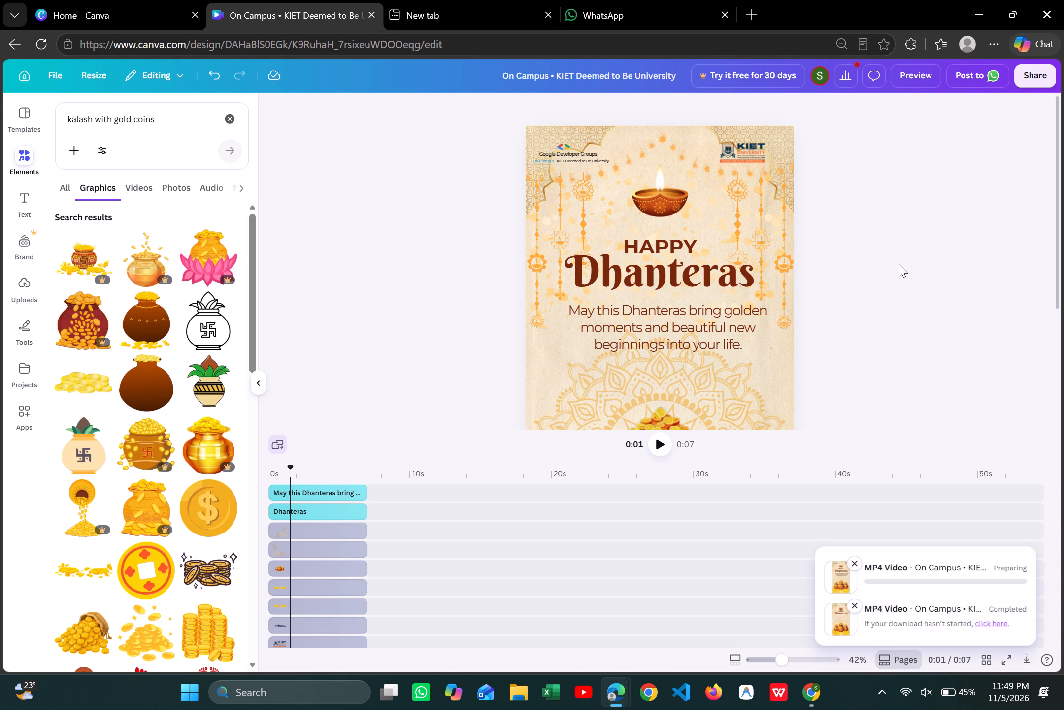
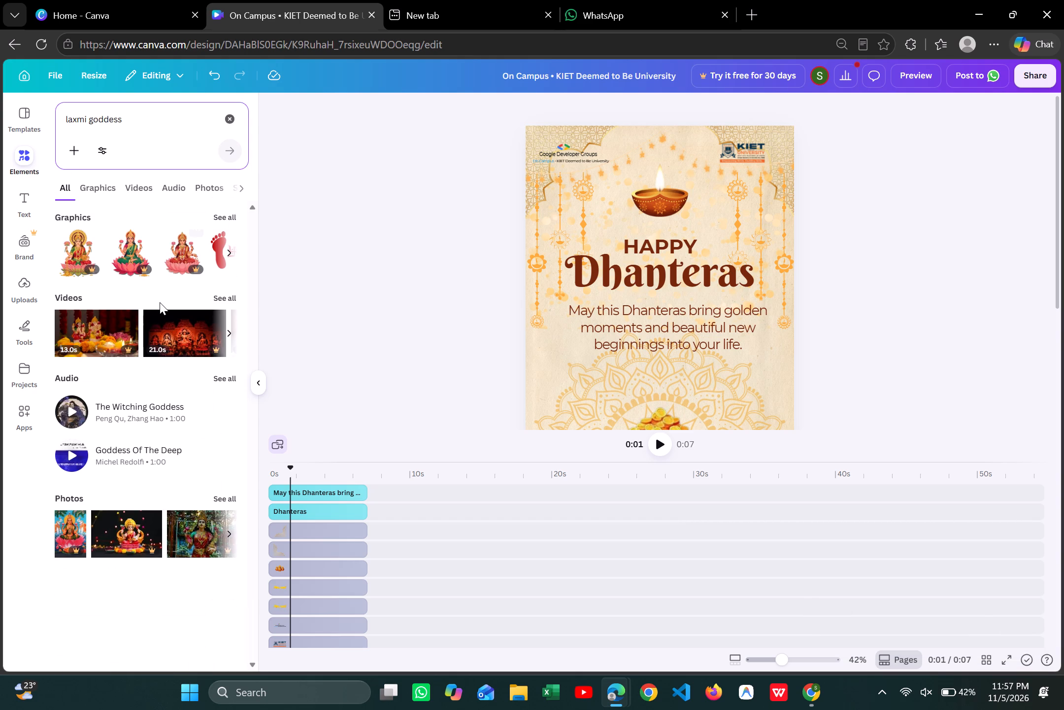
# Look through the graphics results for "laxmi goddess" to find a goddess illustration suitable for the Dhanteras design.
pyautogui.hscroll(-3, 168, 252)
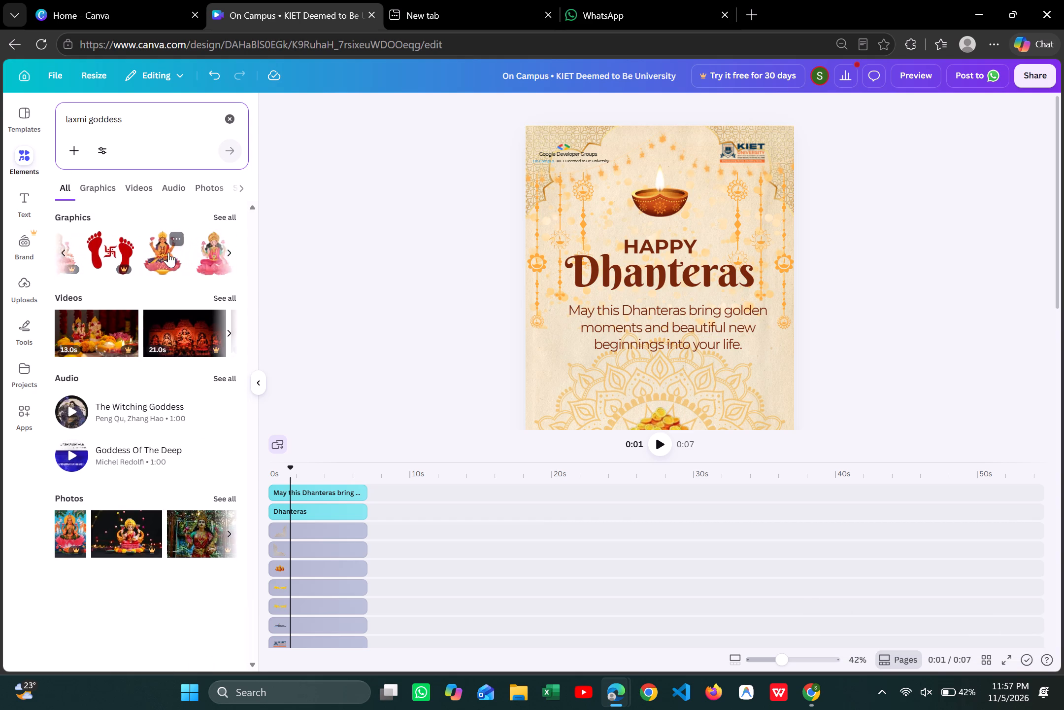
pyautogui.hscroll(-3, 168, 252)
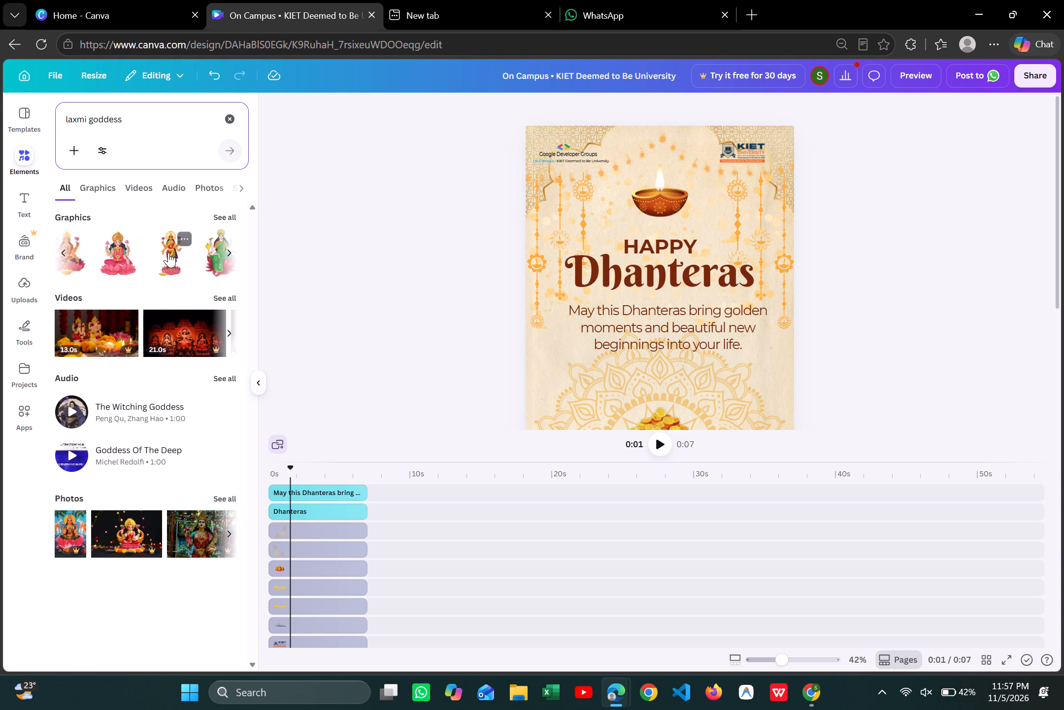
pyautogui.hscroll(-5, 168, 252)
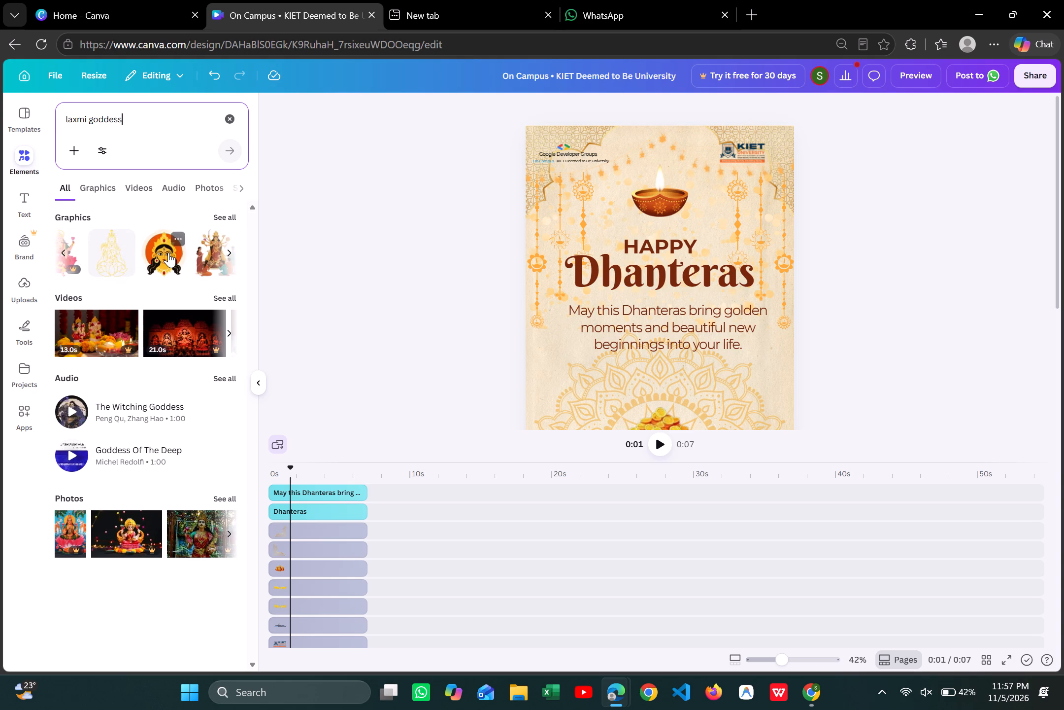
pyautogui.hscroll(-1, 168, 252)
pyautogui.scroll(-1, 168, 252)
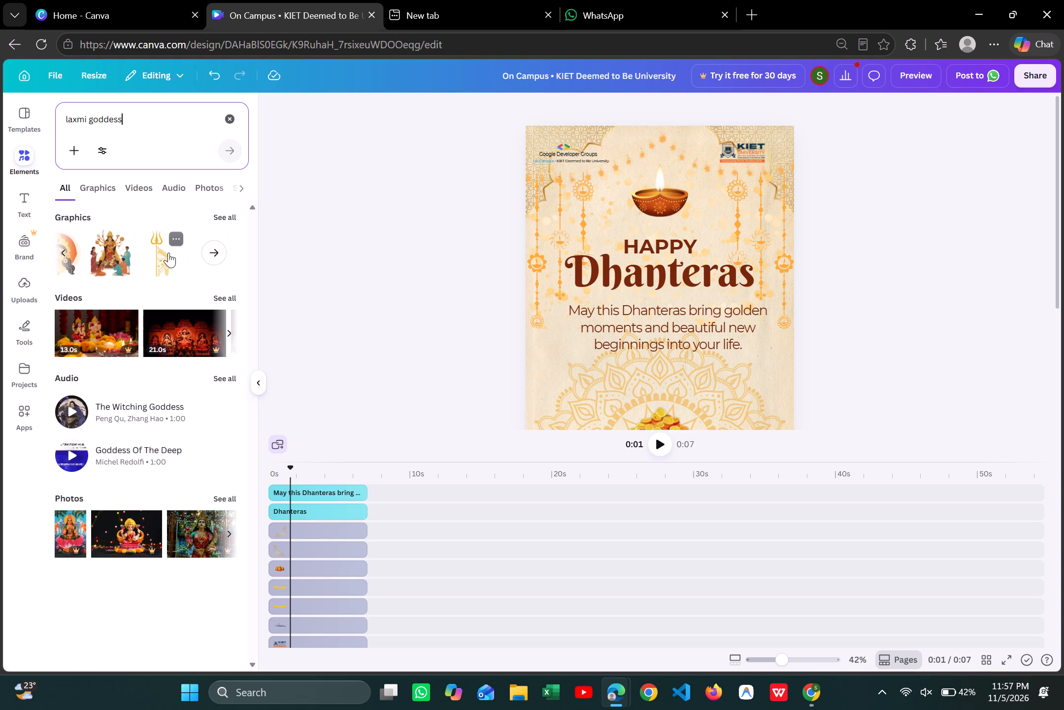
pyautogui.scroll(-1, 168, 252)
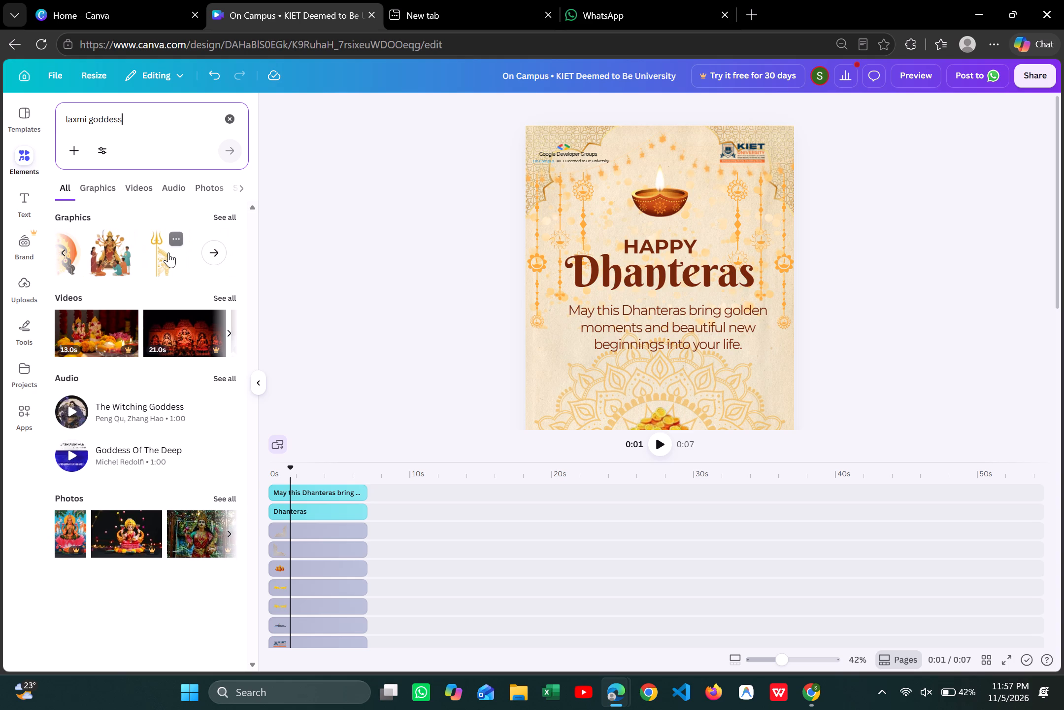
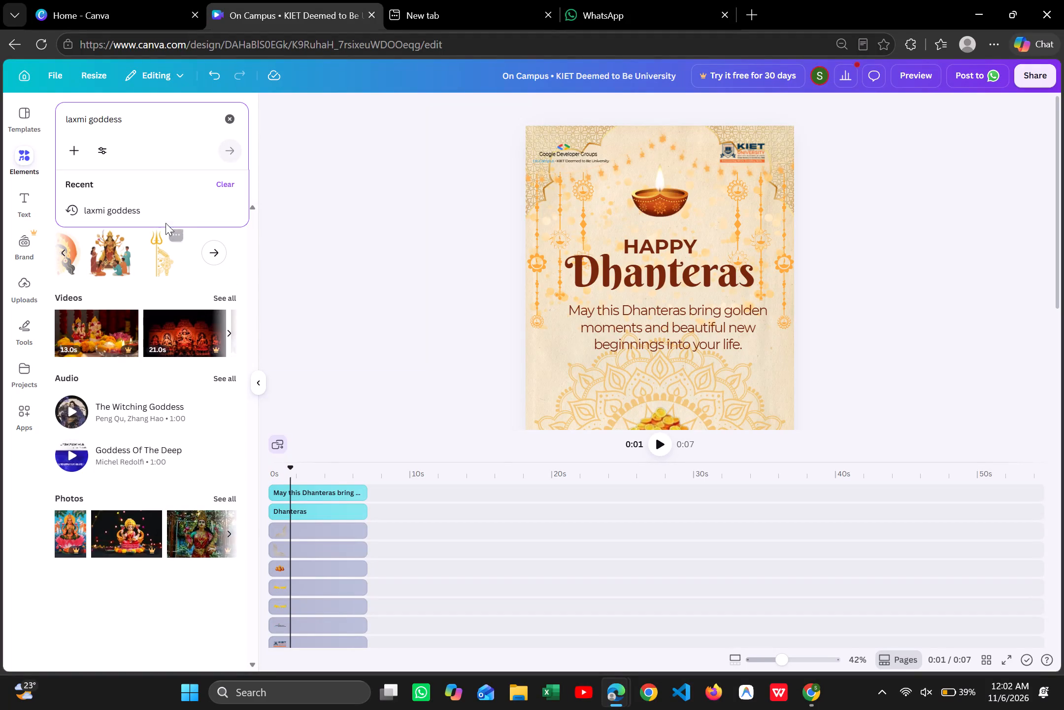
# Search the elements library for "goddess laxmi".
pyautogui.click(231, 125)
pyautogui.click(161, 115)
pyautogui.write('goo')
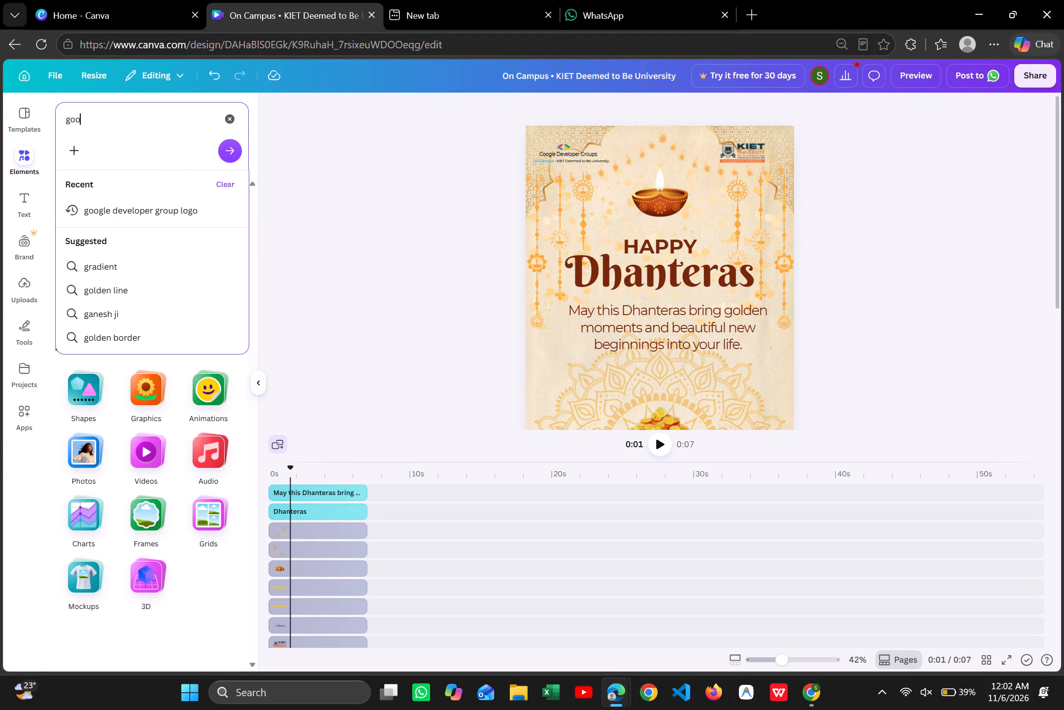
pyautogui.press('BackSpace')
pyautogui.write('ddess laxmi')
pyautogui.press('Return')
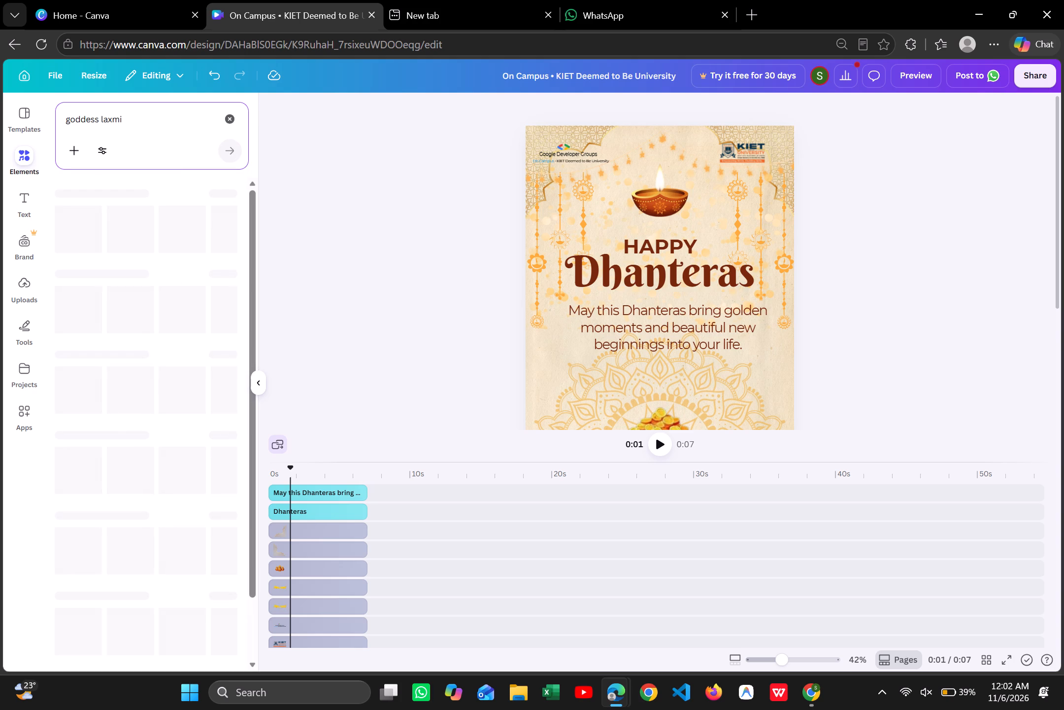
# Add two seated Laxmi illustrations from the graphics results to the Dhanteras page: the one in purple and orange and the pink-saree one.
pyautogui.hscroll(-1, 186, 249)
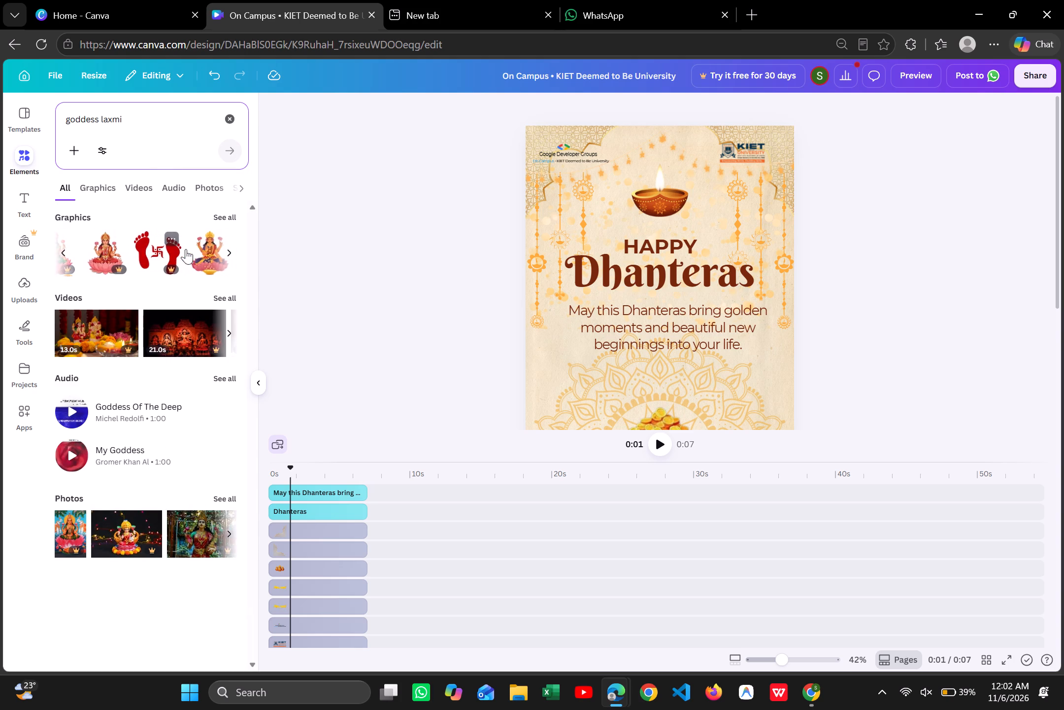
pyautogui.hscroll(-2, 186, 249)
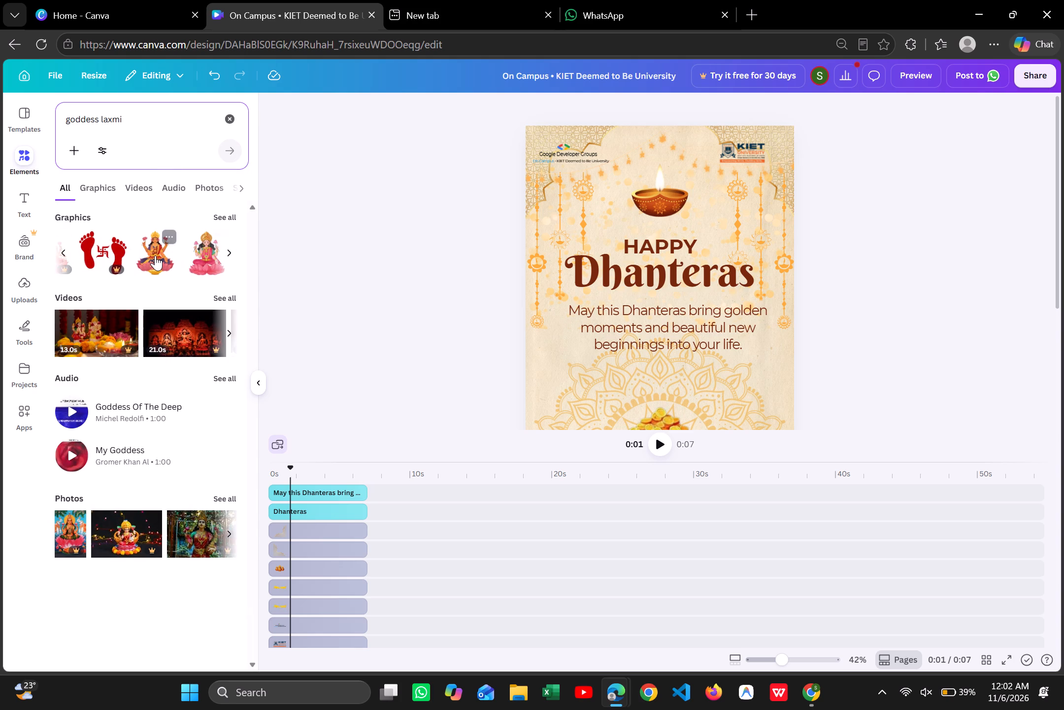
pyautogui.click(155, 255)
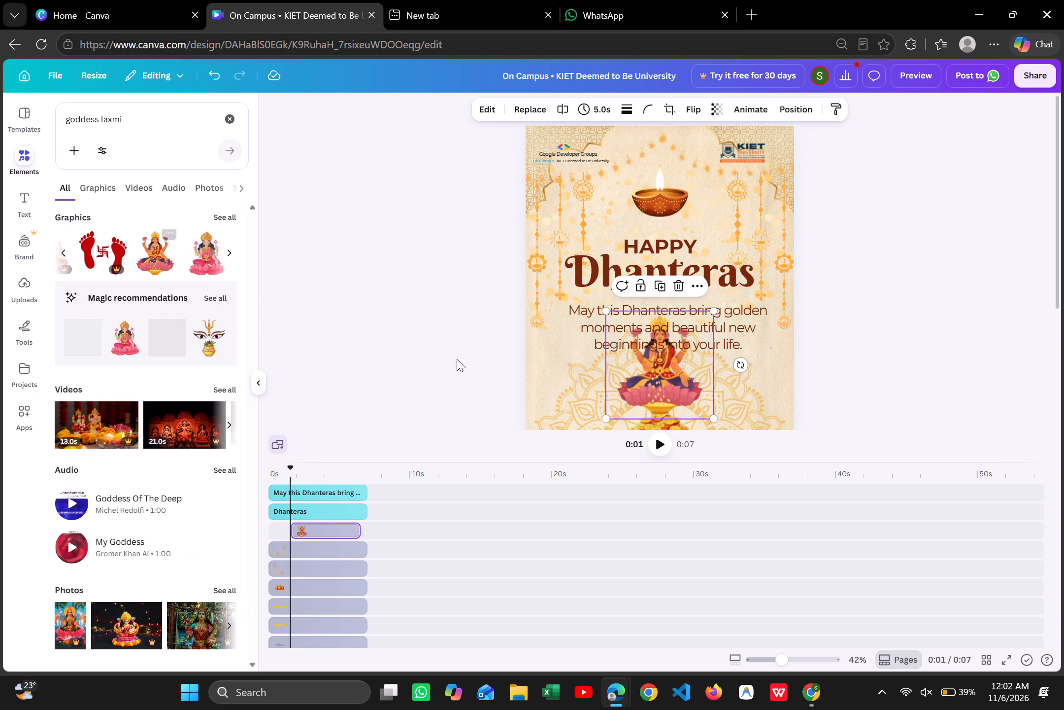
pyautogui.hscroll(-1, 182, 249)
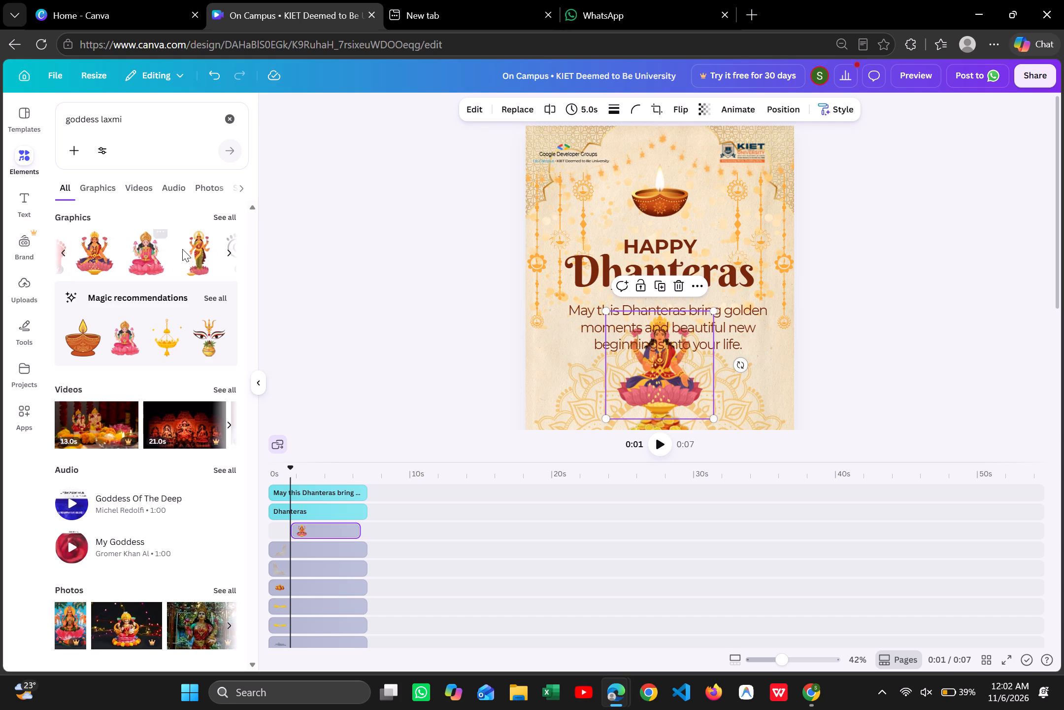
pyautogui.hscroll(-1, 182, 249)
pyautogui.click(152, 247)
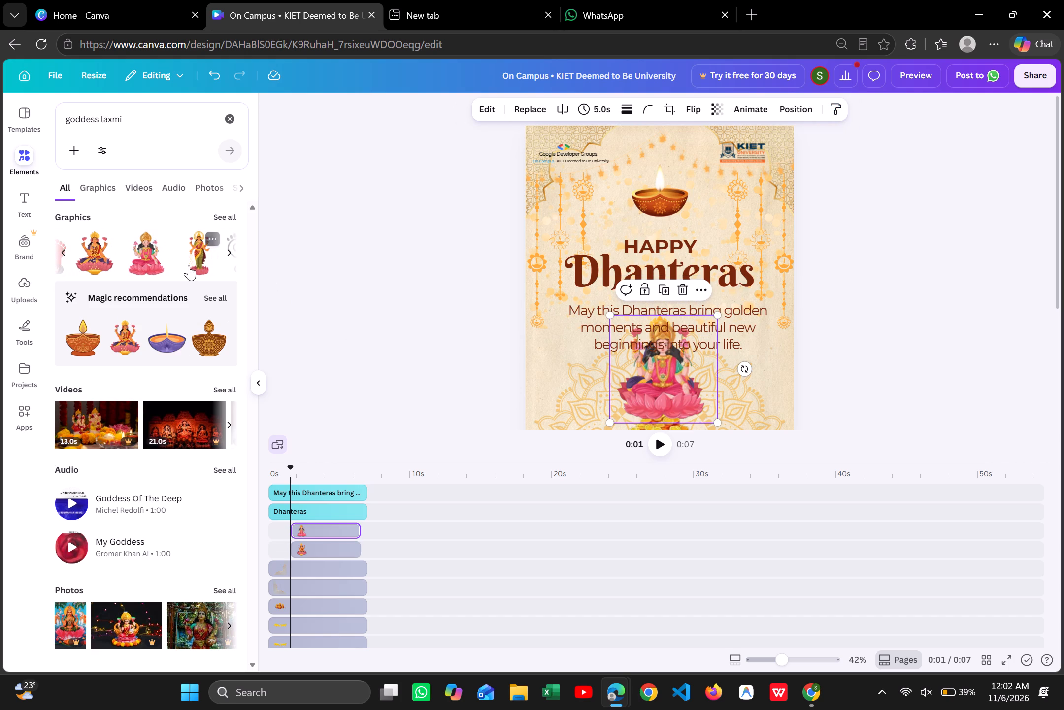
# Look through the full graphics results for "goddess laxmi" for a more suitable goddess illustration.
pyautogui.hscroll(-3, 189, 265)
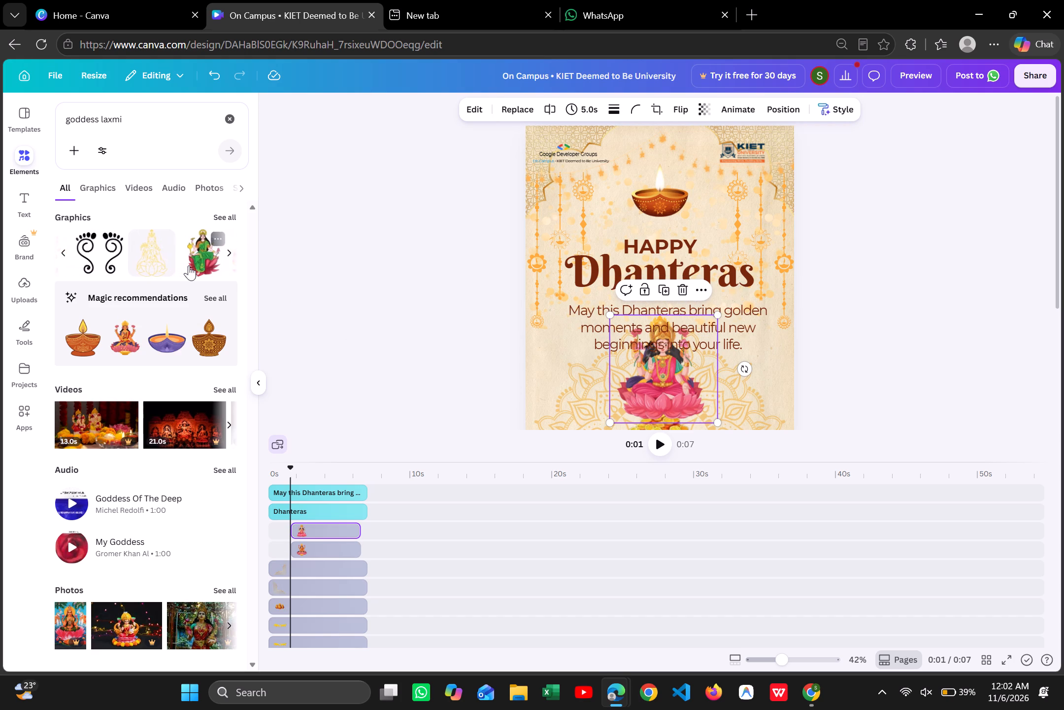
pyautogui.hscroll(-2, 189, 265)
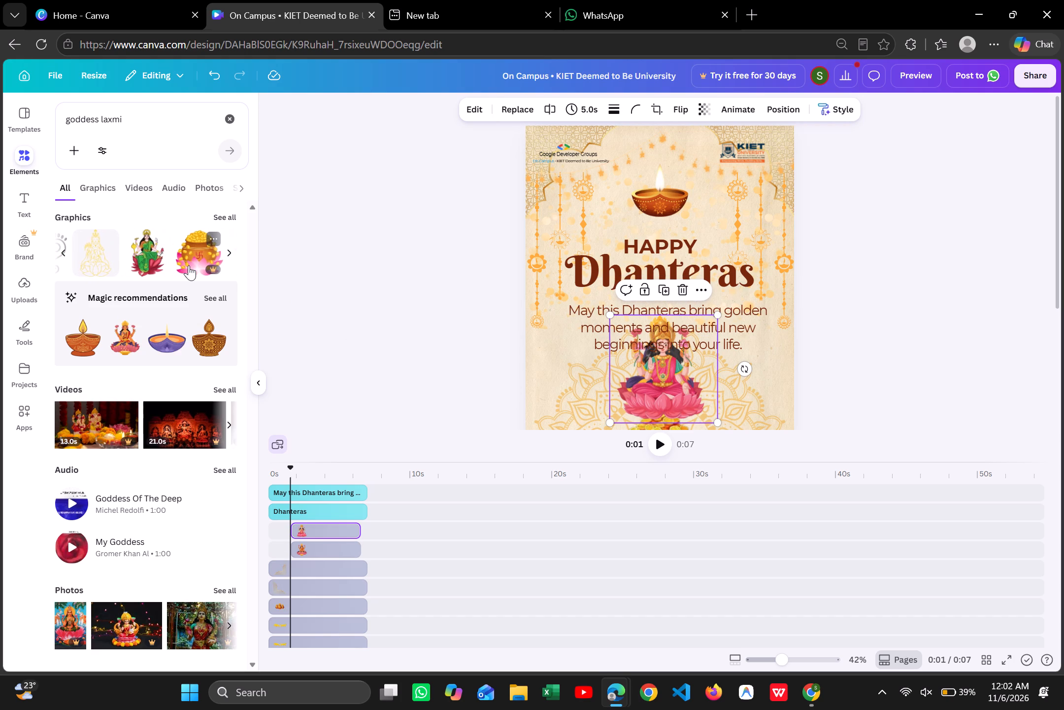
pyautogui.hscroll(-5, 142, 236)
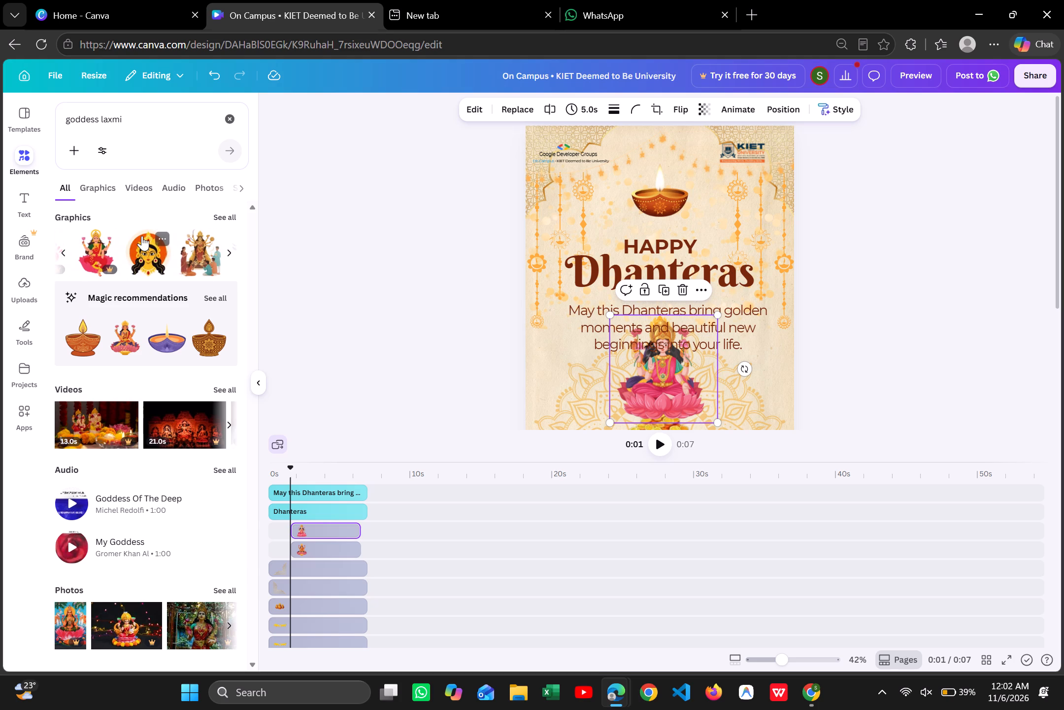
pyautogui.hscroll(-2, 142, 236)
pyautogui.click(231, 214)
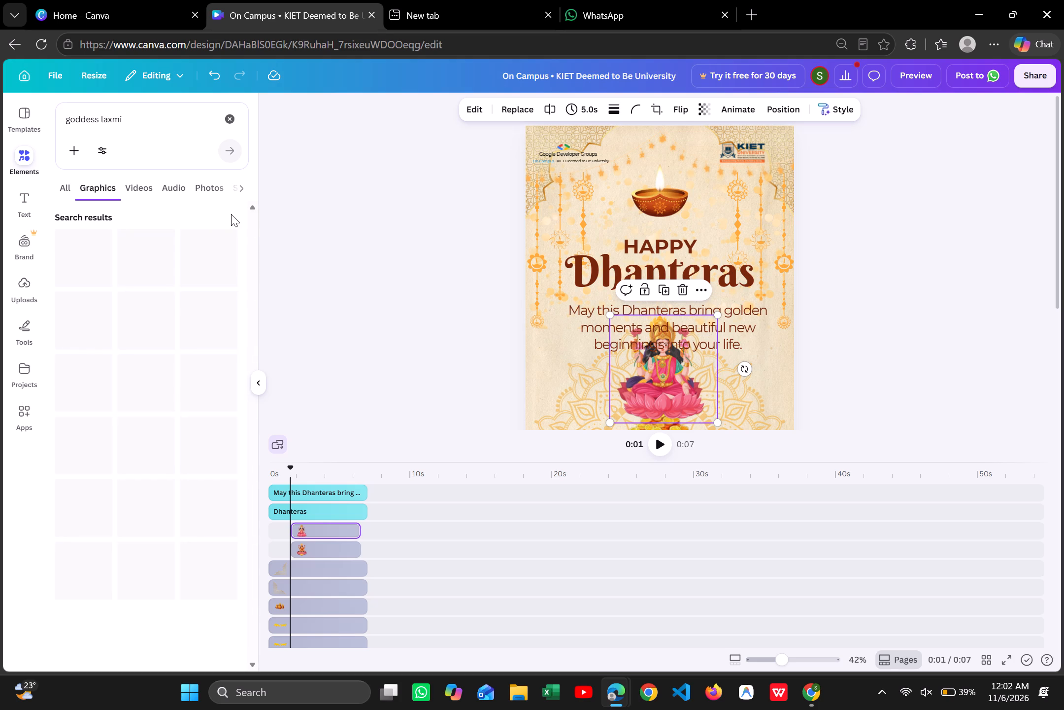
pyautogui.scroll(-5, 195, 369)
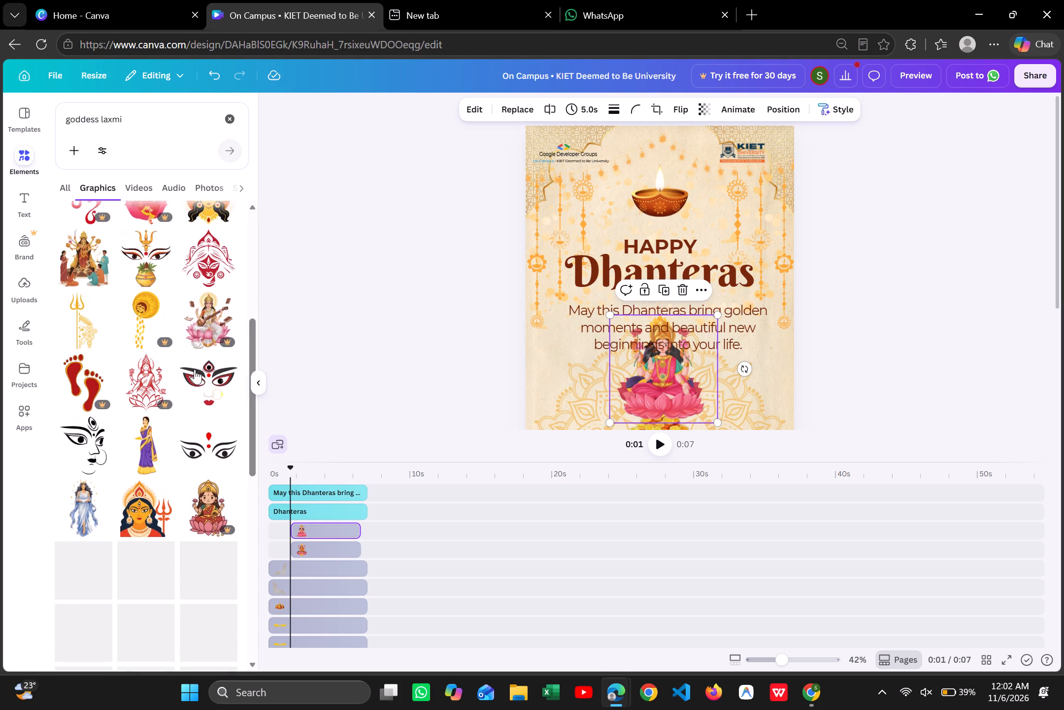
pyautogui.scroll(-5, 195, 369)
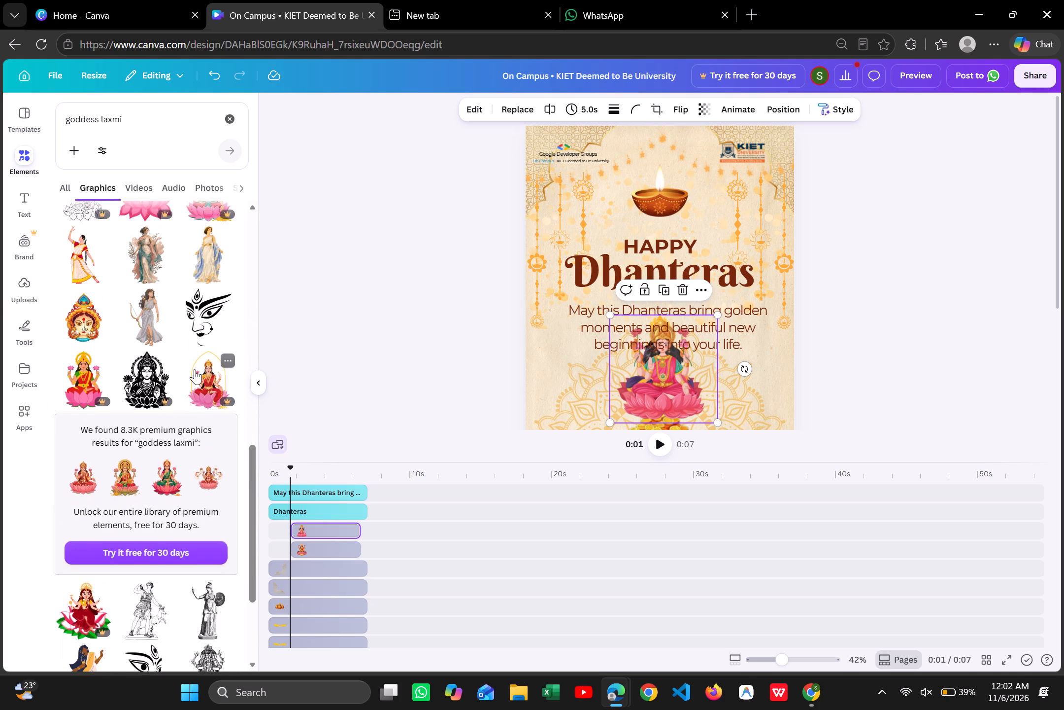
pyautogui.scroll(-1, 195, 369)
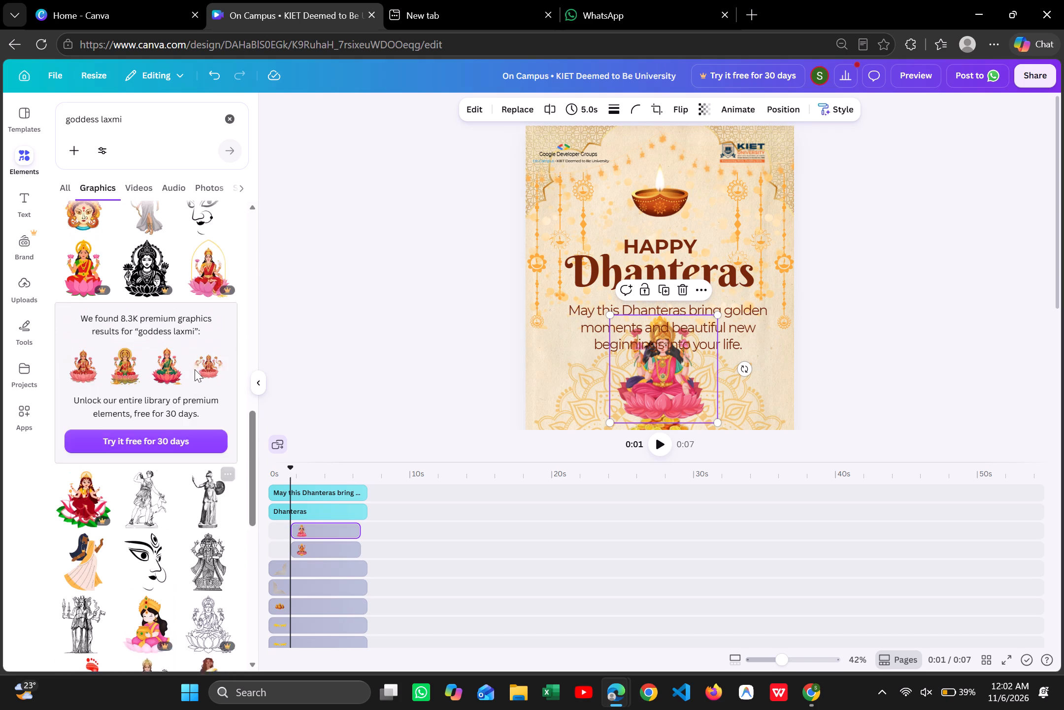
pyautogui.scroll(5, 195, 369)
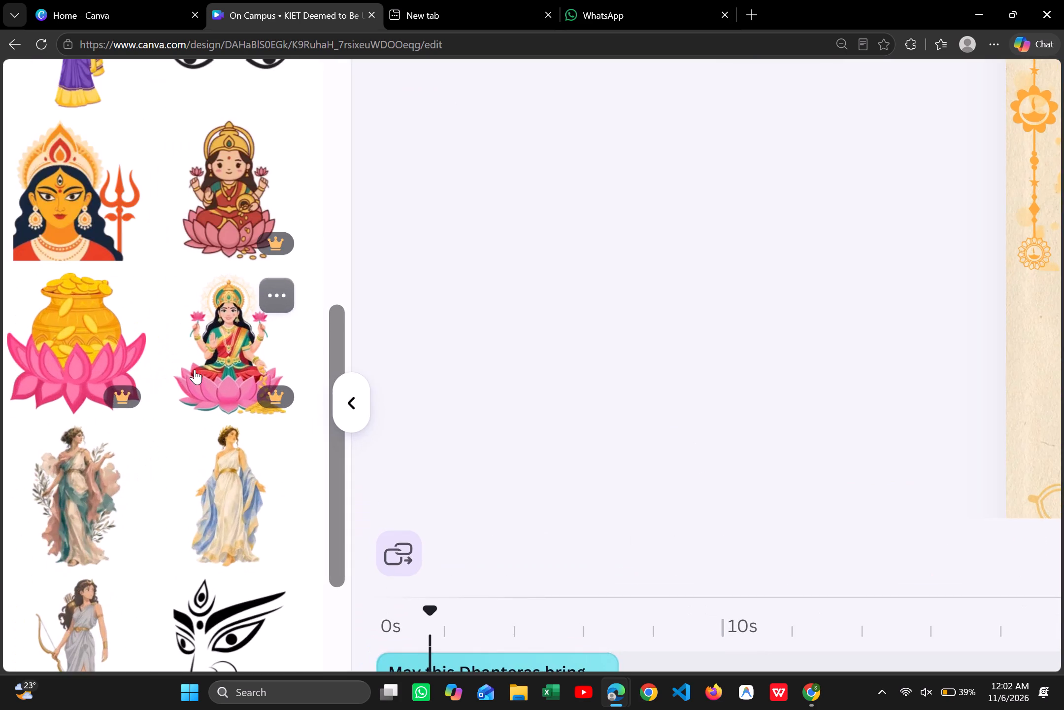
pyautogui.hscroll(3, 195, 369)
pyautogui.scroll(6, 195, 369)
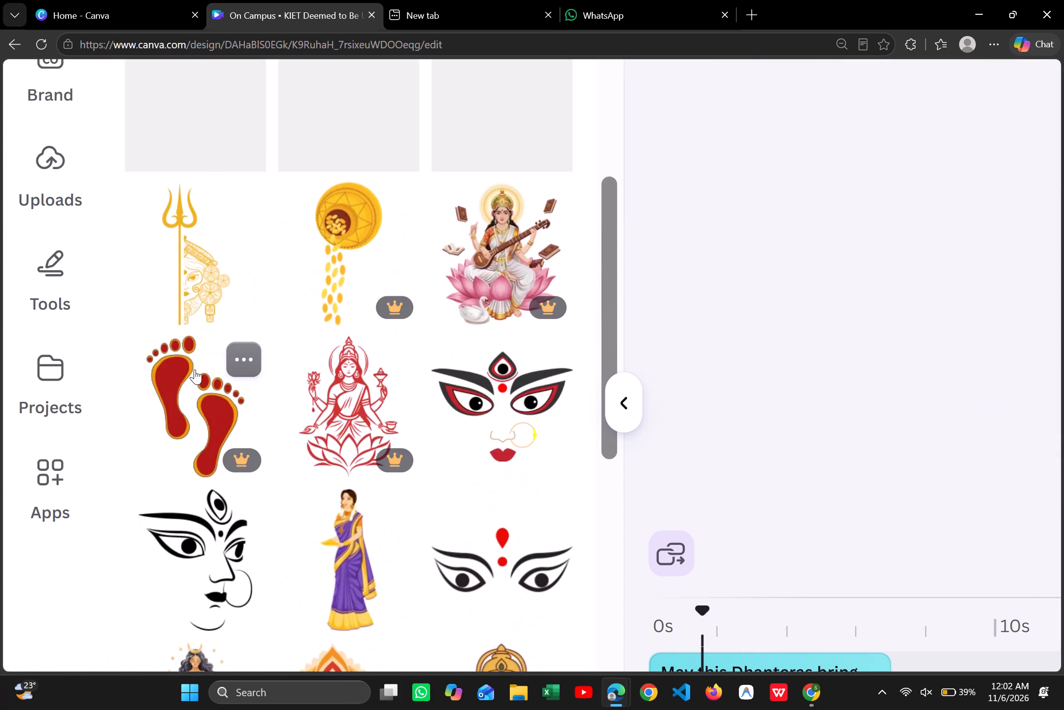
pyautogui.scroll(5, 195, 369)
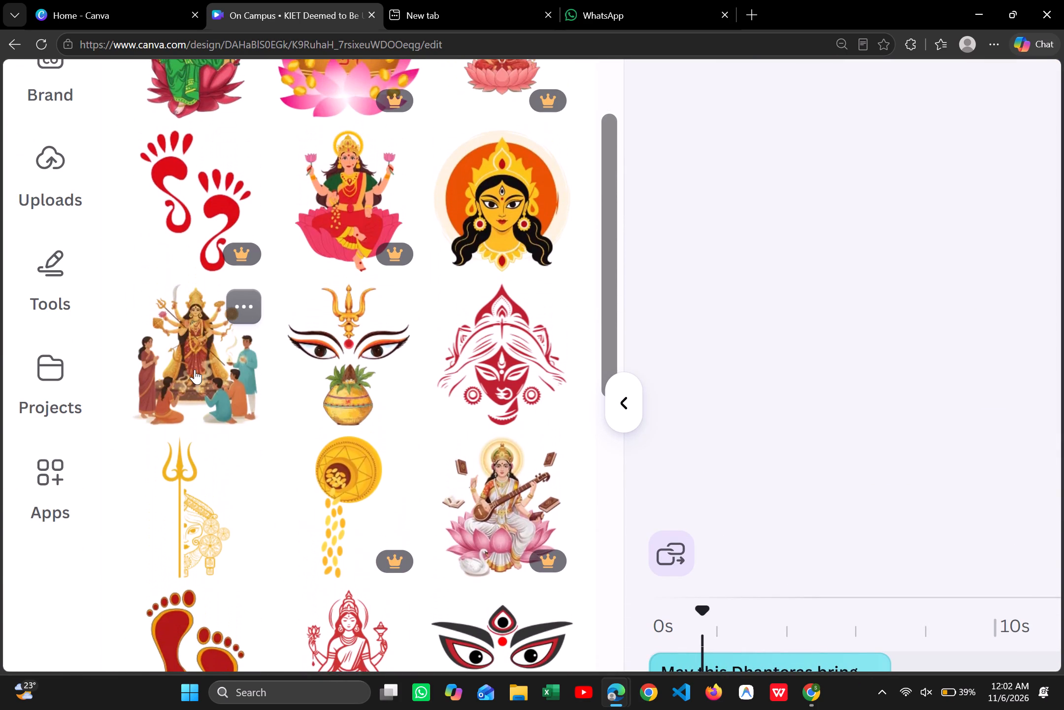
pyautogui.scroll(4, 195, 369)
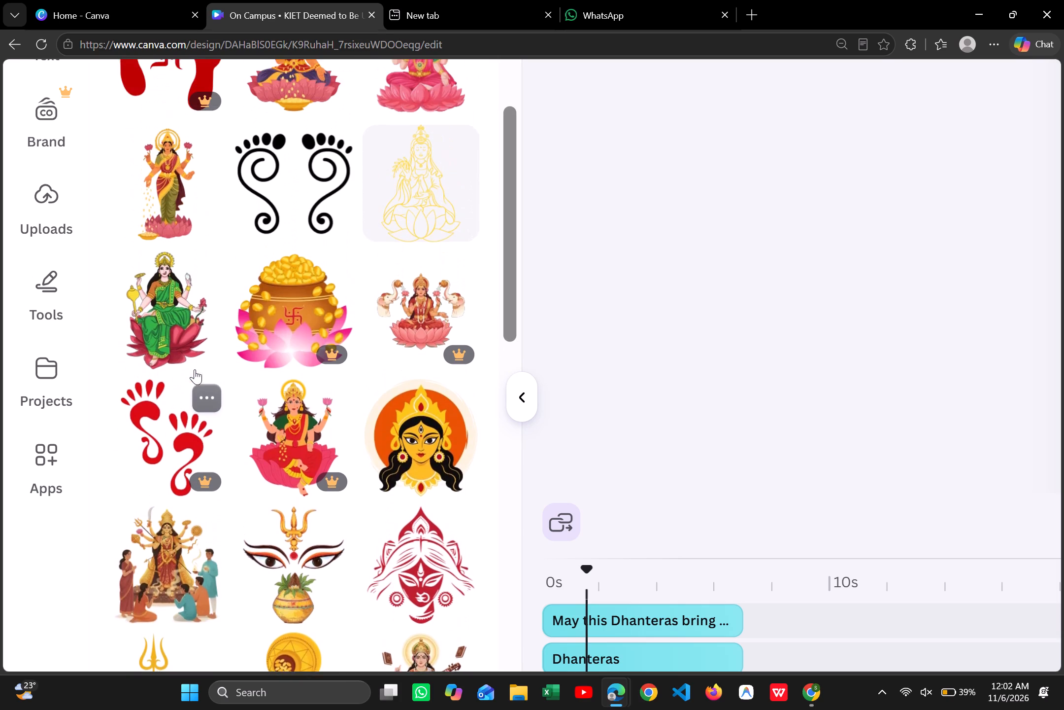
pyautogui.scroll(5, 195, 369)
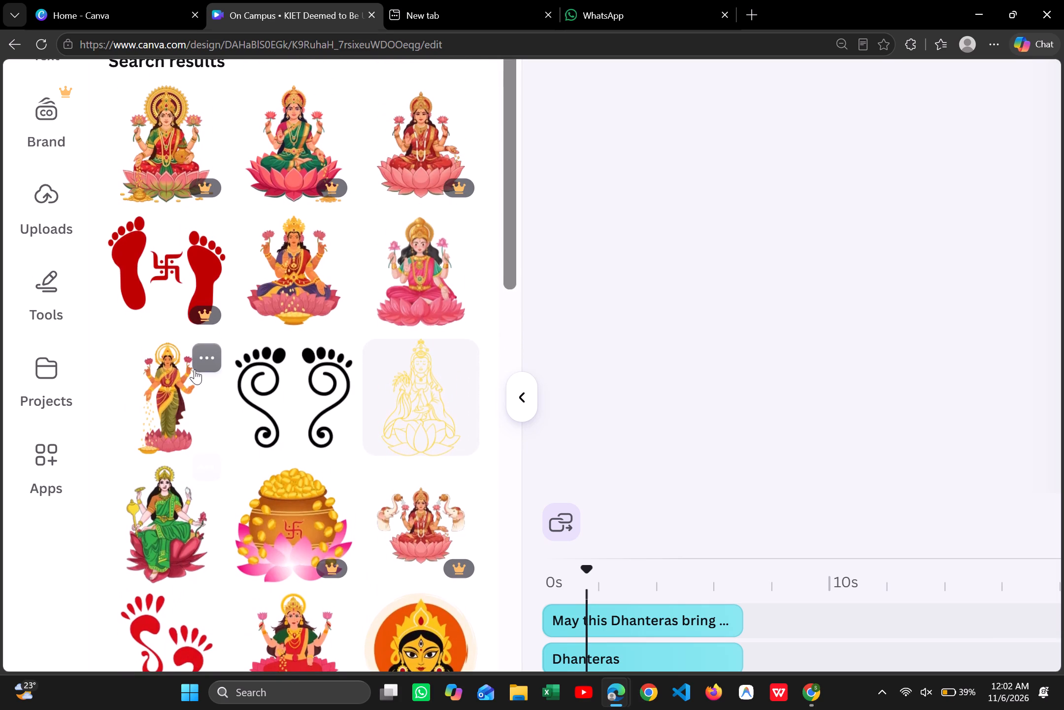
pyautogui.scroll(3, 195, 369)
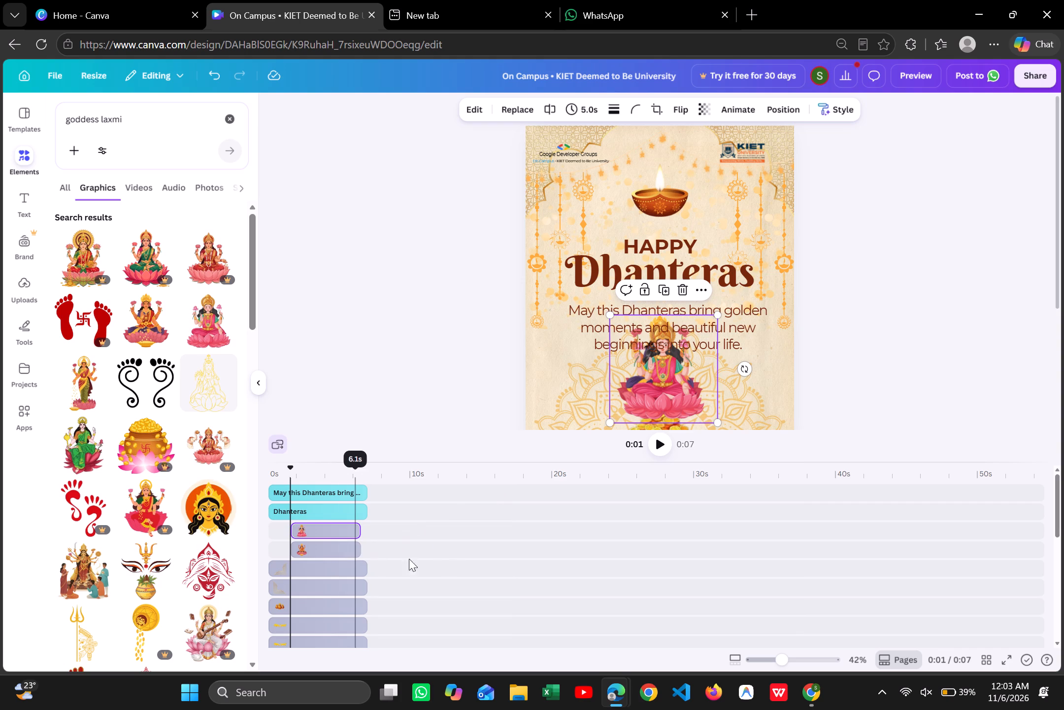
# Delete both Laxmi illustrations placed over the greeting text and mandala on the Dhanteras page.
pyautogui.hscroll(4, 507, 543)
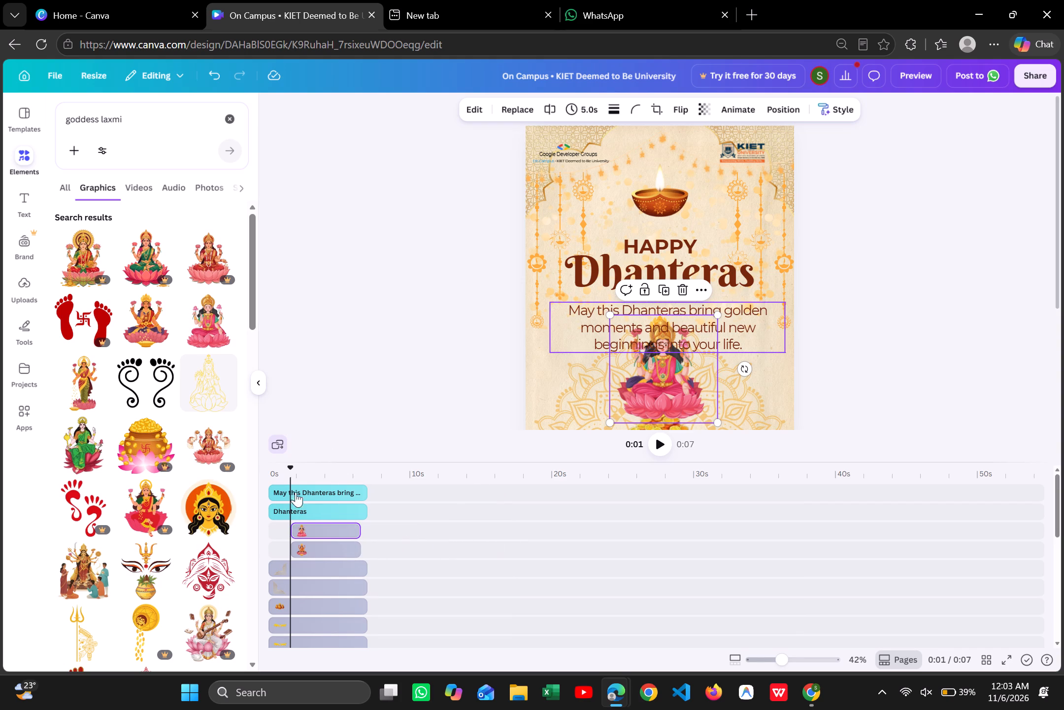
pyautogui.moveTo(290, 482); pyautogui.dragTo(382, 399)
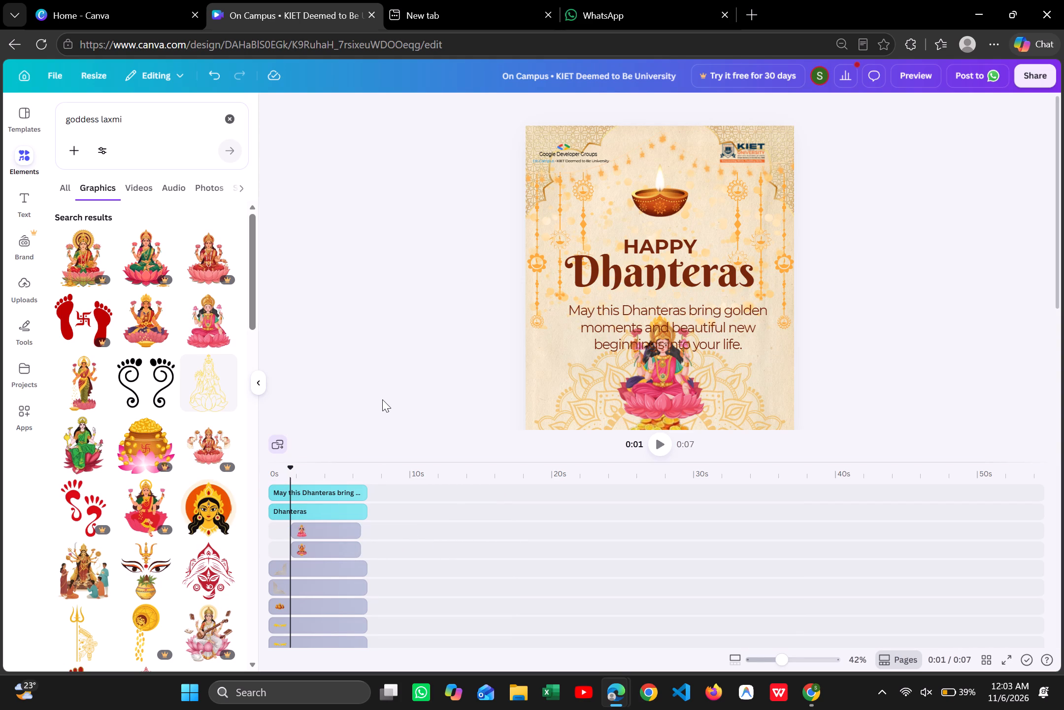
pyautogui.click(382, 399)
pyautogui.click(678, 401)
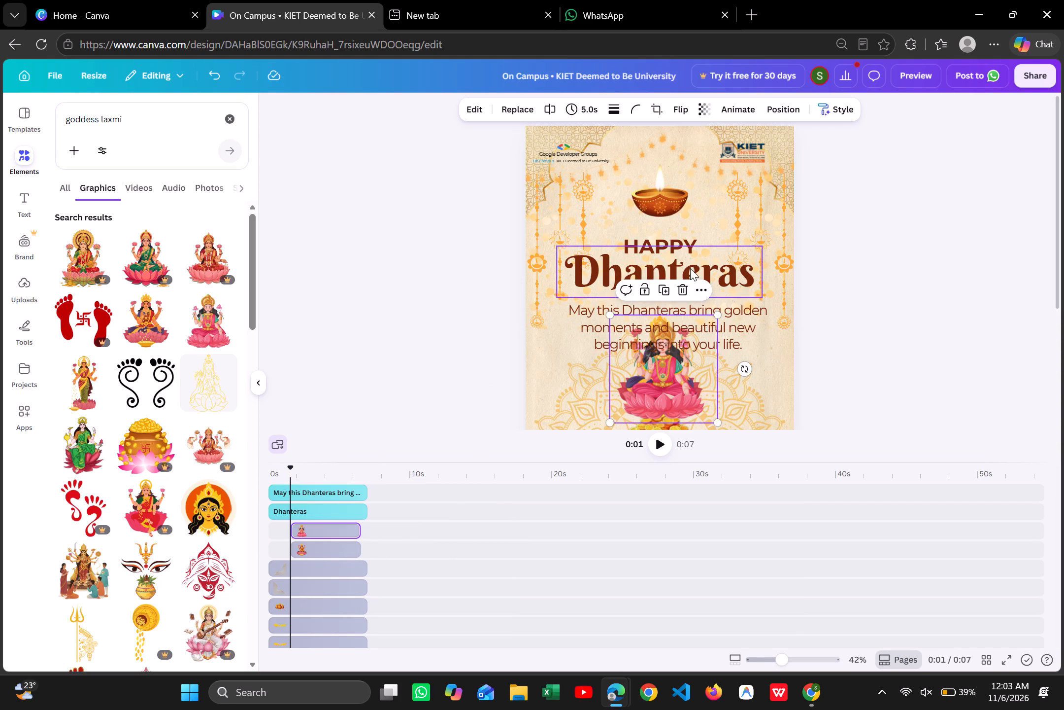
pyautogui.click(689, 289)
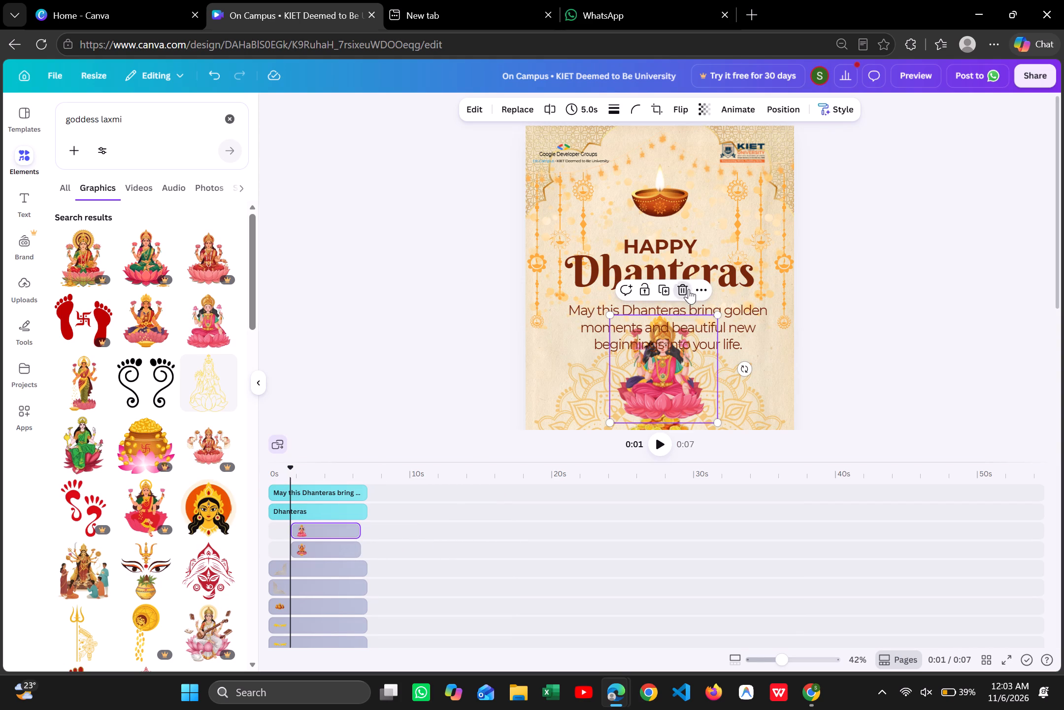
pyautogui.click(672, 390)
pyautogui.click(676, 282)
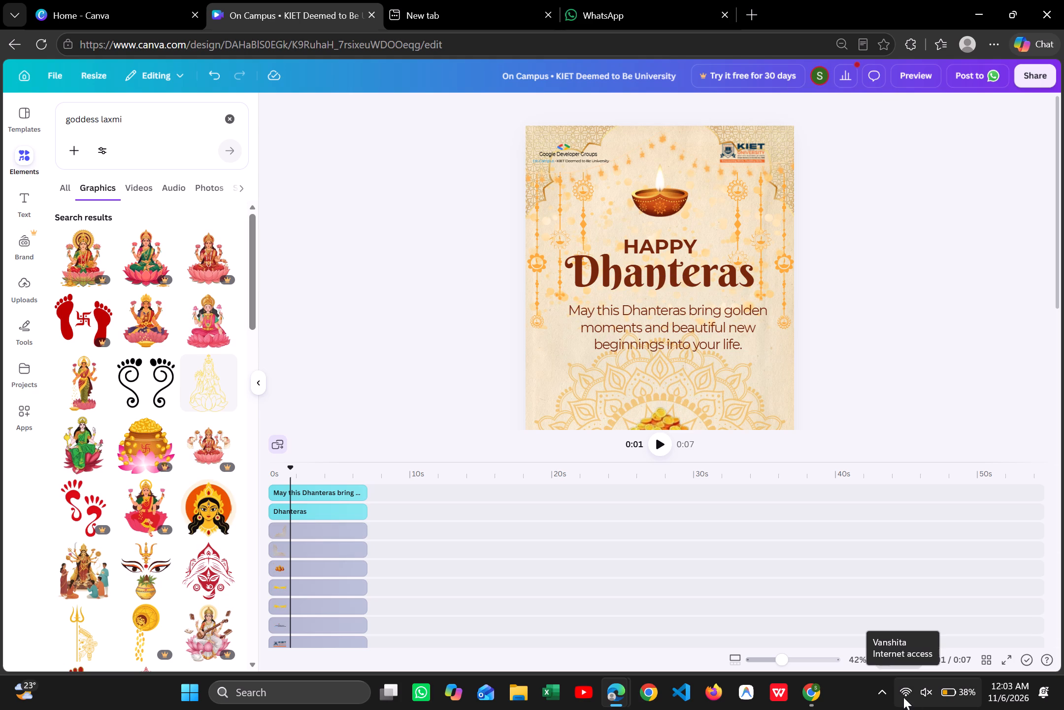
# Check the Dhanteras page and return to the home page to start a new Mobile Video design.
pyautogui.scroll(-3, 881, 393)
pyautogui.scroll(2, 881, 393)
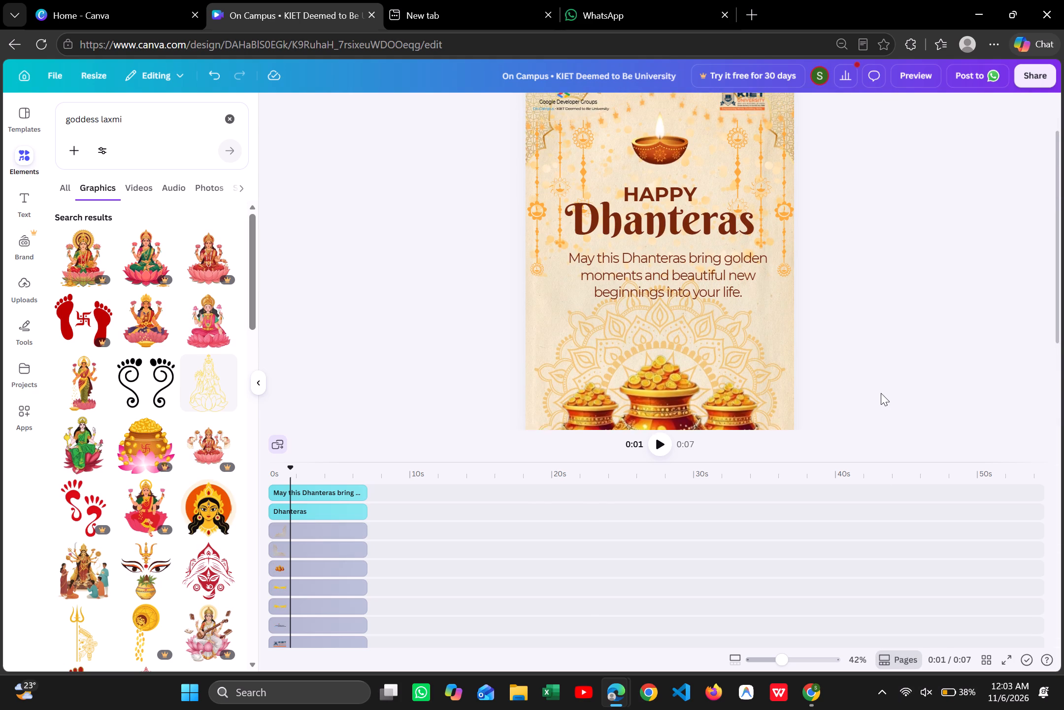
pyautogui.click(27, 74)
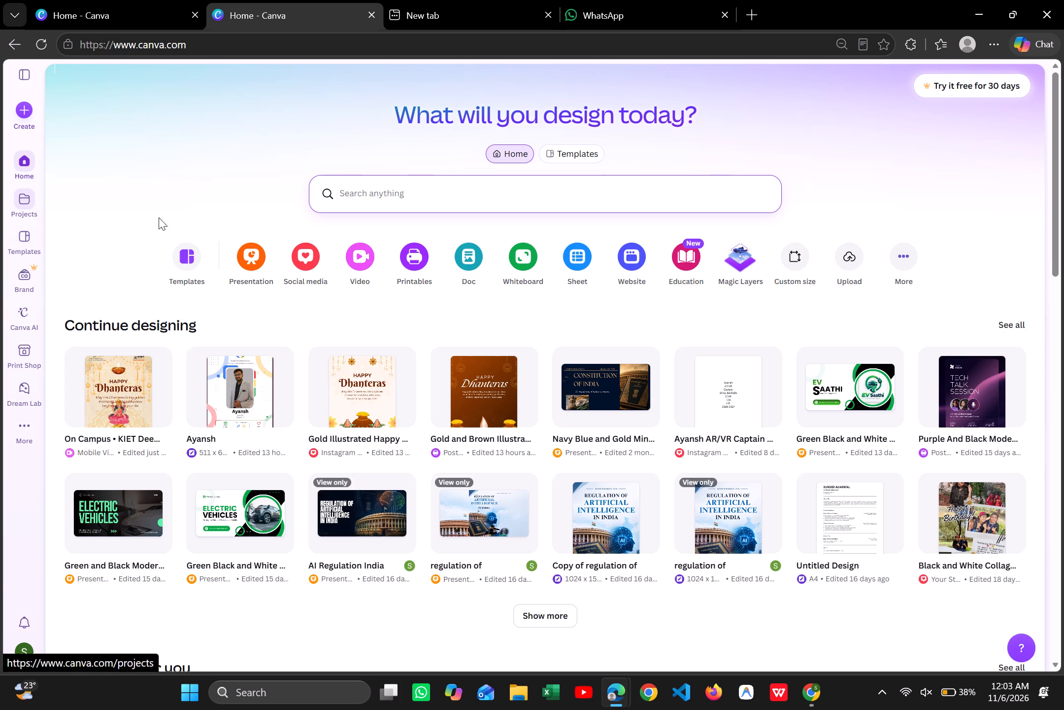
# Create a new blank Mobile Video design, 1080 × 1920 px, from the video formats.
pyautogui.click(363, 265)
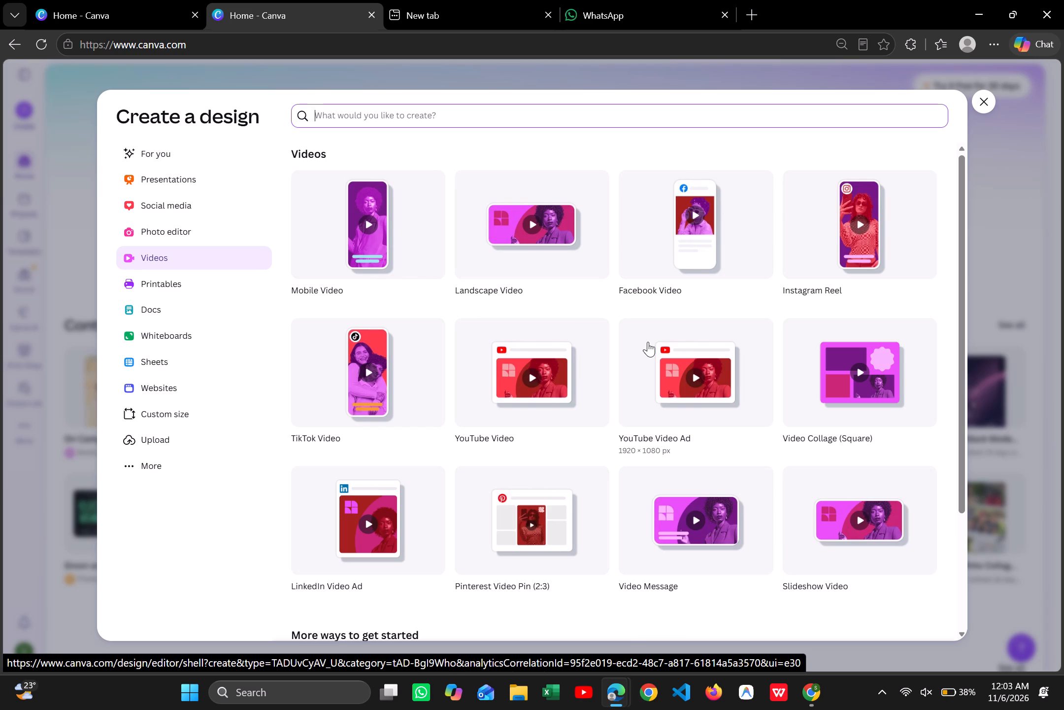
pyautogui.scroll(-3, 648, 342)
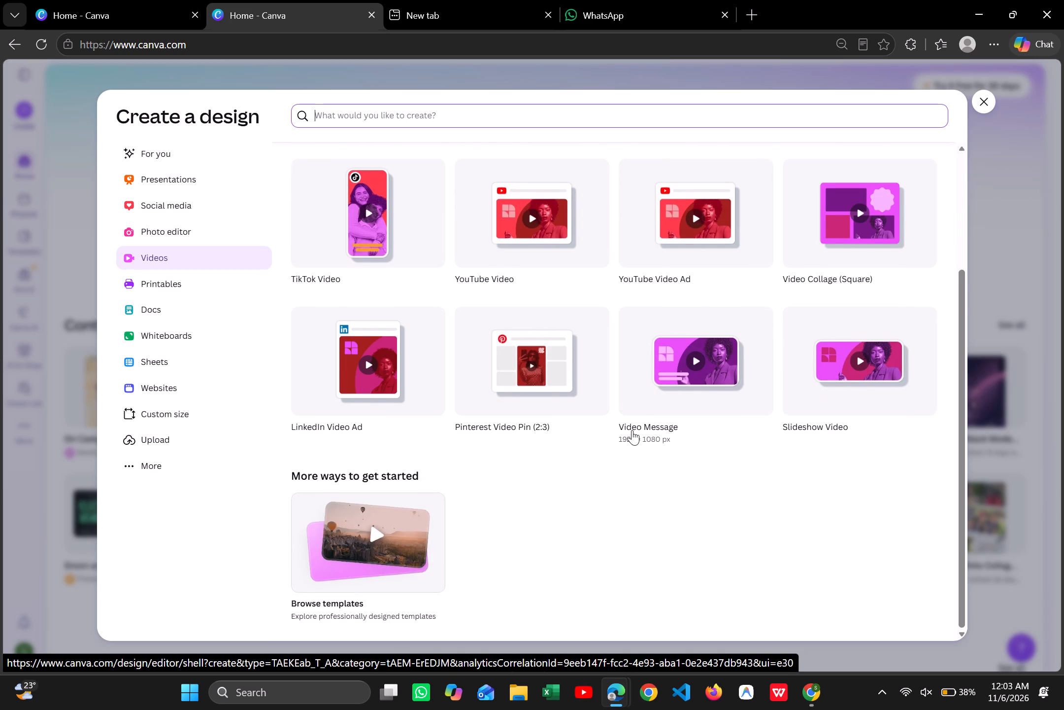
pyautogui.scroll(4, 632, 430)
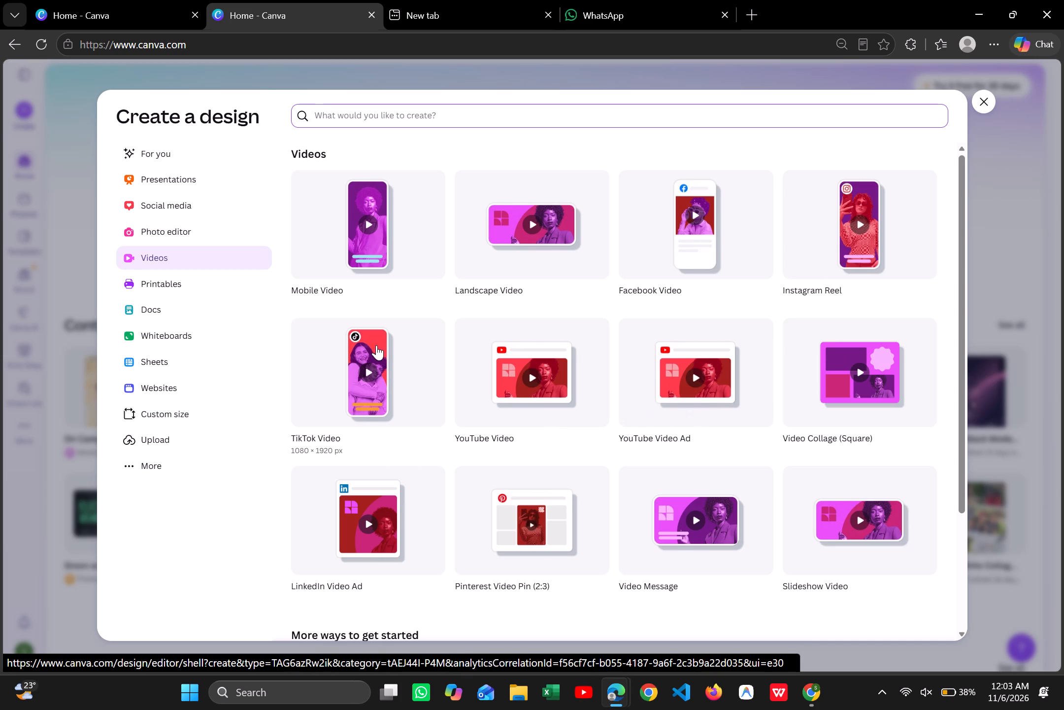
pyautogui.scroll(-1, 380, 340)
pyautogui.scroll(2, 350, 218)
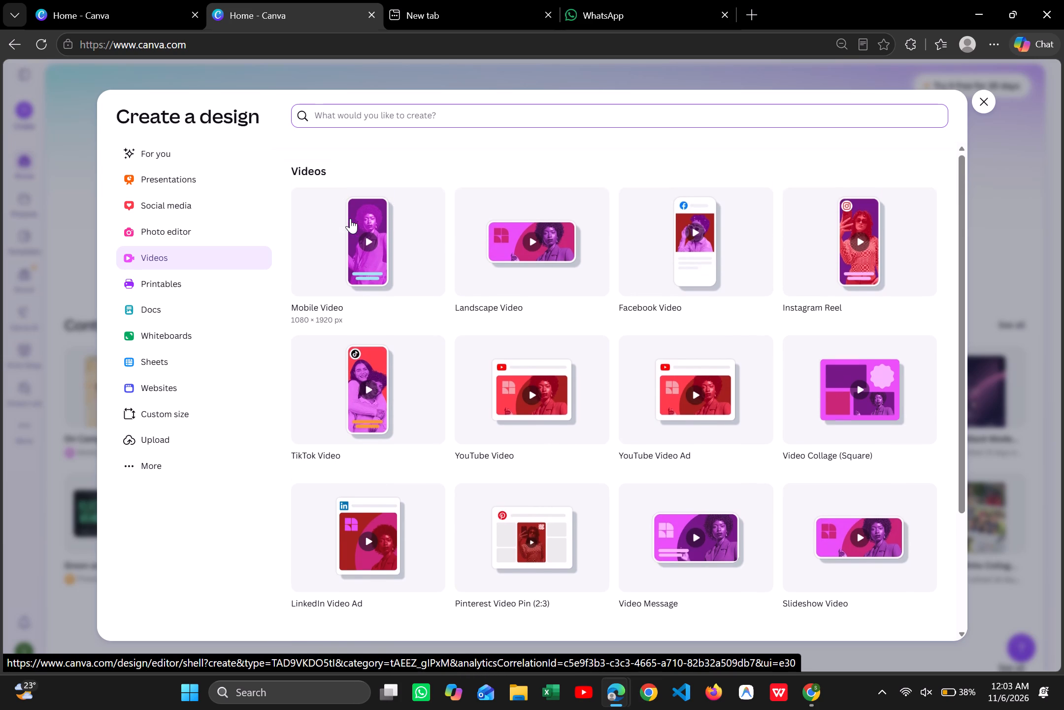
pyautogui.click(379, 243)
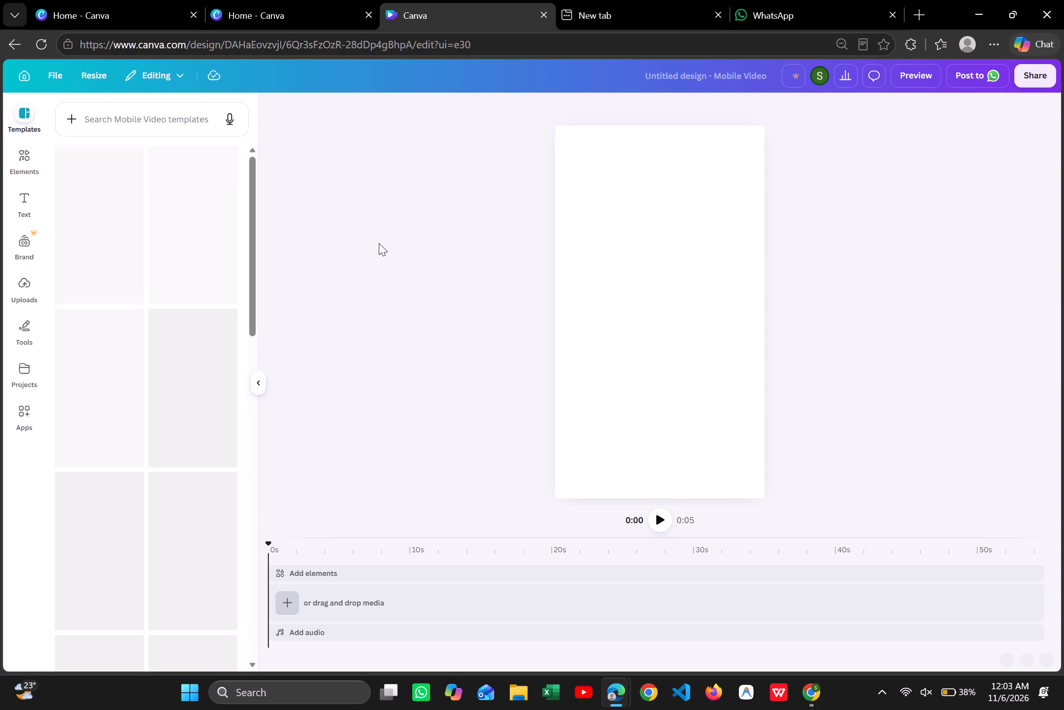
# Look through the suggested Mobile Video templates for a suitable festive greeting design.
pyautogui.scroll(-2, 140, 417)
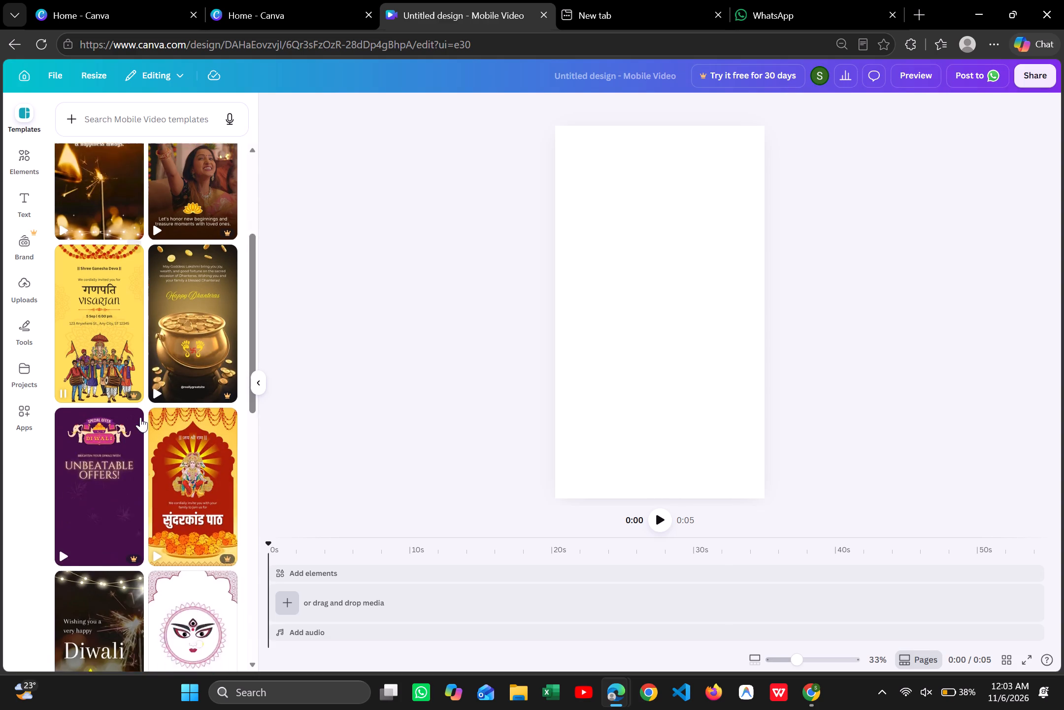
# Browse the Mobile Video templates for festive Diwali and Dhanteras layouts to use as a reference.
pyautogui.scroll(-8, 140, 417)
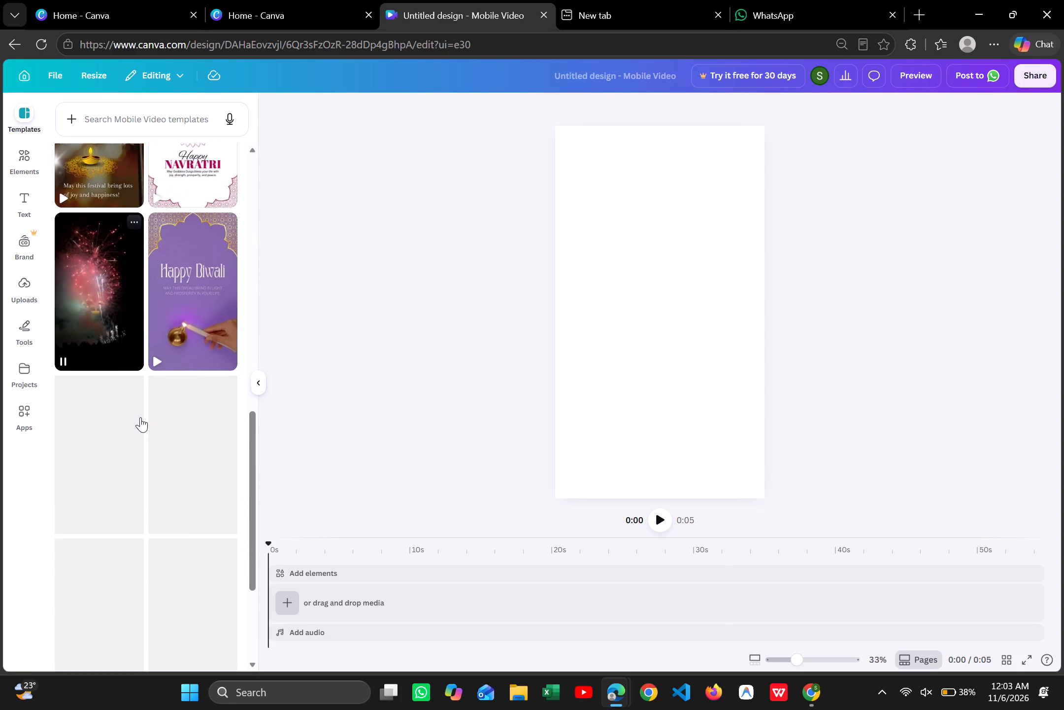
pyautogui.scroll(-5, 140, 417)
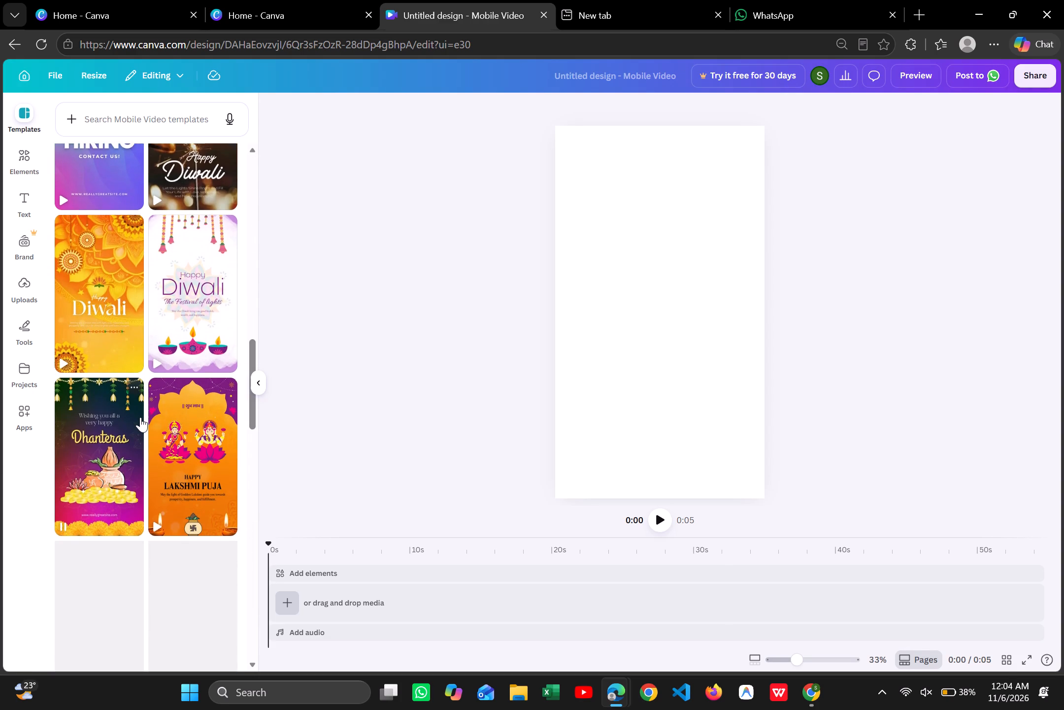
pyautogui.scroll(-6, 140, 417)
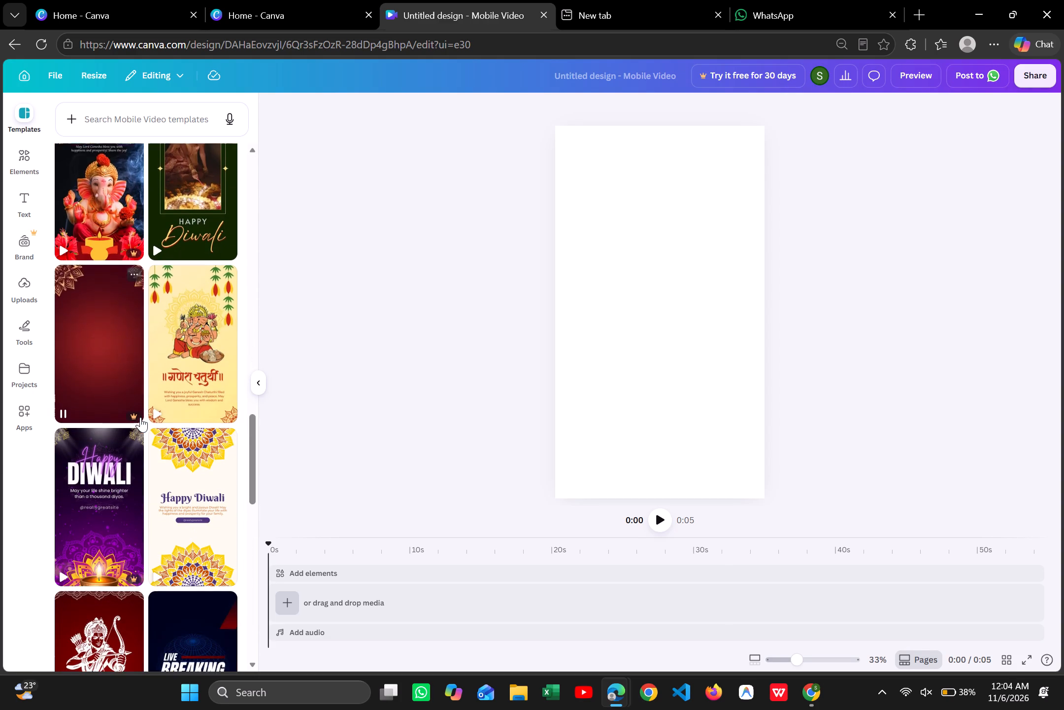
pyautogui.scroll(-8, 140, 417)
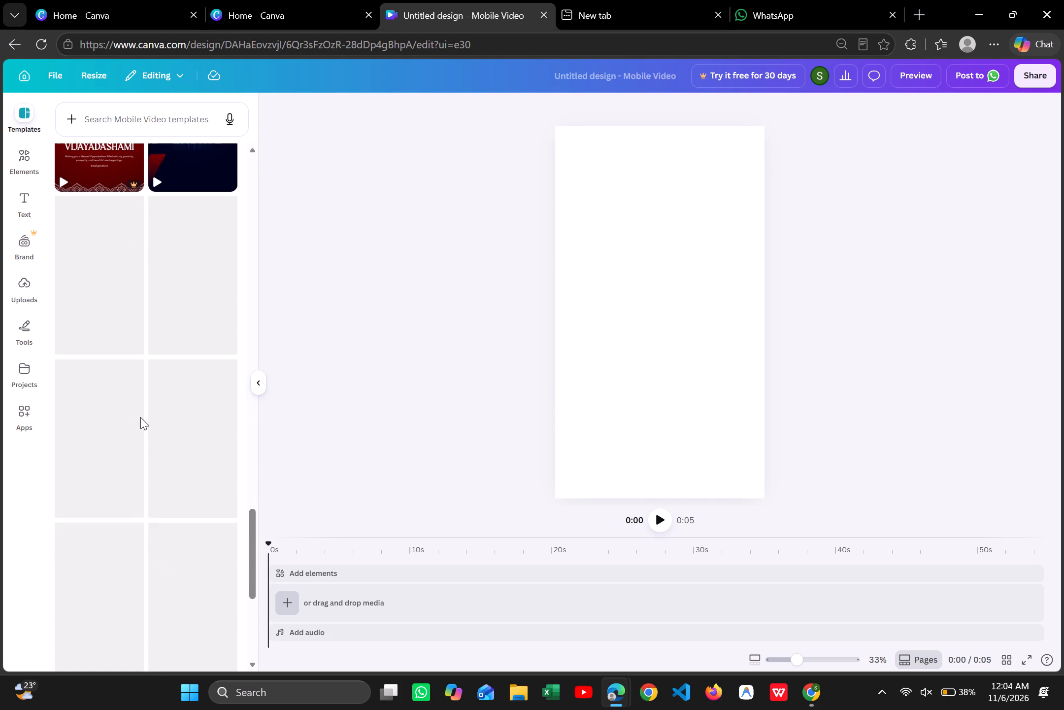
pyautogui.scroll(-6, 140, 417)
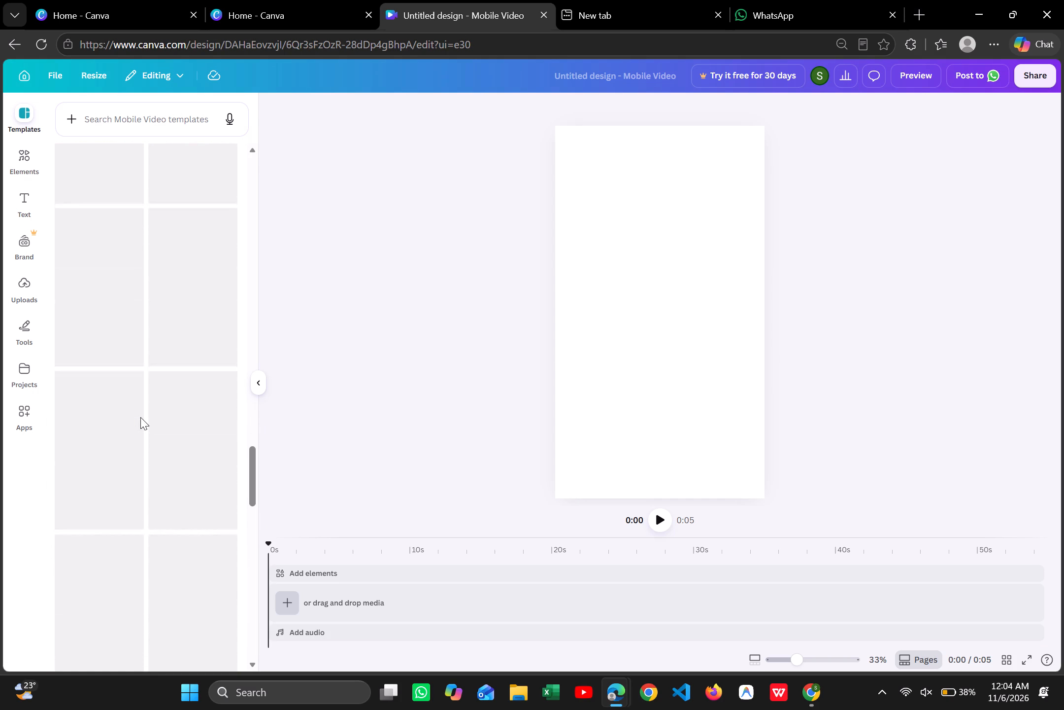
pyautogui.scroll(-6, 140, 417)
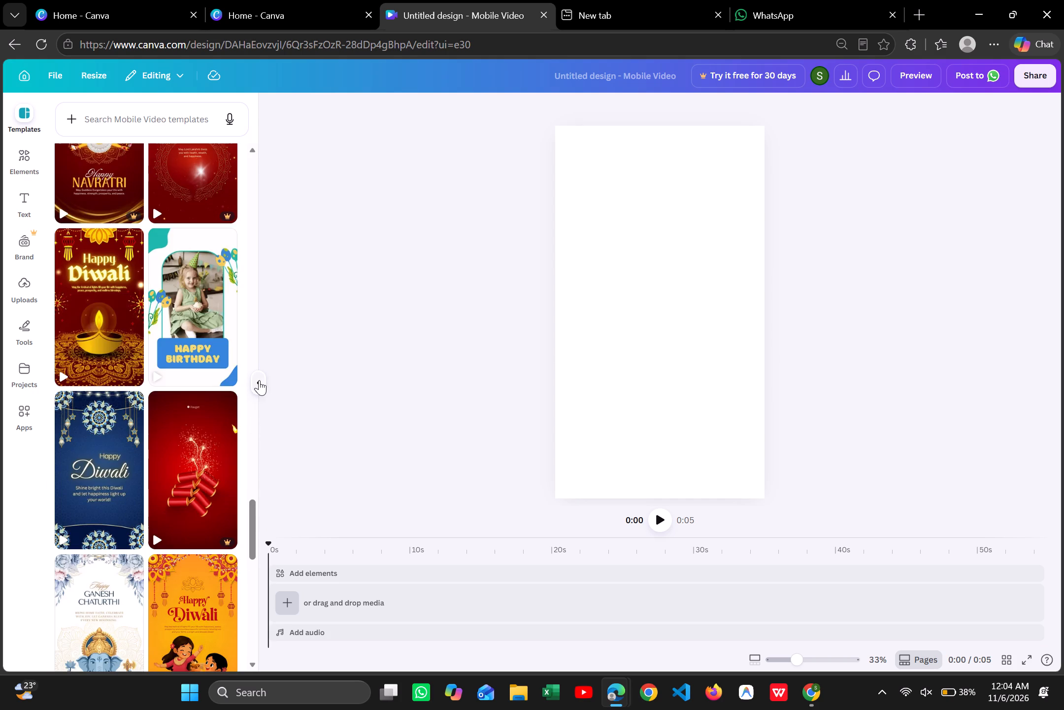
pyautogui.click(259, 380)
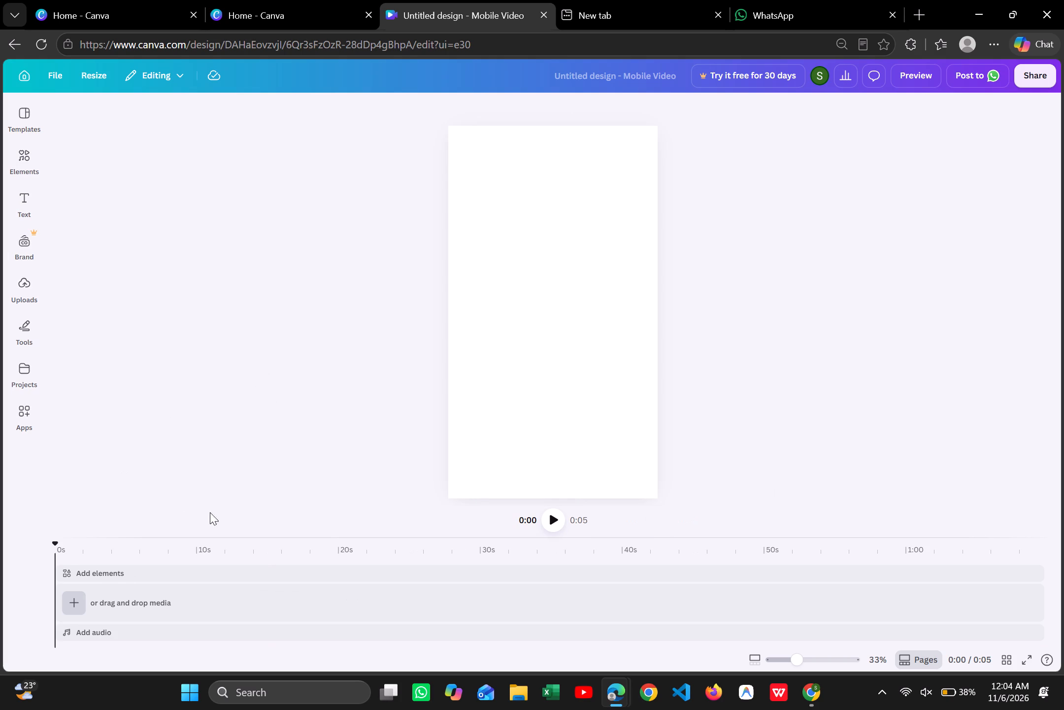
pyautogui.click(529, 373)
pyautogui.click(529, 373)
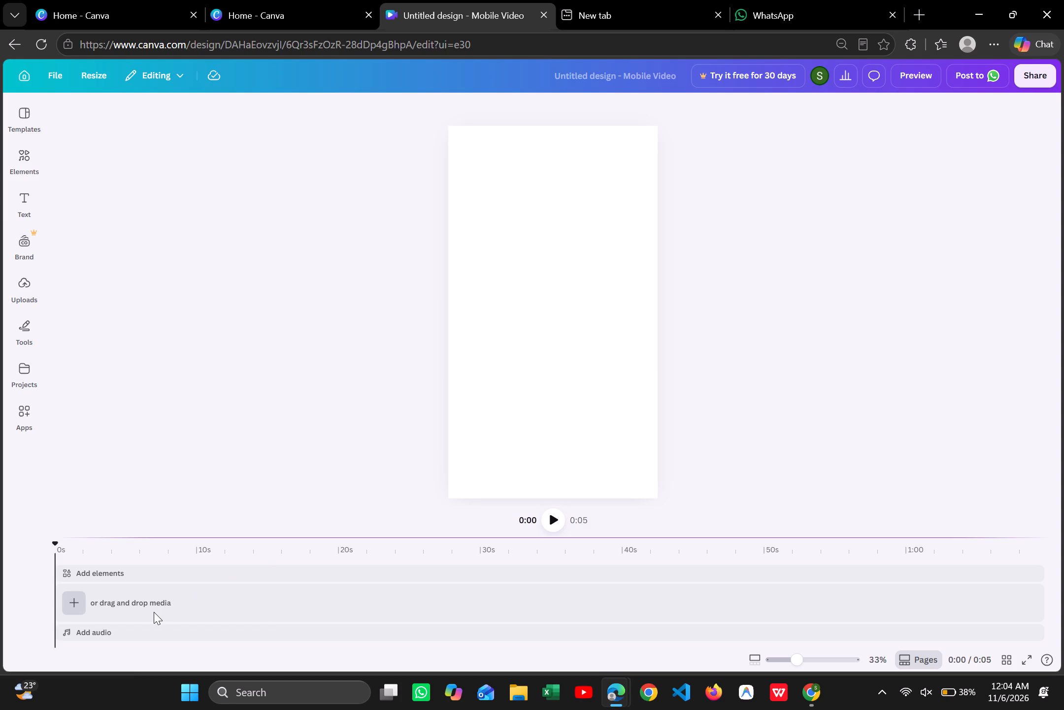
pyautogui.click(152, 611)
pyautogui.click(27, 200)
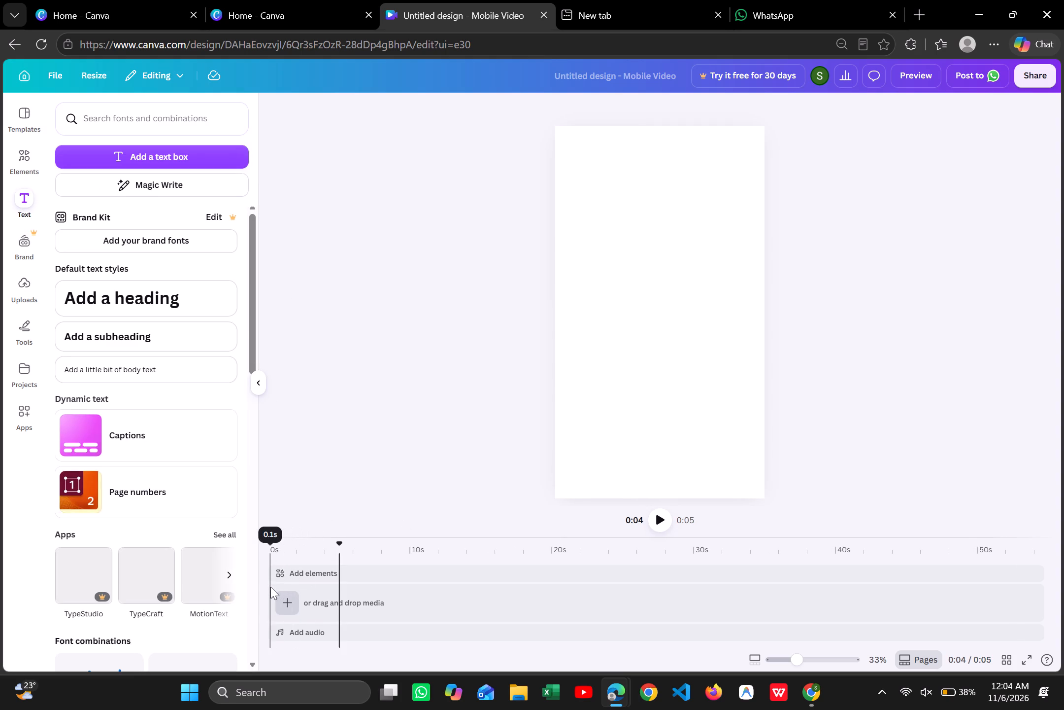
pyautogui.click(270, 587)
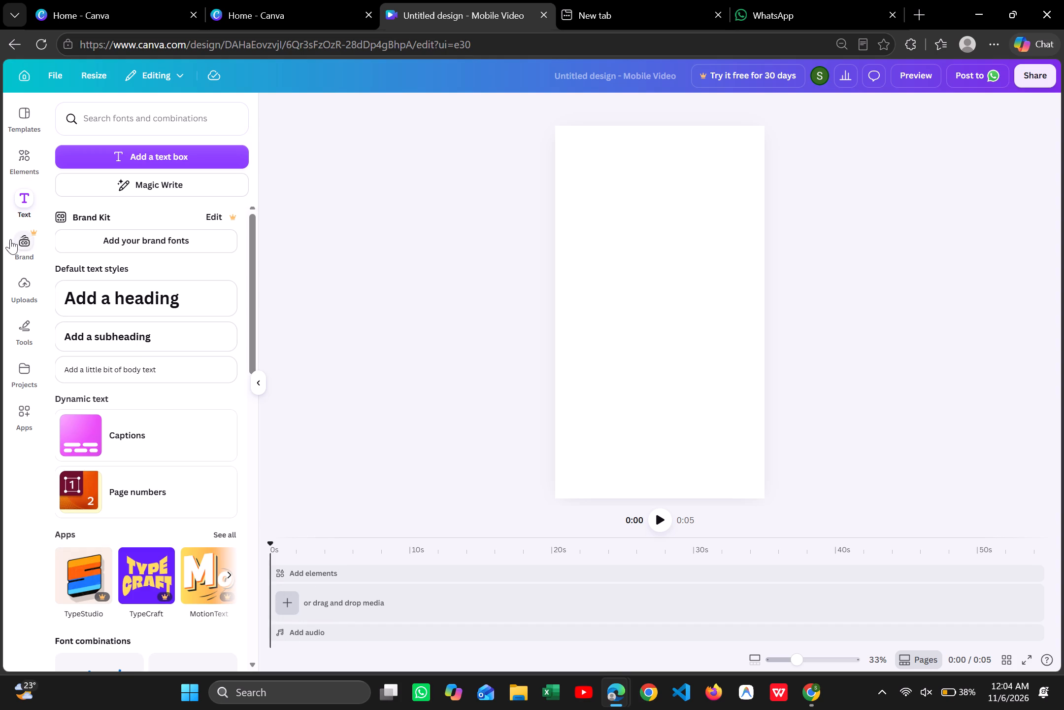
# Open the elements library to find content for the blank Mobile Video design.
pyautogui.click(24, 160)
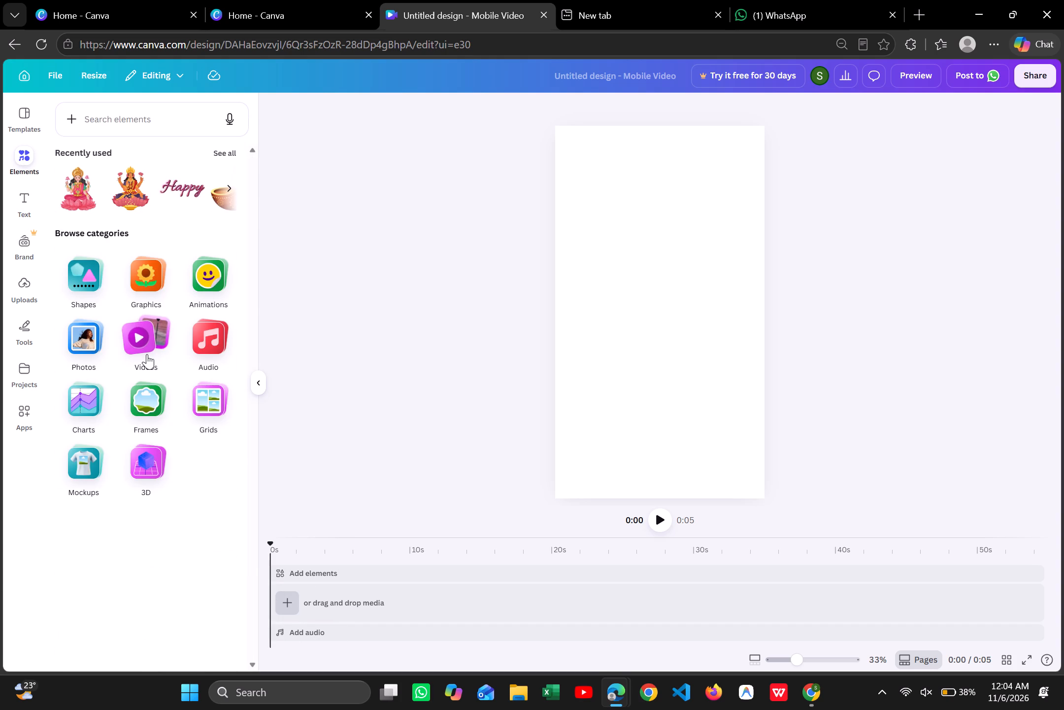